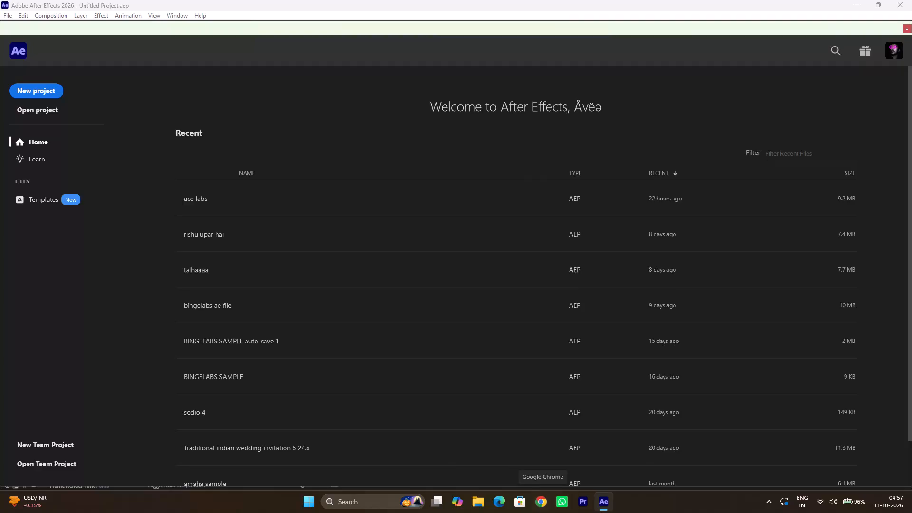
Open the recent project ace labs.
{"action": "scroll", "coordinate": [601, 510], "scroll_direction": "left", "scroll_amount": 1}
{"action": "scroll", "coordinate": [439, 214], "scroll_direction": "up", "scroll_amount": 4}
{"action": "left_click", "coordinate": [283, 181]}
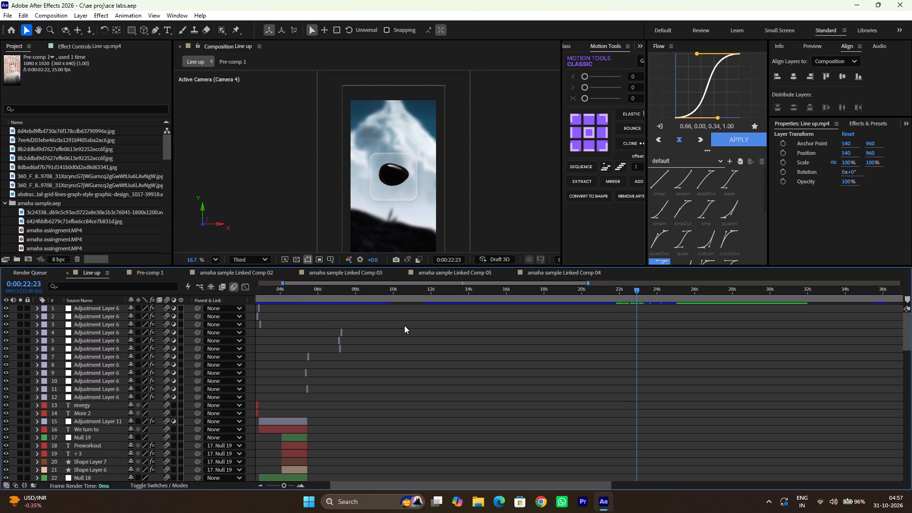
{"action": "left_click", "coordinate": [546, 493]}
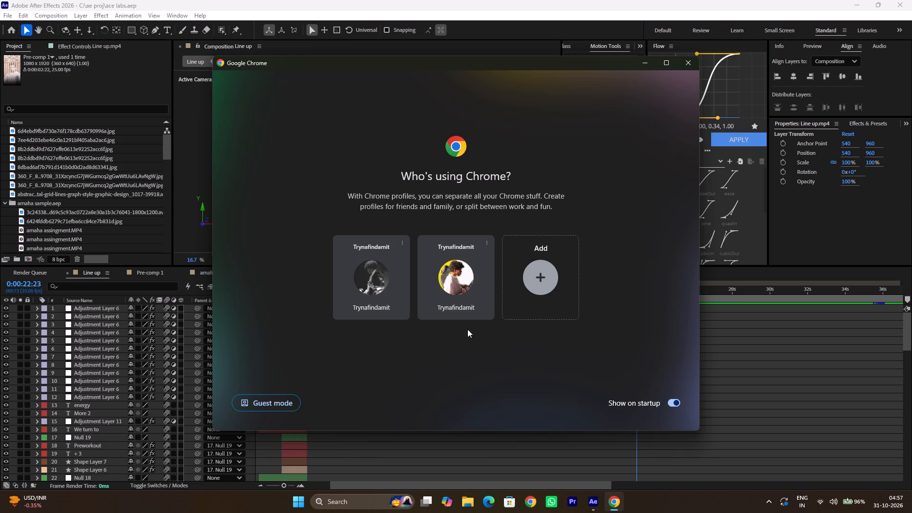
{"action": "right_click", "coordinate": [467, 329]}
In Chrome, open the first profile and play Mini Re Mure Dil Diwana from YouTube Music's Liked Music playlist.
{"action": "left_click", "coordinate": [372, 283]}
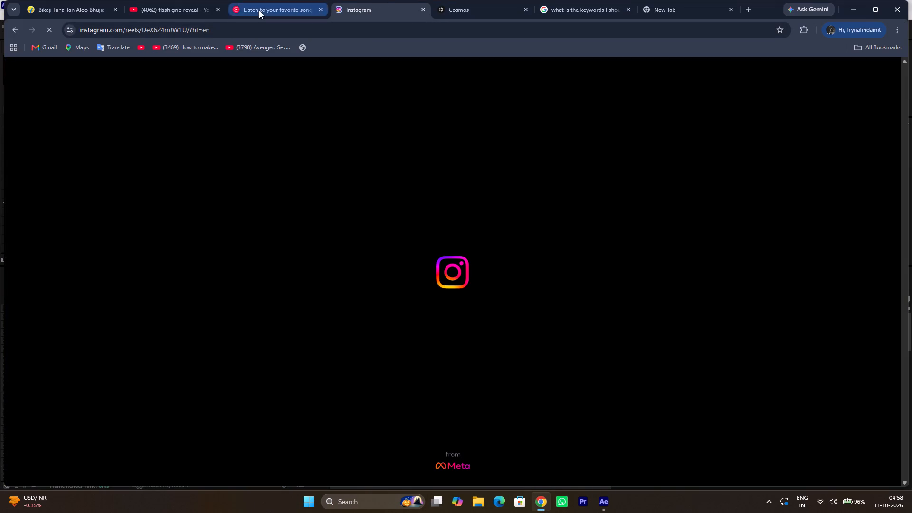
{"action": "left_click", "coordinate": [259, 10]}
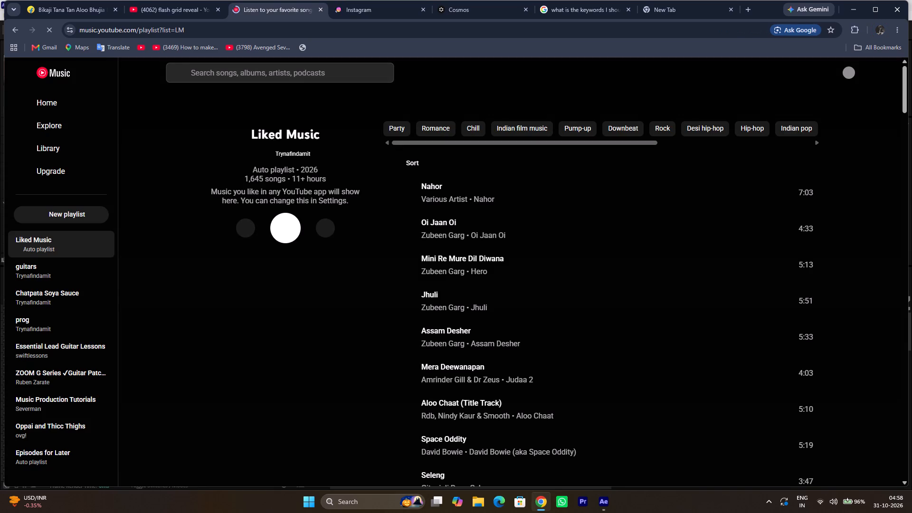
{"action": "left_click", "coordinate": [403, 263]}
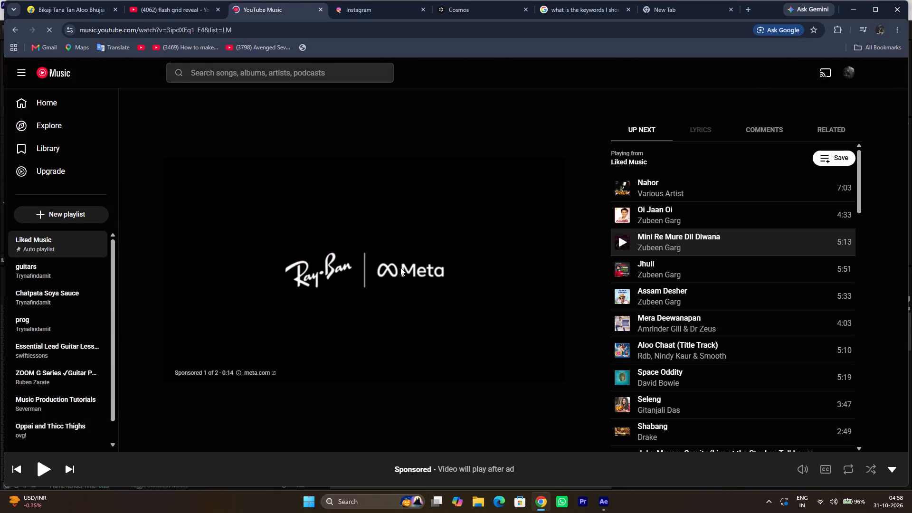
{"action": "left_click", "coordinate": [73, 469]}
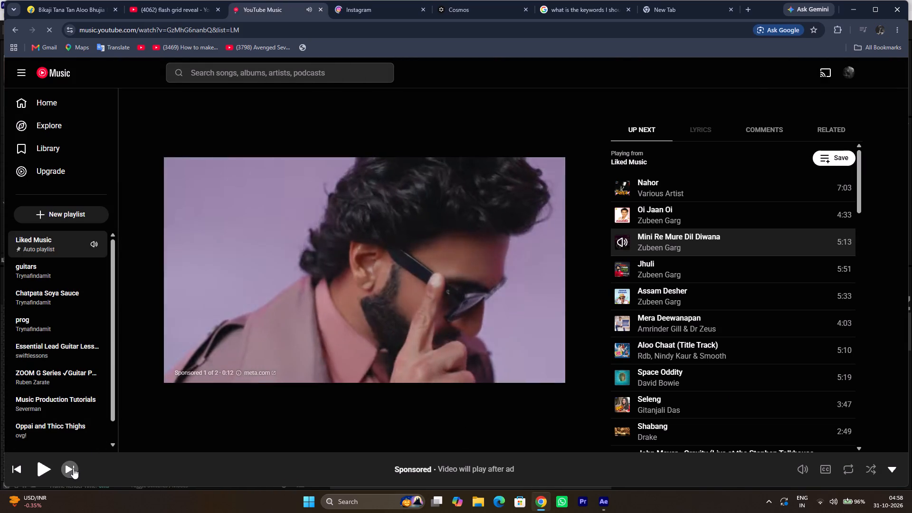
{"action": "double_click", "coordinate": [18, 466]}
{"action": "left_click", "coordinate": [83, 473]}
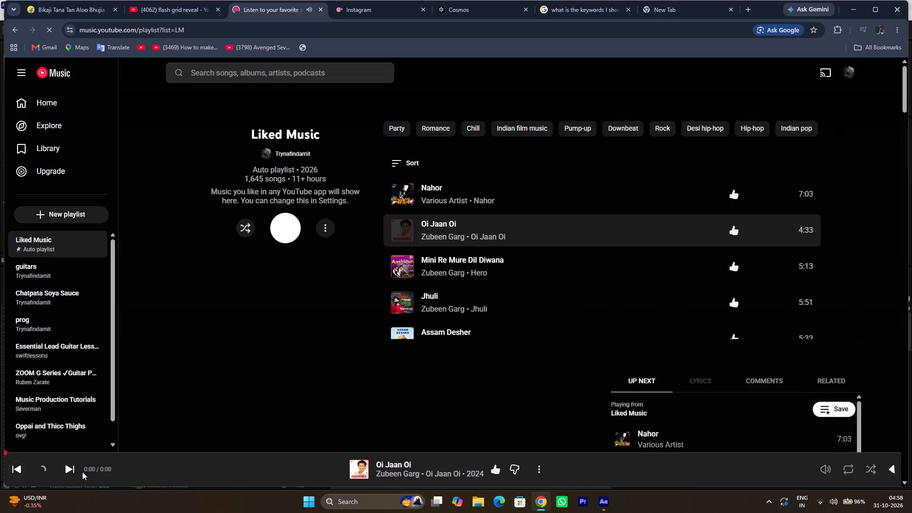
{"action": "left_click", "coordinate": [73, 470]}
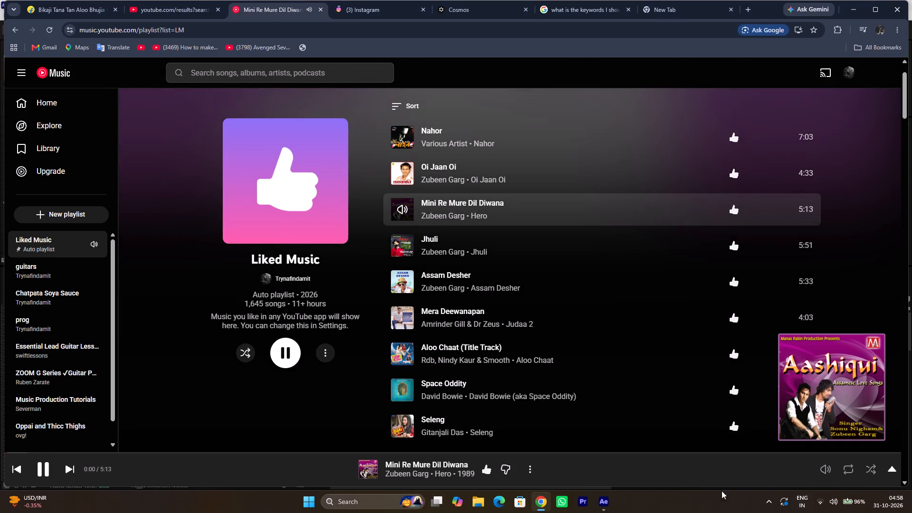
Switch to After Effects and review the Line up composition's liquid glass section, scrubbing and previewing from where Null 27 and Camera 4 start.
{"action": "left_click", "coordinate": [599, 501]}
{"action": "scroll", "coordinate": [477, 344], "scroll_direction": "down", "scroll_amount": 3}
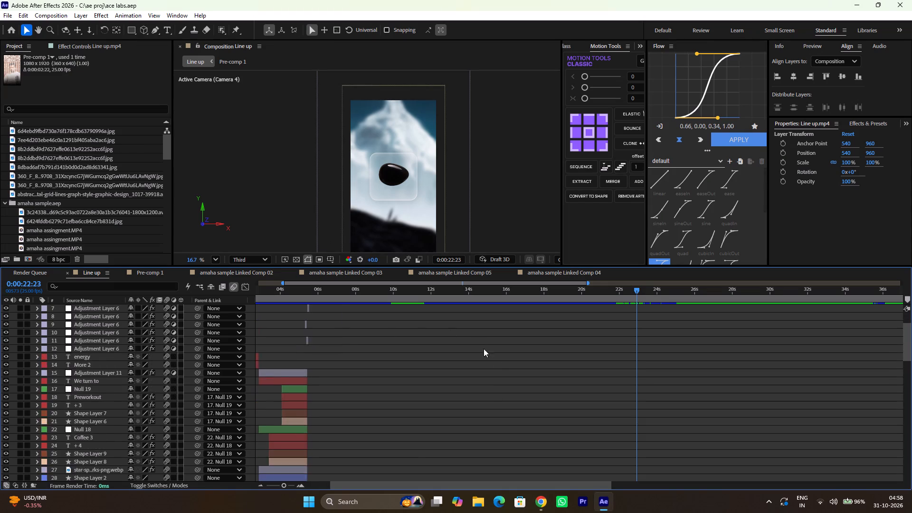
{"action": "scroll", "coordinate": [484, 349], "scroll_direction": "down", "scroll_amount": 5}
{"action": "scroll", "coordinate": [497, 357], "scroll_direction": "up", "scroll_amount": 1}
{"action": "scroll", "coordinate": [497, 355], "scroll_direction": "down", "scroll_amount": 2}
{"action": "scroll", "coordinate": [497, 356], "scroll_direction": "up", "scroll_amount": 1}
{"action": "scroll", "coordinate": [497, 356], "scroll_direction": "down", "scroll_amount": 11}
{"action": "scroll", "coordinate": [498, 356], "scroll_direction": "up", "scroll_amount": 1}
{"action": "scroll", "coordinate": [510, 358], "scroll_direction": "down", "scroll_amount": 1}
{"action": "scroll", "coordinate": [513, 361], "scroll_direction": "up", "scroll_amount": 3}
{"action": "scroll", "coordinate": [514, 361], "scroll_direction": "down", "scroll_amount": 1}
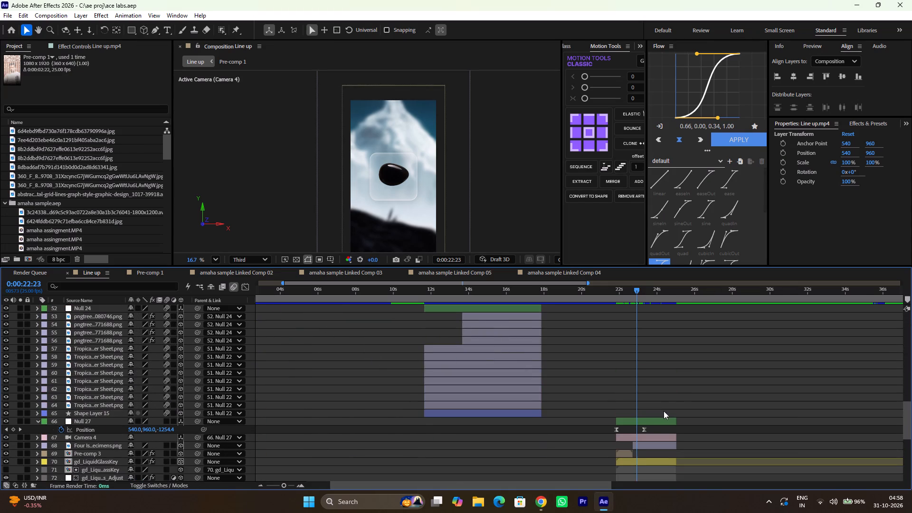
{"action": "scroll", "coordinate": [636, 416], "scroll_direction": "up", "scroll_amount": 3, "text": "alt"}
{"action": "scroll", "coordinate": [636, 416], "scroll_direction": "down", "scroll_amount": 4, "text": "alt"}
{"action": "scroll", "coordinate": [628, 400], "scroll_direction": "up", "scroll_amount": 2, "text": "alt"}
{"action": "left_click_drag", "start_coordinate": [563, 290], "coordinate": [482, 291]}
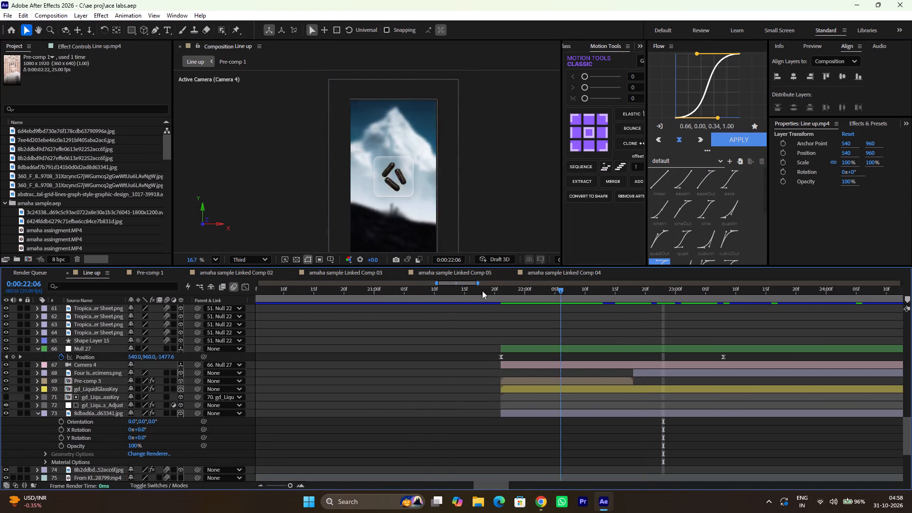
{"action": "left_click_drag", "start_coordinate": [482, 291], "coordinate": [452, 294]}
{"action": "left_click_drag", "start_coordinate": [452, 294], "coordinate": [709, 318]}
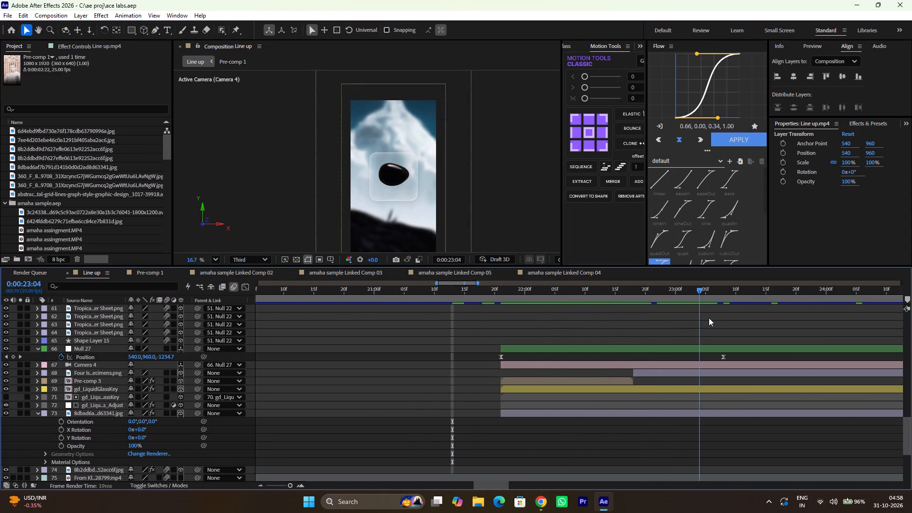
{"action": "left_click_drag", "start_coordinate": [709, 318], "coordinate": [503, 310]}
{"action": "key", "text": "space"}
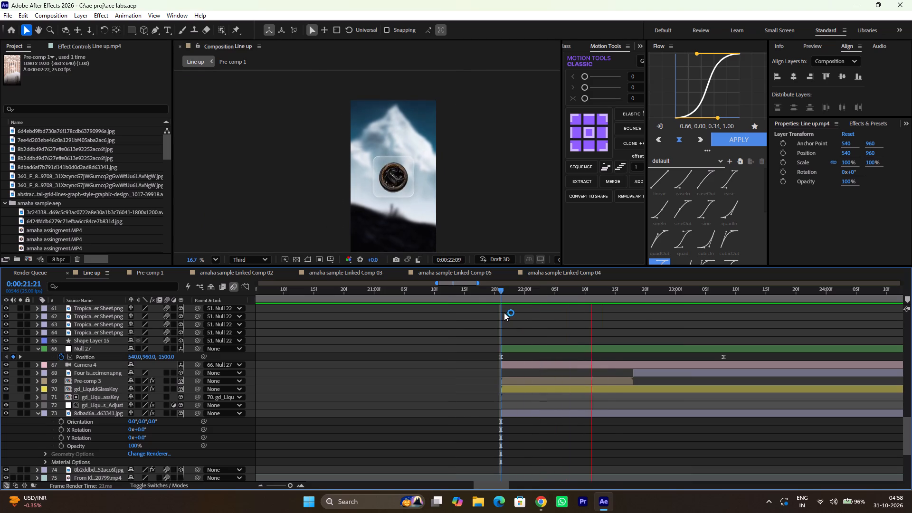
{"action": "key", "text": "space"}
{"action": "left_click_drag", "start_coordinate": [532, 293], "coordinate": [475, 295]}
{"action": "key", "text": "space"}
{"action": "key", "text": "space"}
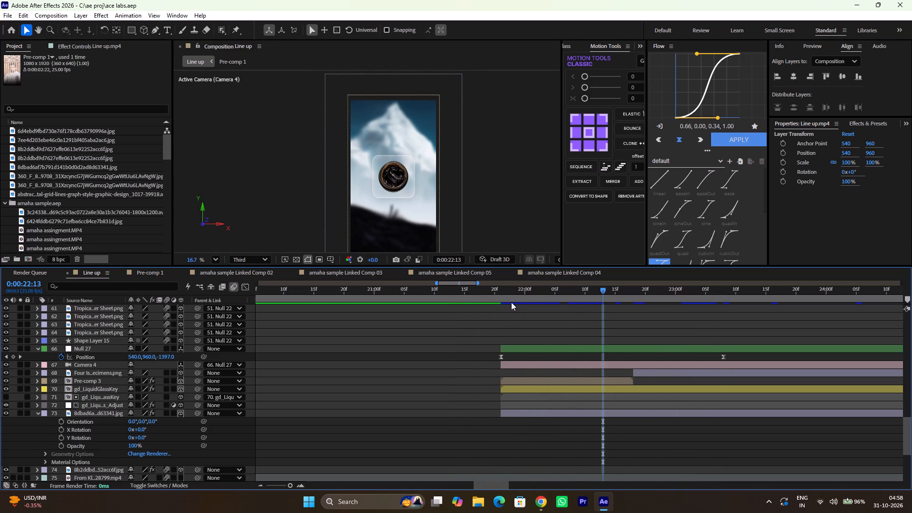
Scrub through the changing product images in the Line up composition between about 0:00:21:22 and 0:00:22:06.
{"action": "left_click_drag", "start_coordinate": [508, 292], "coordinate": [543, 309]}
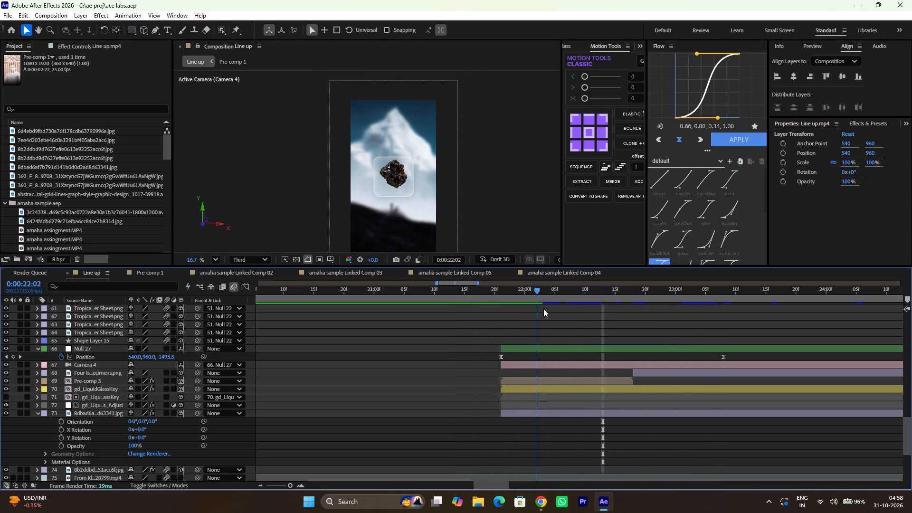
{"action": "left_click_drag", "start_coordinate": [543, 309], "coordinate": [504, 295]}
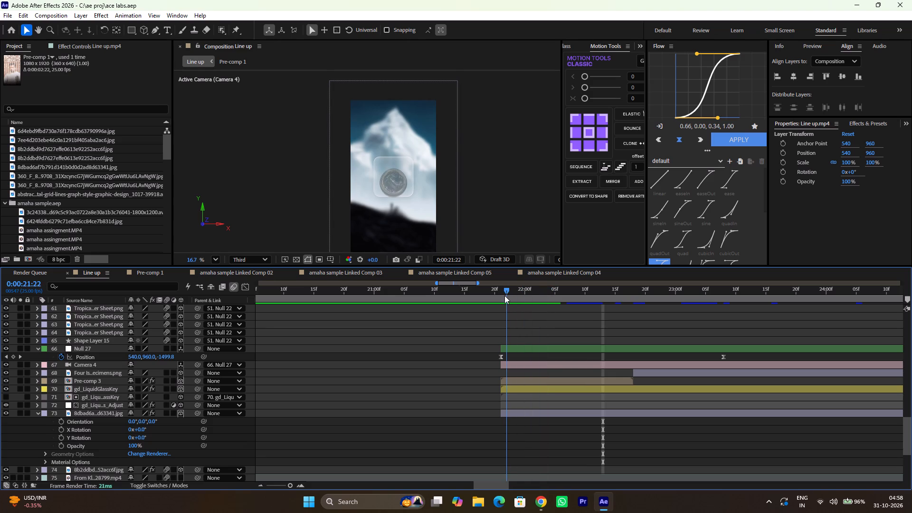
{"action": "left_click_drag", "start_coordinate": [504, 295], "coordinate": [557, 320]}
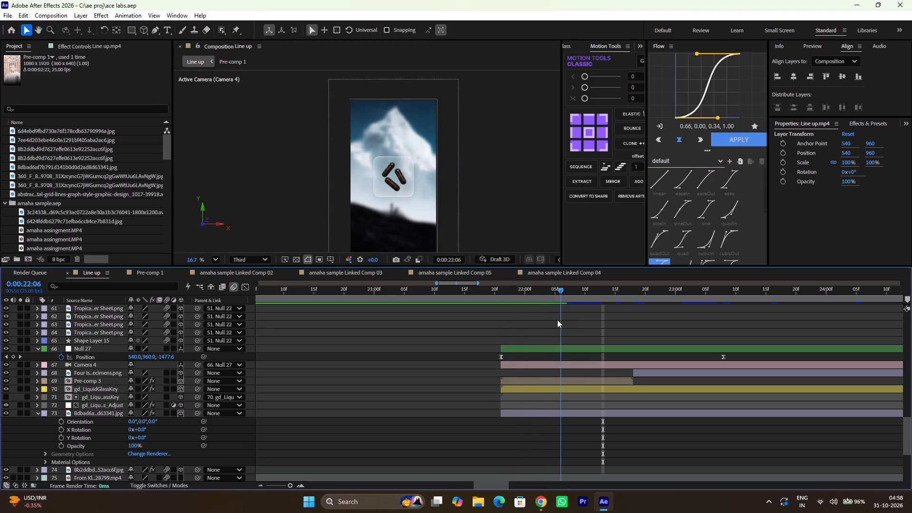
{"action": "left_click_drag", "start_coordinate": [557, 320], "coordinate": [551, 319]}
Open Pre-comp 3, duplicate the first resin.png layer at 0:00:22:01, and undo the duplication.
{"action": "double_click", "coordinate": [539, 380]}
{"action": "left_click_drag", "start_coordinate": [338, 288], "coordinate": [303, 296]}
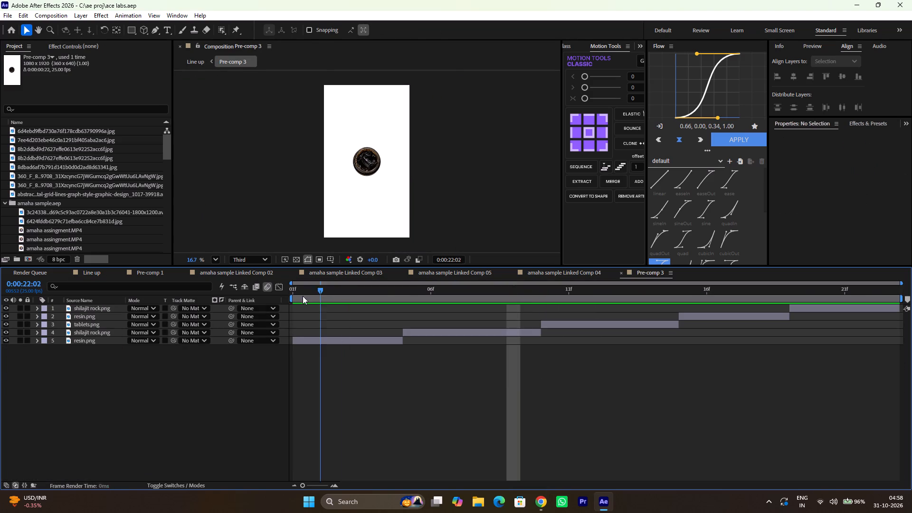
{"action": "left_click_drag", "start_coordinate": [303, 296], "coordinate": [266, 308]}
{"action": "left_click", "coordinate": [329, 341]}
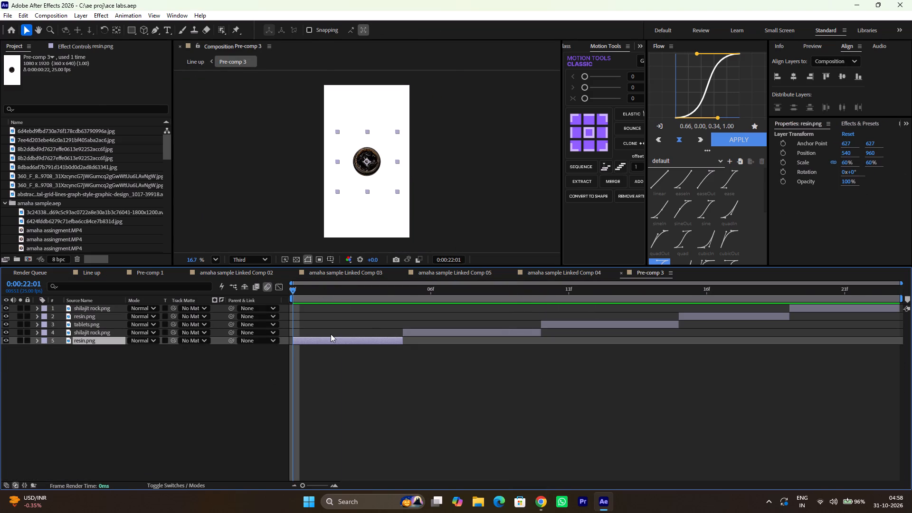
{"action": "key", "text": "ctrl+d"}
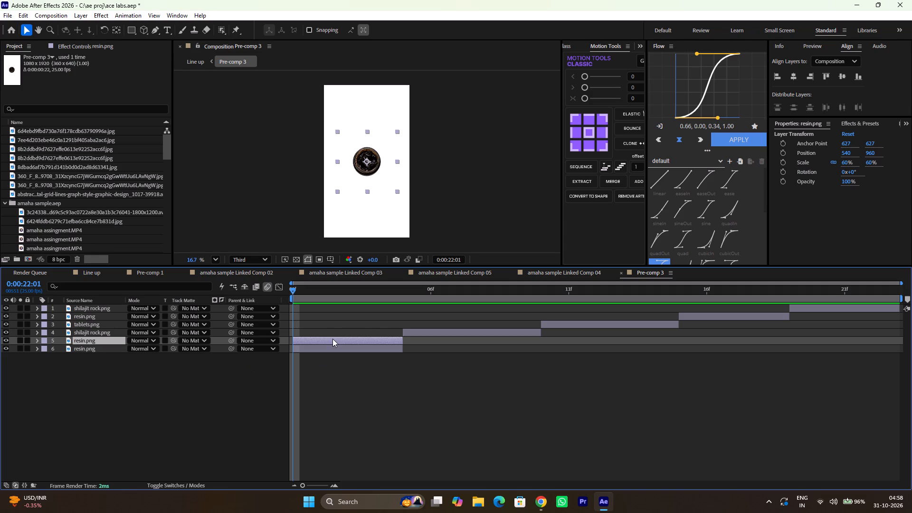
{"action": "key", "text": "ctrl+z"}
Return to the Line up composition and look over its layer stack and clip placement along the timeline.
{"action": "left_click", "coordinate": [92, 274]}
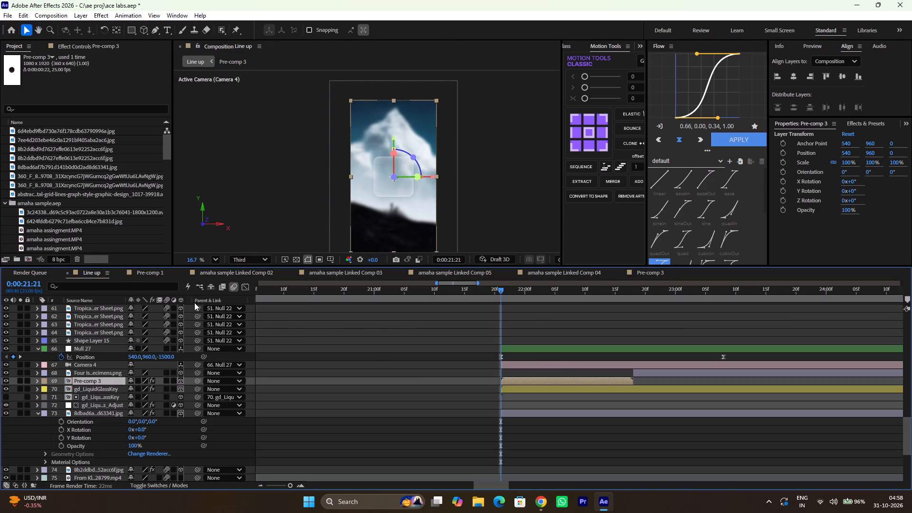
{"action": "scroll", "coordinate": [419, 359], "scroll_direction": "down", "scroll_amount": 8}
{"action": "scroll", "coordinate": [344, 351], "scroll_direction": "up", "scroll_amount": 9}
{"action": "scroll", "coordinate": [344, 353], "scroll_direction": "down", "scroll_amount": 5}
{"action": "scroll", "coordinate": [344, 354], "scroll_direction": "up", "scroll_amount": 1}
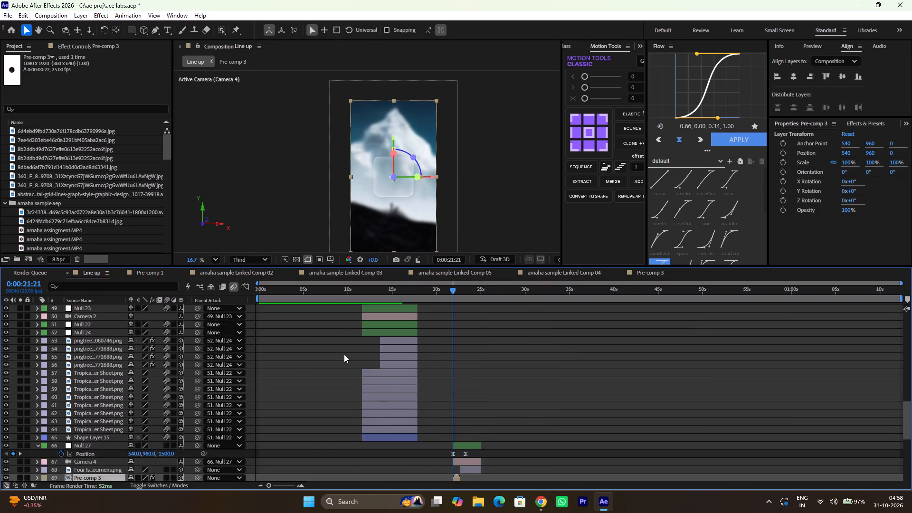
{"action": "scroll", "coordinate": [344, 354], "scroll_direction": "up", "scroll_amount": 2}
{"action": "scroll", "coordinate": [331, 354], "scroll_direction": "down", "scroll_amount": 1}
{"action": "scroll", "coordinate": [331, 354], "scroll_direction": "up", "scroll_amount": 3}
{"action": "scroll", "coordinate": [342, 354], "scroll_direction": "down", "scroll_amount": 2}
{"action": "scroll", "coordinate": [344, 356], "scroll_direction": "up", "scroll_amount": 1}
{"action": "scroll", "coordinate": [352, 357], "scroll_direction": "down", "scroll_amount": 8}
{"action": "scroll", "coordinate": [421, 377], "scroll_direction": "up", "scroll_amount": 5, "text": "alt"}
{"action": "scroll", "coordinate": [680, 382], "scroll_direction": "down", "scroll_amount": 3, "text": "alt"}
{"action": "scroll", "coordinate": [677, 381], "scroll_direction": "up", "scroll_amount": 1, "text": "alt"}
{"action": "scroll", "coordinate": [672, 380], "scroll_direction": "down", "scroll_amount": 1, "text": "alt"}
{"action": "scroll", "coordinate": [741, 366], "scroll_direction": "down", "scroll_amount": 1, "text": "alt"}
{"action": "scroll", "coordinate": [736, 366], "scroll_direction": "up", "scroll_amount": 2, "text": "alt"}
{"action": "scroll", "coordinate": [733, 366], "scroll_direction": "down", "scroll_amount": 1, "text": "alt"}
{"action": "scroll", "coordinate": [827, 369], "scroll_direction": "up", "scroll_amount": 2, "text": "alt"}
In Pre-comp 3, duplicate the first resin.png layer, split the copy at 0:00:22:02 and delete its remainder.
{"action": "double_click", "coordinate": [795, 355]}
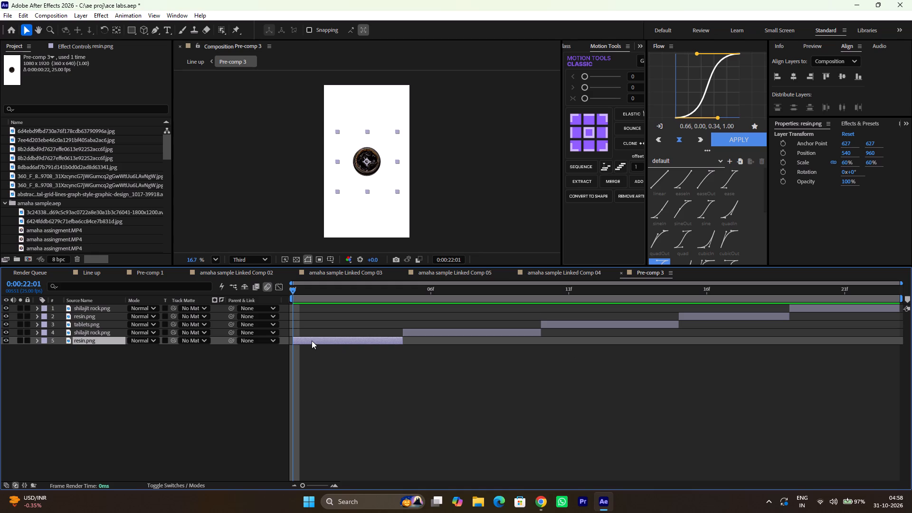
{"action": "key", "text": "ctrl+d"}
{"action": "key", "text": "ctrl+Right"}
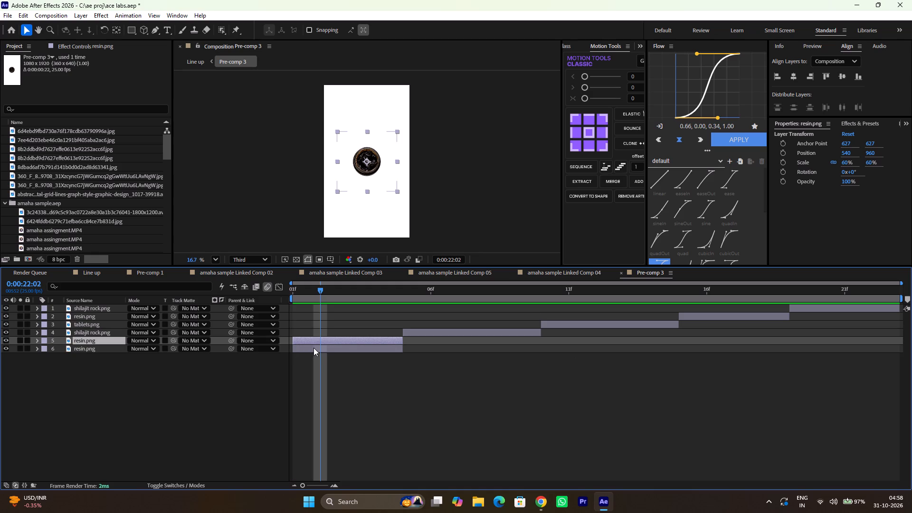
{"action": "left_click", "coordinate": [323, 338]}
{"action": "key", "text": "ctrl+shift+d"}
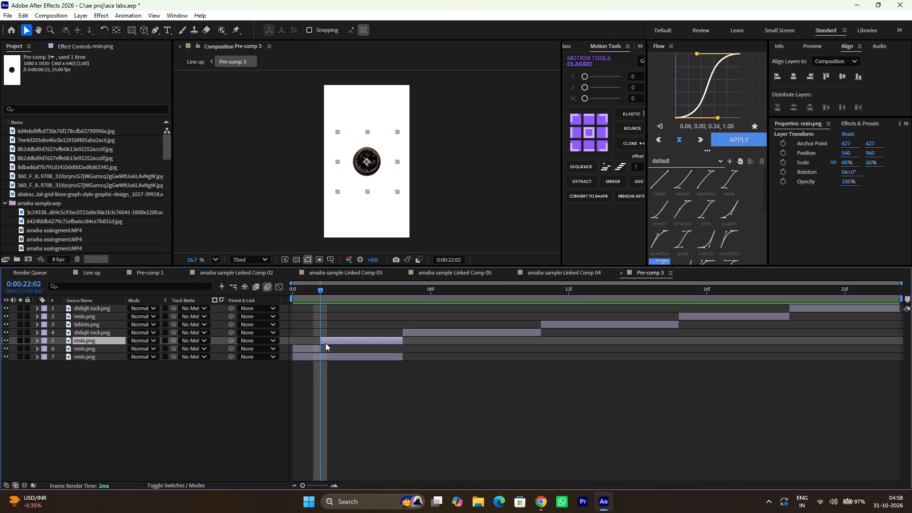
{"action": "key", "text": "BackSpace"}
Duplicate the short resin.png clip twice and place the copies end to end after it, starting at 0:00:22:02 and 0:00:22:03.
{"action": "left_click", "coordinate": [309, 335]}
{"action": "left_click", "coordinate": [309, 339]}
{"action": "key", "text": "ctrl+d"}
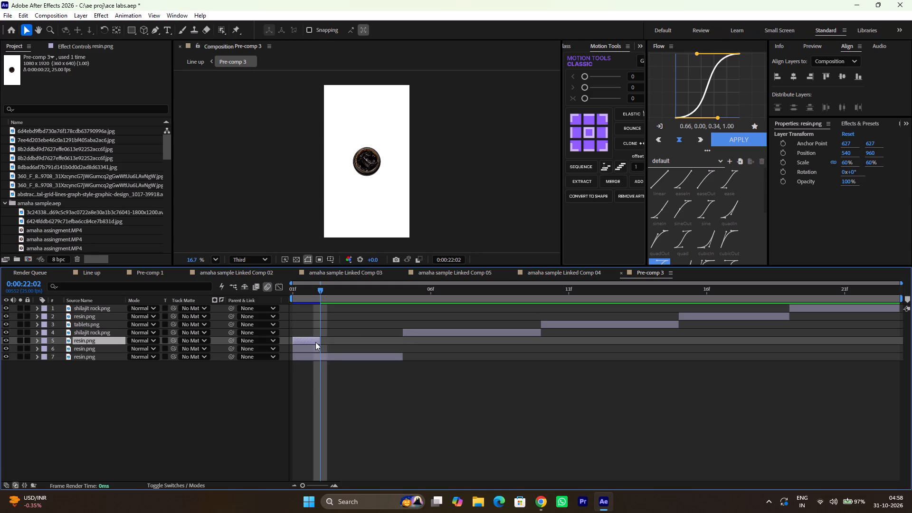
{"action": "left_click_drag", "start_coordinate": [314, 341], "coordinate": [339, 342]}
{"action": "key", "text": "ctrl+d"}
{"action": "left_click_drag", "start_coordinate": [336, 340], "coordinate": [360, 343]}
Apply the Invert effect to the first and third short resin.png clips.
{"action": "left_click_drag", "start_coordinate": [313, 297], "coordinate": [288, 300]}
{"action": "left_click", "coordinate": [308, 359]}
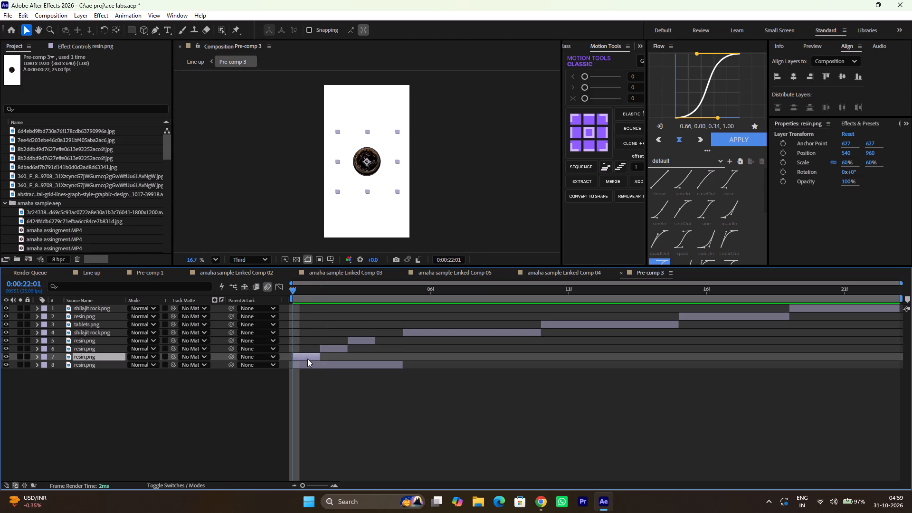
{"action": "key", "text": "ctrl+space"}
{"action": "type", "text": "inver"}
{"action": "key", "text": "Return"}
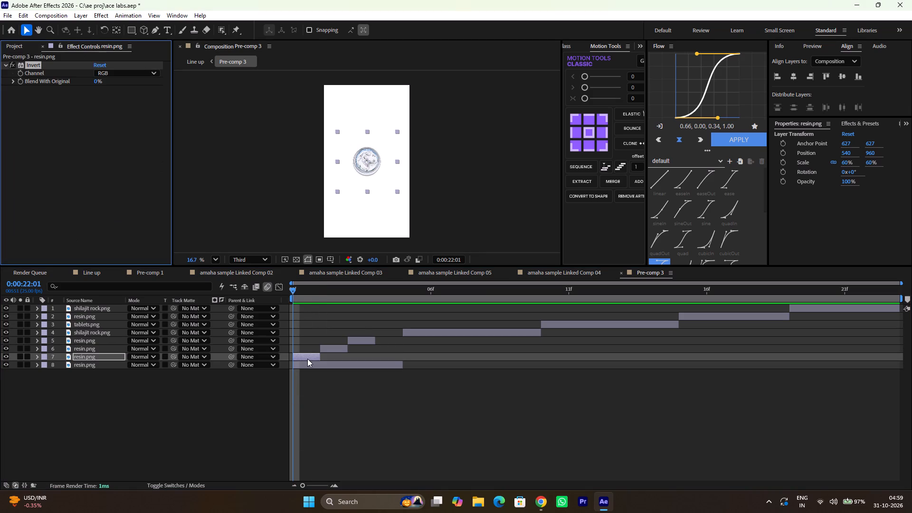
{"action": "left_click_drag", "start_coordinate": [305, 294], "coordinate": [342, 298]}
{"action": "left_click", "coordinate": [355, 342]}
{"action": "key", "text": "ctrl+space"}
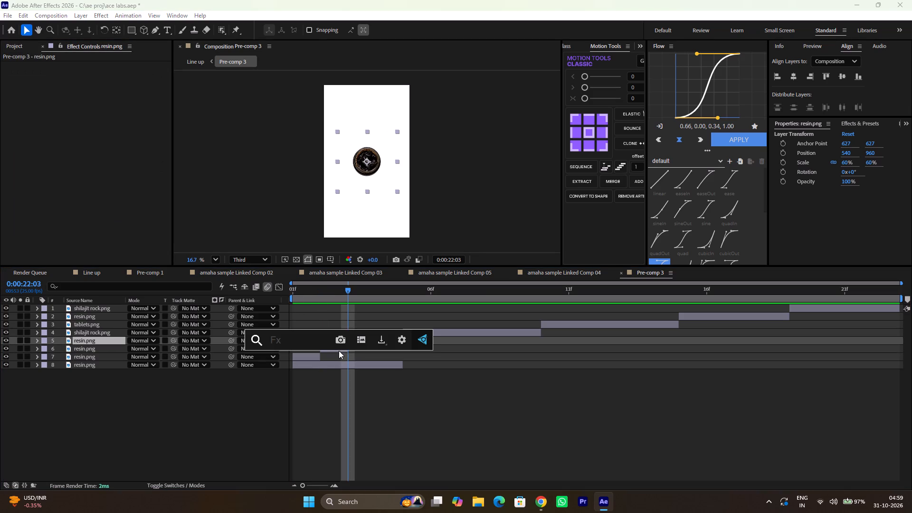
{"action": "type", "text": "invert"}
{"action": "key", "text": "Return"}
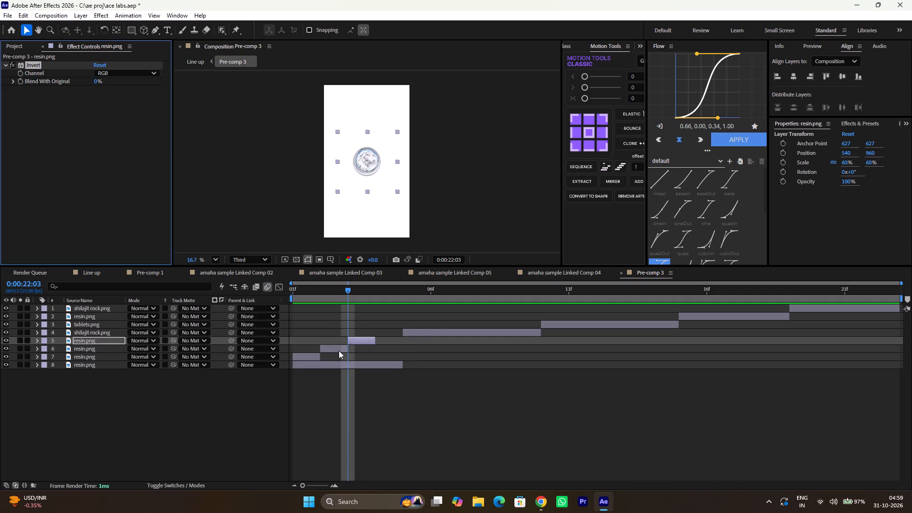
Play back Pre-comp 3 from its start to check the inverted resin flicker.
{"action": "left_click_drag", "start_coordinate": [325, 284], "coordinate": [263, 286]}
{"action": "left_click_drag", "start_coordinate": [362, 287], "coordinate": [264, 284]}
{"action": "key", "text": "space"}
{"action": "key", "text": "space"}
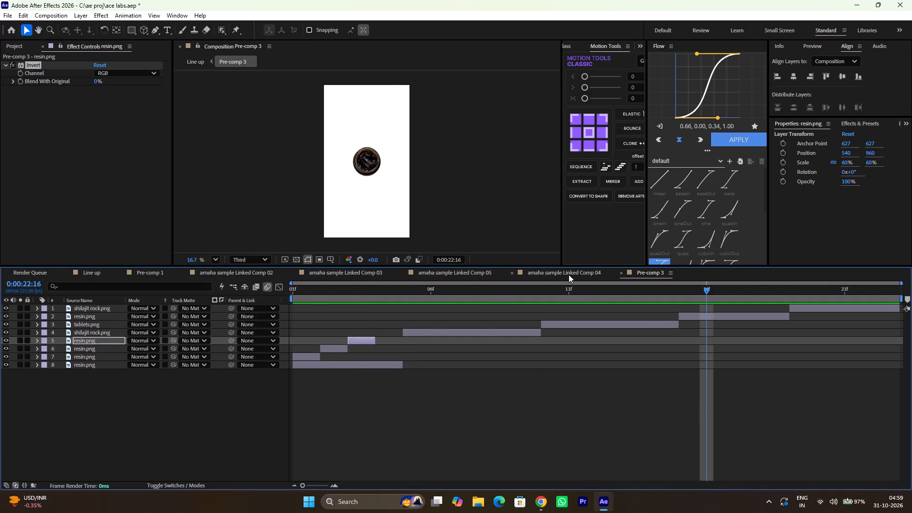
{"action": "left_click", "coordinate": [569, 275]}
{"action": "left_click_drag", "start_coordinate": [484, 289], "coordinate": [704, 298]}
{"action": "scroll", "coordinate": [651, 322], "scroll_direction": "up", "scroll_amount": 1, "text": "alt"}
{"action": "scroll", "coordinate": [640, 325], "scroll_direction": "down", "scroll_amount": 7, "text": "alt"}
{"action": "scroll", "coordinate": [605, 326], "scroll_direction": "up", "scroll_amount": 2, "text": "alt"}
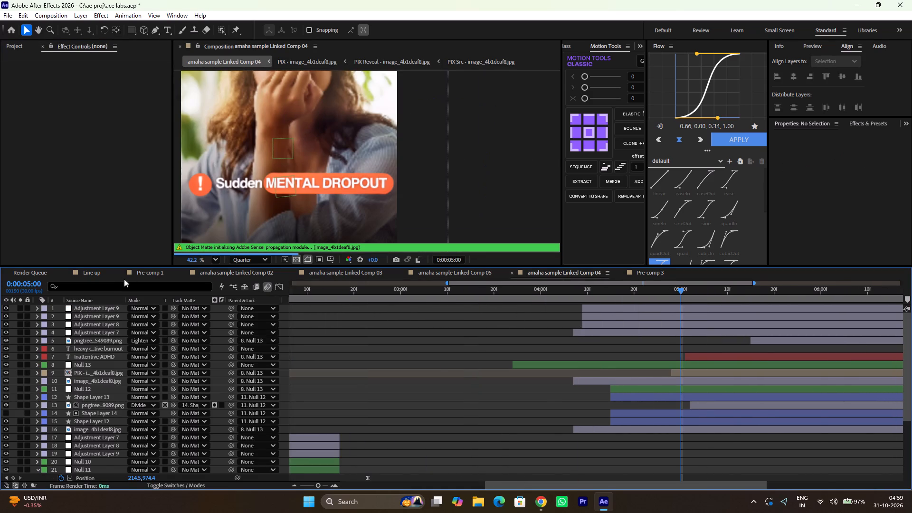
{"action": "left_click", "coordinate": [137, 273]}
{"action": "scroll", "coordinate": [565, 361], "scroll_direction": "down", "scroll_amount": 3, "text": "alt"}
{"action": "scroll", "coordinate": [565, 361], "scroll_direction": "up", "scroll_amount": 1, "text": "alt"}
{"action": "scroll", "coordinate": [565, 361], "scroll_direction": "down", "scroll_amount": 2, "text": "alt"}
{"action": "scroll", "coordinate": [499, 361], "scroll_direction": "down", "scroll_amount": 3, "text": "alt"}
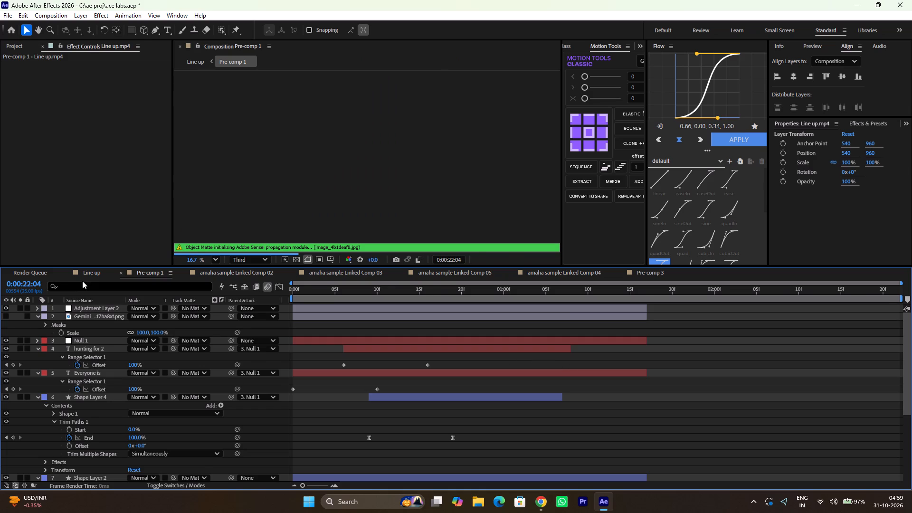
In the Line up composition, play and scrub the Pre-comp 3 section to review the flicker behind the glass tile.
{"action": "left_click", "coordinate": [94, 274]}
{"action": "scroll", "coordinate": [497, 398], "scroll_direction": "down", "scroll_amount": 3, "text": "alt"}
{"action": "left_click_drag", "start_coordinate": [480, 291], "coordinate": [465, 296]}
{"action": "key", "text": "space"}
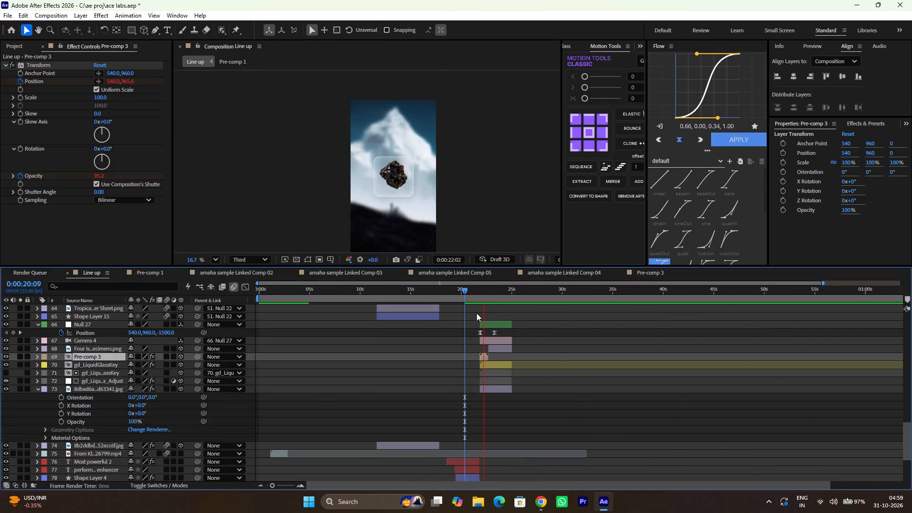
{"action": "key", "text": "space"}
{"action": "left_click_drag", "start_coordinate": [483, 295], "coordinate": [490, 298]}
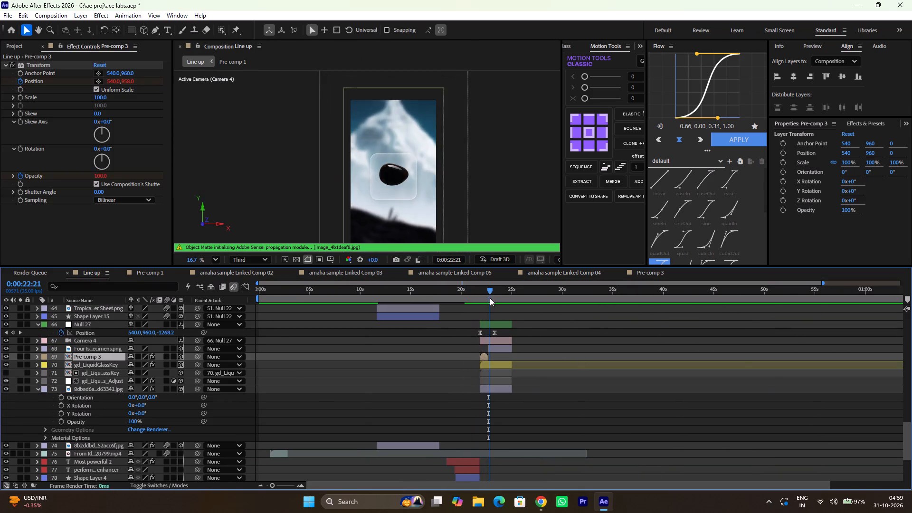
{"action": "left_click_drag", "start_coordinate": [490, 298], "coordinate": [481, 299]}
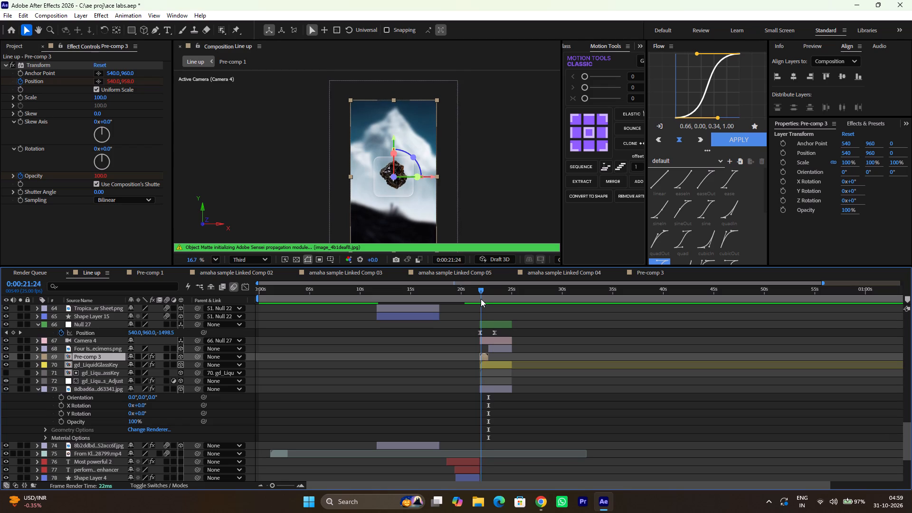
{"action": "left_click_drag", "start_coordinate": [481, 299], "coordinate": [486, 299]}
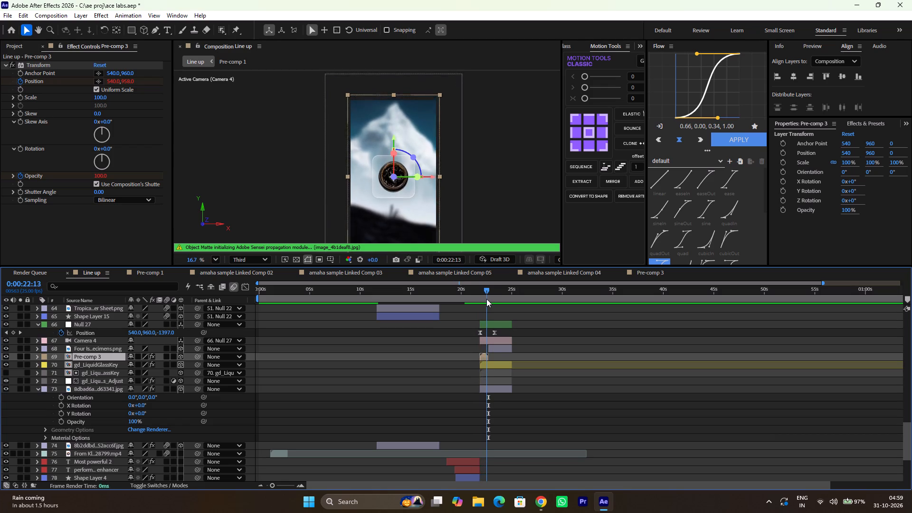
{"action": "left_click_drag", "start_coordinate": [486, 299], "coordinate": [482, 300]}
{"action": "key", "text": "space"}
{"action": "left_click", "coordinate": [476, 295]}
{"action": "key", "text": "space"}
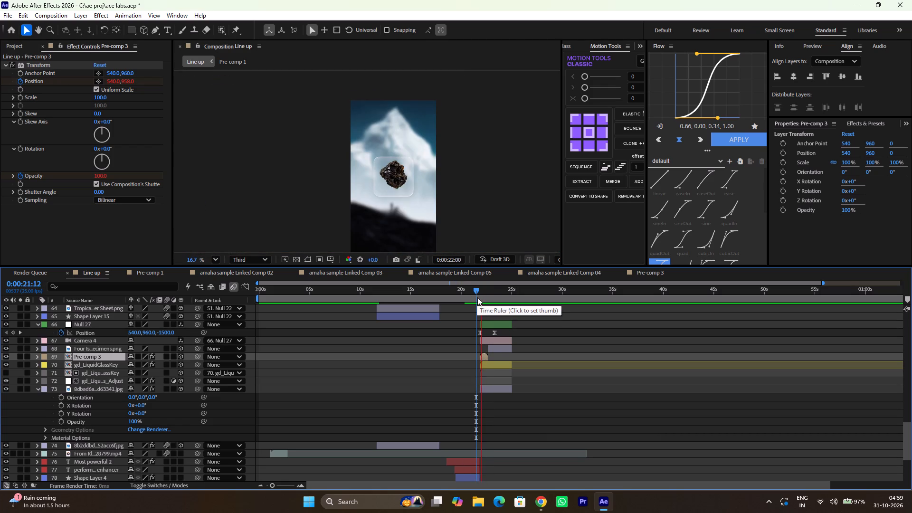
{"action": "key", "text": "space"}
Duplicate the three Adjustment Layer 6 flash layers numbered 4 to 6, near the 7-second mark of Line up.
{"action": "scroll", "coordinate": [492, 321], "scroll_direction": "down", "scroll_amount": 1, "text": "alt"}
{"action": "scroll", "coordinate": [492, 321], "scroll_direction": "up", "scroll_amount": 1, "text": "alt"}
{"action": "scroll", "coordinate": [492, 321], "scroll_direction": "down", "scroll_amount": 1, "text": "alt"}
{"action": "scroll", "coordinate": [492, 321], "scroll_direction": "up", "scroll_amount": 1, "text": "alt"}
{"action": "scroll", "coordinate": [492, 321], "scroll_direction": "down", "scroll_amount": 1, "text": "alt"}
{"action": "scroll", "coordinate": [492, 321], "scroll_direction": "up", "scroll_amount": 1, "text": "alt"}
{"action": "scroll", "coordinate": [446, 323], "scroll_direction": "up", "scroll_amount": 1, "text": "alt"}
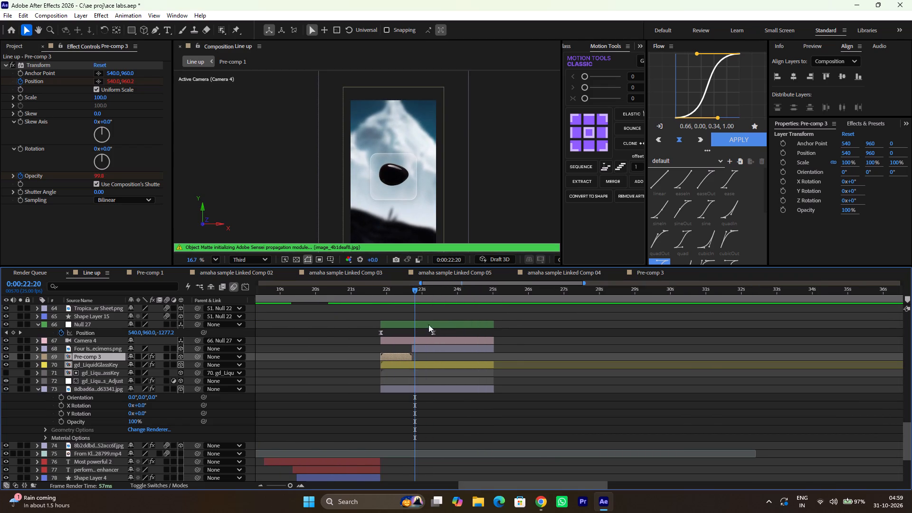
{"action": "scroll", "coordinate": [422, 328], "scroll_direction": "down", "scroll_amount": 3, "text": "alt"}
{"action": "scroll", "coordinate": [386, 333], "scroll_direction": "up", "scroll_amount": 2}
{"action": "scroll", "coordinate": [387, 333], "scroll_direction": "down", "scroll_amount": 1}
{"action": "scroll", "coordinate": [387, 333], "scroll_direction": "up", "scroll_amount": 4}
{"action": "scroll", "coordinate": [389, 338], "scroll_direction": "down", "scroll_amount": 2}
{"action": "scroll", "coordinate": [390, 339], "scroll_direction": "up", "scroll_amount": 4}
{"action": "scroll", "coordinate": [387, 341], "scroll_direction": "down", "scroll_amount": 2}
{"action": "scroll", "coordinate": [387, 341], "scroll_direction": "up", "scroll_amount": 1}
{"action": "scroll", "coordinate": [387, 342], "scroll_direction": "down", "scroll_amount": 1}
{"action": "scroll", "coordinate": [387, 342], "scroll_direction": "up", "scroll_amount": 1}
{"action": "scroll", "coordinate": [387, 342], "scroll_direction": "down", "scroll_amount": 3}
{"action": "scroll", "coordinate": [387, 342], "scroll_direction": "up", "scroll_amount": 1}
{"action": "scroll", "coordinate": [383, 341], "scroll_direction": "down", "scroll_amount": 2}
{"action": "scroll", "coordinate": [383, 341], "scroll_direction": "up", "scroll_amount": 3}
{"action": "scroll", "coordinate": [383, 341], "scroll_direction": "down", "scroll_amount": 1}
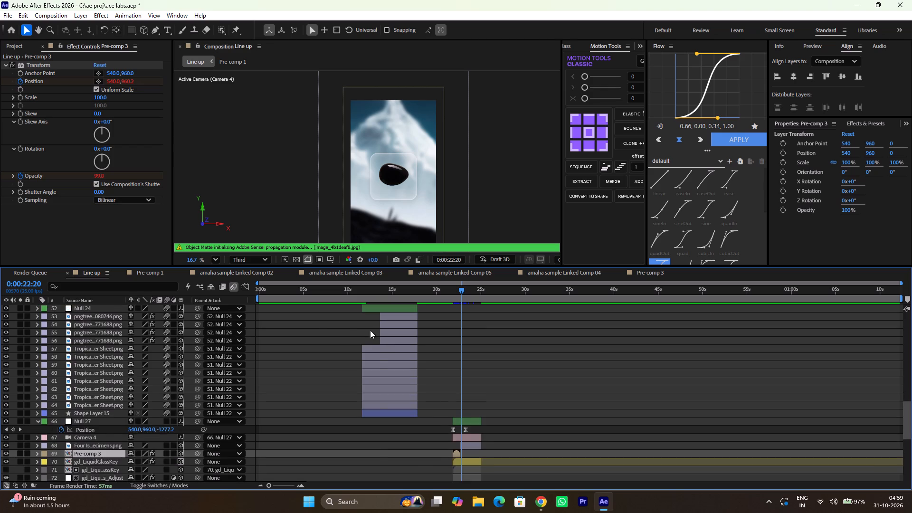
{"action": "scroll", "coordinate": [370, 330], "scroll_direction": "up", "scroll_amount": 4}
{"action": "scroll", "coordinate": [370, 330], "scroll_direction": "down", "scroll_amount": 1}
{"action": "scroll", "coordinate": [370, 330], "scroll_direction": "up", "scroll_amount": 1}
{"action": "scroll", "coordinate": [370, 330], "scroll_direction": "down", "scroll_amount": 2}
{"action": "scroll", "coordinate": [370, 330], "scroll_direction": "up", "scroll_amount": 10}
{"action": "scroll", "coordinate": [313, 341], "scroll_direction": "up", "scroll_amount": 1}
{"action": "left_click_drag", "start_coordinate": [343, 325], "coordinate": [313, 352]}
{"action": "left_click", "coordinate": [92, 332]}
{"action": "left_click", "coordinate": [100, 345], "text": "shift"}
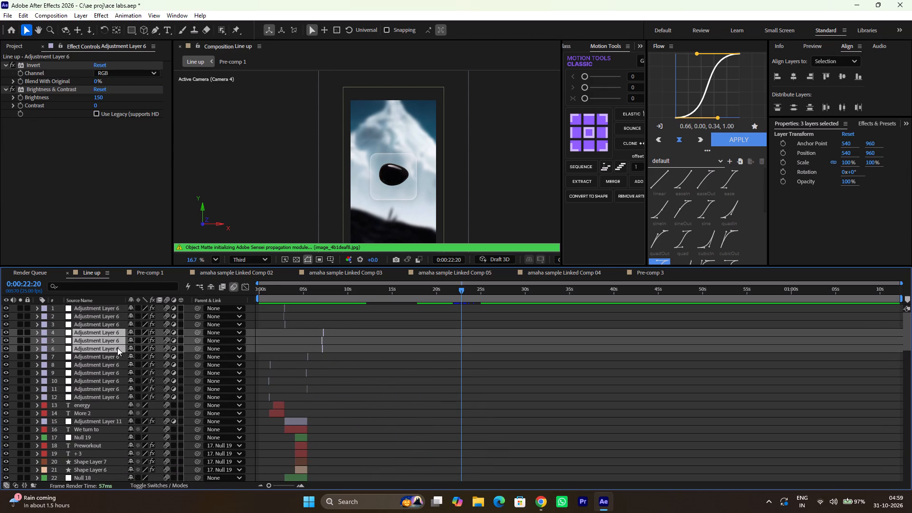
{"action": "key", "text": "ctrl+d"}
Move the three duplicated Adjustment Layer 6 flash layers from the 7-second mark to around 0:00:22:20.
{"action": "scroll", "coordinate": [225, 339], "scroll_direction": "up", "scroll_amount": 3, "text": "alt"}
{"action": "scroll", "coordinate": [340, 353], "scroll_direction": "down", "scroll_amount": 1}
{"action": "scroll", "coordinate": [340, 354], "scroll_direction": "up", "scroll_amount": 1}
{"action": "scroll", "coordinate": [340, 354], "scroll_direction": "down", "scroll_amount": 4}
{"action": "scroll", "coordinate": [344, 352], "scroll_direction": "up", "scroll_amount": 2, "text": "alt"}
{"action": "scroll", "coordinate": [344, 353], "scroll_direction": "down", "scroll_amount": 8, "text": "alt"}
{"action": "scroll", "coordinate": [276, 343], "scroll_direction": "up", "scroll_amount": 3}
{"action": "scroll", "coordinate": [276, 343], "scroll_direction": "down", "scroll_amount": 2}
{"action": "scroll", "coordinate": [276, 343], "scroll_direction": "up", "scroll_amount": 1}
{"action": "scroll", "coordinate": [277, 344], "scroll_direction": "down", "scroll_amount": 1}
{"action": "scroll", "coordinate": [277, 344], "scroll_direction": "up", "scroll_amount": 2}
{"action": "scroll", "coordinate": [277, 344], "scroll_direction": "down", "scroll_amount": 5}
{"action": "scroll", "coordinate": [284, 344], "scroll_direction": "up", "scroll_amount": 1}
{"action": "scroll", "coordinate": [285, 344], "scroll_direction": "down", "scroll_amount": 2}
{"action": "scroll", "coordinate": [290, 344], "scroll_direction": "up", "scroll_amount": 3}
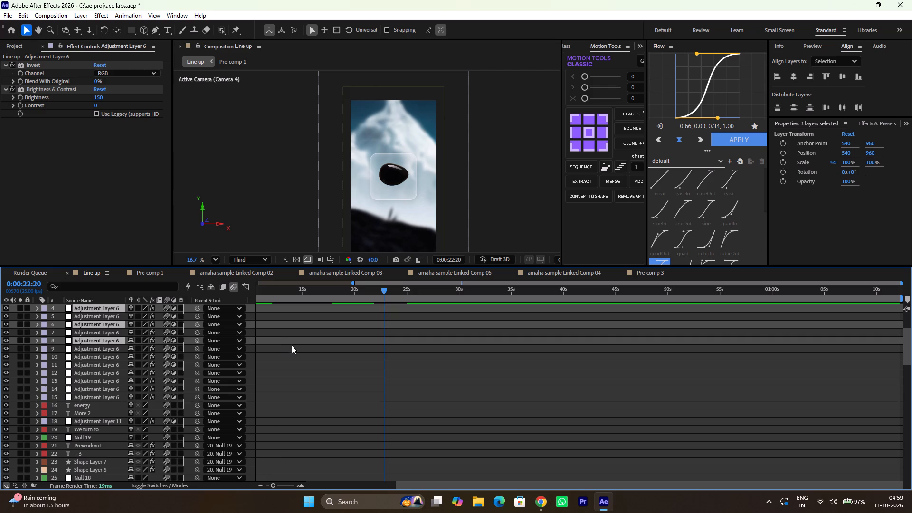
{"action": "scroll", "coordinate": [292, 345], "scroll_direction": "up", "scroll_amount": 9}
{"action": "left_click_drag", "start_coordinate": [409, 481], "coordinate": [275, 481]}
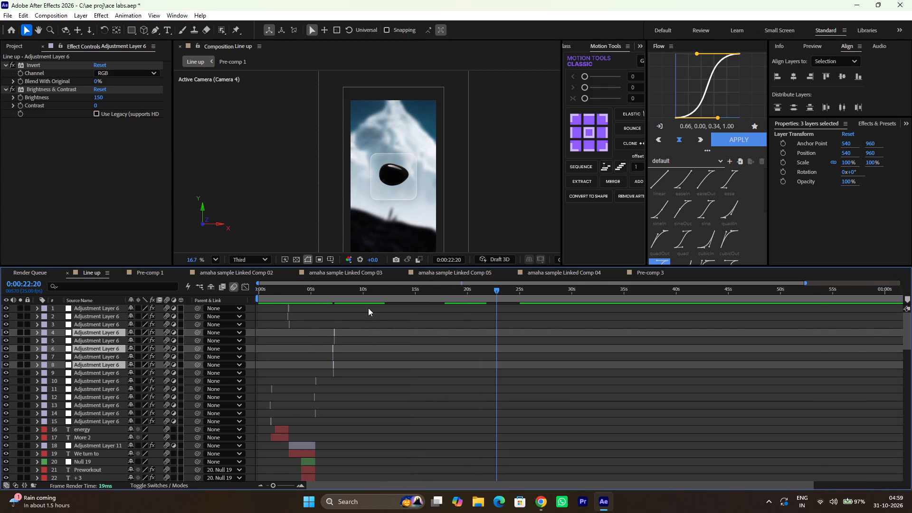
{"action": "scroll", "coordinate": [328, 327], "scroll_direction": "down", "scroll_amount": 2, "text": "alt"}
{"action": "scroll", "coordinate": [328, 328], "scroll_direction": "up", "scroll_amount": 2, "text": "alt"}
{"action": "scroll", "coordinate": [328, 329], "scroll_direction": "down", "scroll_amount": 1, "text": "alt"}
{"action": "scroll", "coordinate": [328, 330], "scroll_direction": "up", "scroll_amount": 3, "text": "alt"}
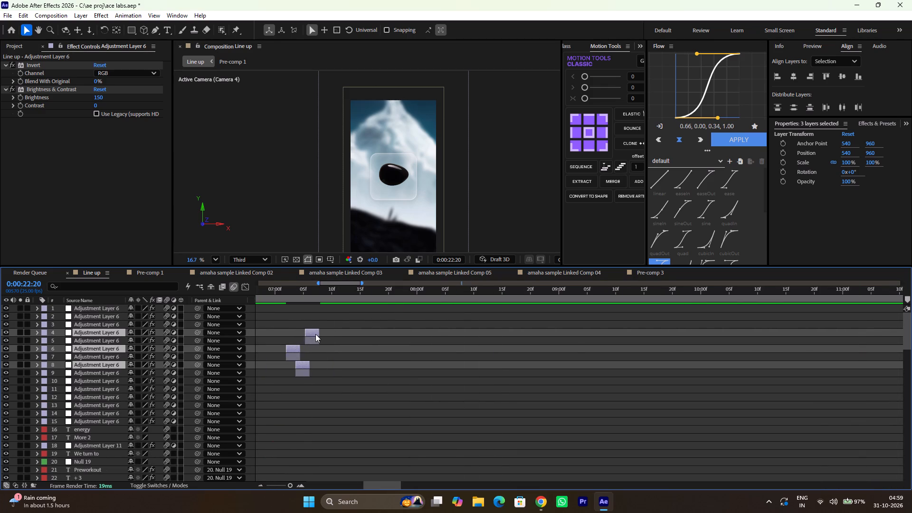
{"action": "left_click_drag", "start_coordinate": [314, 333], "coordinate": [911, 387]}
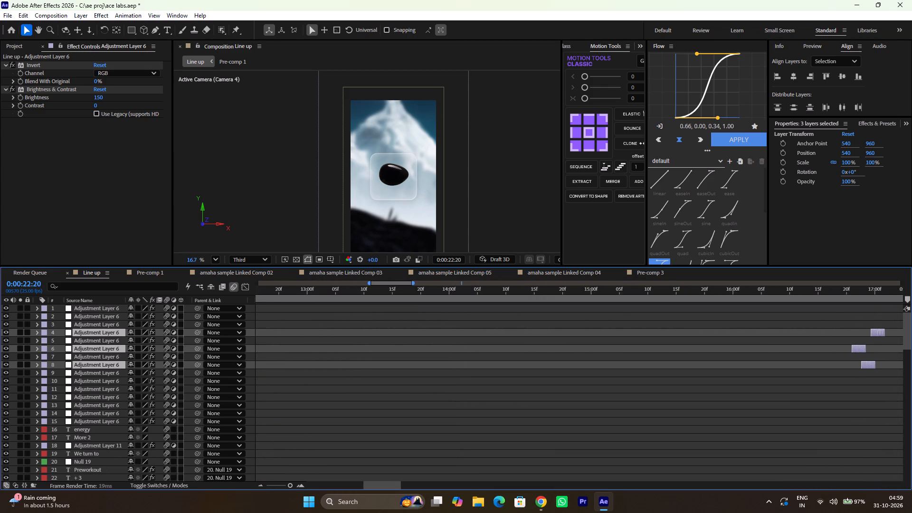
{"action": "left_click_drag", "start_coordinate": [911, 387], "coordinate": [711, 405]}
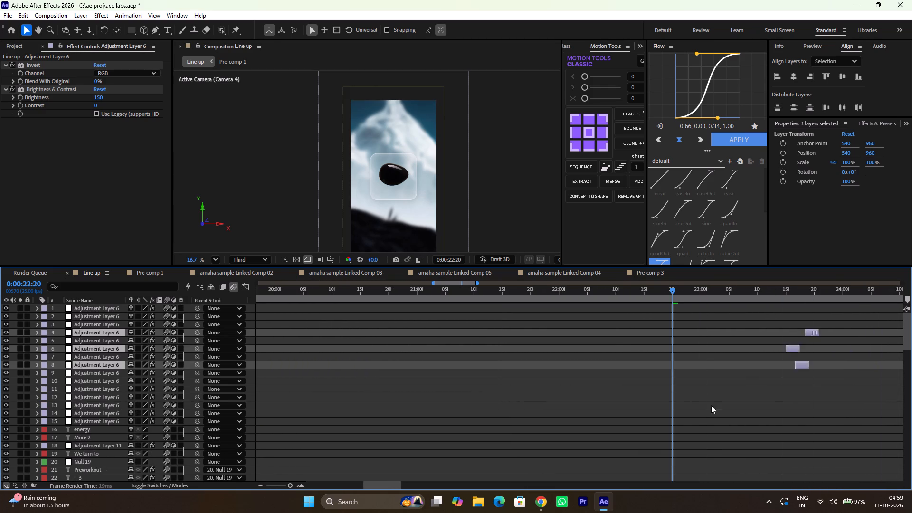
{"action": "left_click_drag", "start_coordinate": [711, 405], "coordinate": [686, 402]}
Locate the start of the mountain shot at 0:00:21:21 and shift the three selected flash layers earlier so they straddle that cut.
{"action": "left_click_drag", "start_coordinate": [662, 292], "coordinate": [512, 294]}
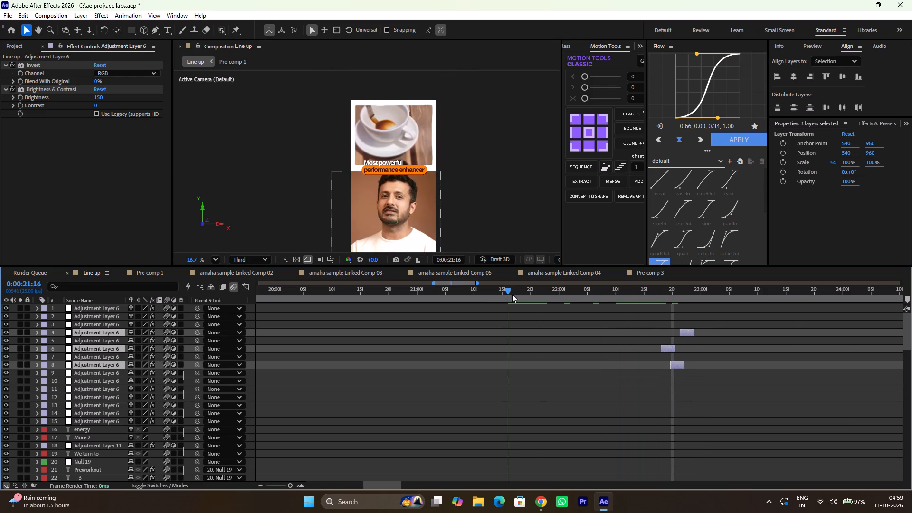
{"action": "left_click_drag", "start_coordinate": [512, 294], "coordinate": [543, 300]}
{"action": "scroll", "coordinate": [547, 366], "scroll_direction": "up", "scroll_amount": 1}
{"action": "scroll", "coordinate": [547, 368], "scroll_direction": "down", "scroll_amount": 1}
{"action": "scroll", "coordinate": [547, 368], "scroll_direction": "up", "scroll_amount": 4}
{"action": "scroll", "coordinate": [547, 368], "scroll_direction": "down", "scroll_amount": 20}
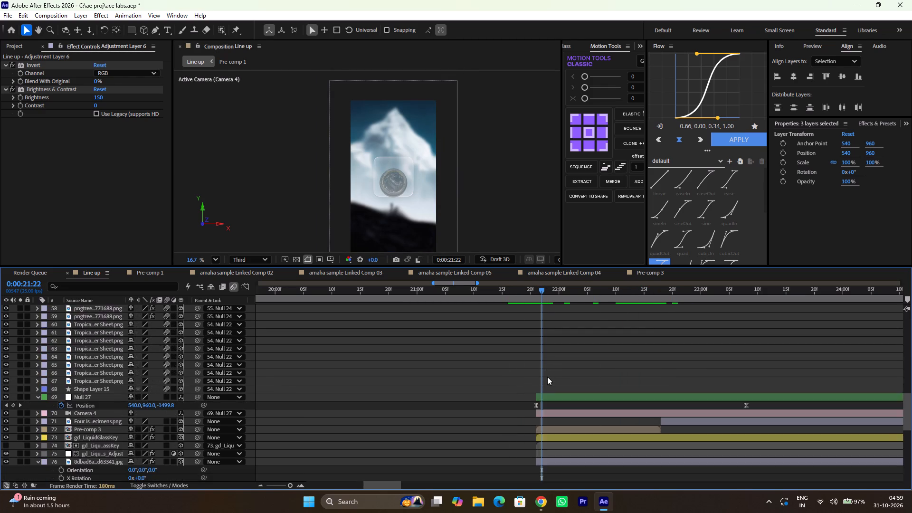
{"action": "scroll", "coordinate": [547, 377], "scroll_direction": "up", "scroll_amount": 1}
{"action": "scroll", "coordinate": [547, 377], "scroll_direction": "down", "scroll_amount": 2}
{"action": "scroll", "coordinate": [548, 380], "scroll_direction": "up", "scroll_amount": 1}
{"action": "scroll", "coordinate": [548, 380], "scroll_direction": "down", "scroll_amount": 3}
{"action": "scroll", "coordinate": [541, 373], "scroll_direction": "up", "scroll_amount": 1}
{"action": "left_click", "coordinate": [538, 297]}
{"action": "scroll", "coordinate": [533, 335], "scroll_direction": "up", "scroll_amount": 2}
{"action": "scroll", "coordinate": [534, 336], "scroll_direction": "down", "scroll_amount": 1}
{"action": "scroll", "coordinate": [534, 336], "scroll_direction": "up", "scroll_amount": 1}
{"action": "scroll", "coordinate": [534, 336], "scroll_direction": "down", "scroll_amount": 1}
{"action": "scroll", "coordinate": [534, 337], "scroll_direction": "up", "scroll_amount": 10}
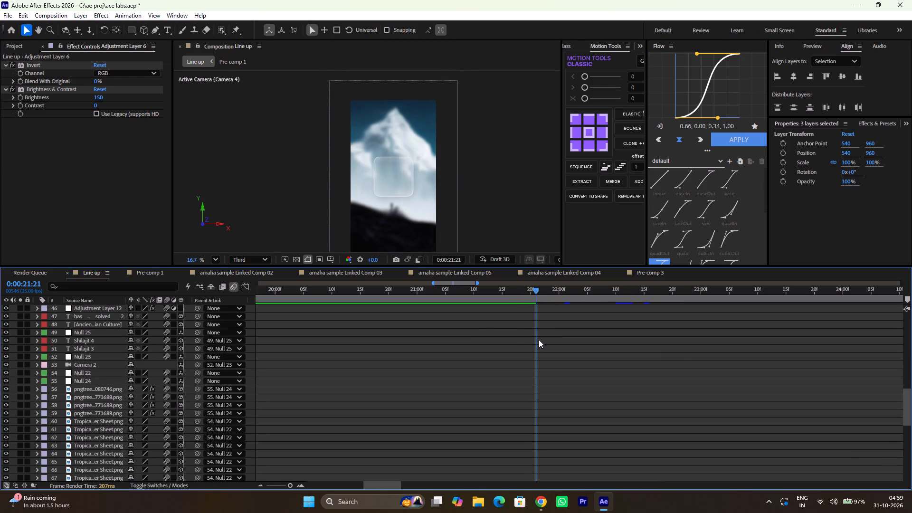
{"action": "scroll", "coordinate": [539, 340], "scroll_direction": "up", "scroll_amount": 3}
{"action": "left_click_drag", "start_coordinate": [673, 347], "coordinate": [627, 347]}
{"action": "key", "text": "ctrl+z"}
{"action": "left_click_drag", "start_coordinate": [667, 348], "coordinate": [662, 348]}
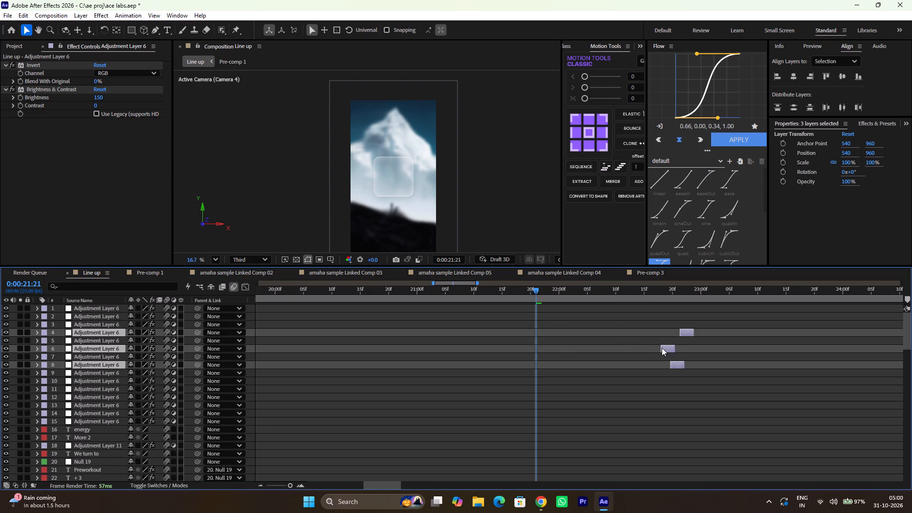
{"action": "left_click_drag", "start_coordinate": [662, 348], "coordinate": [530, 345]}
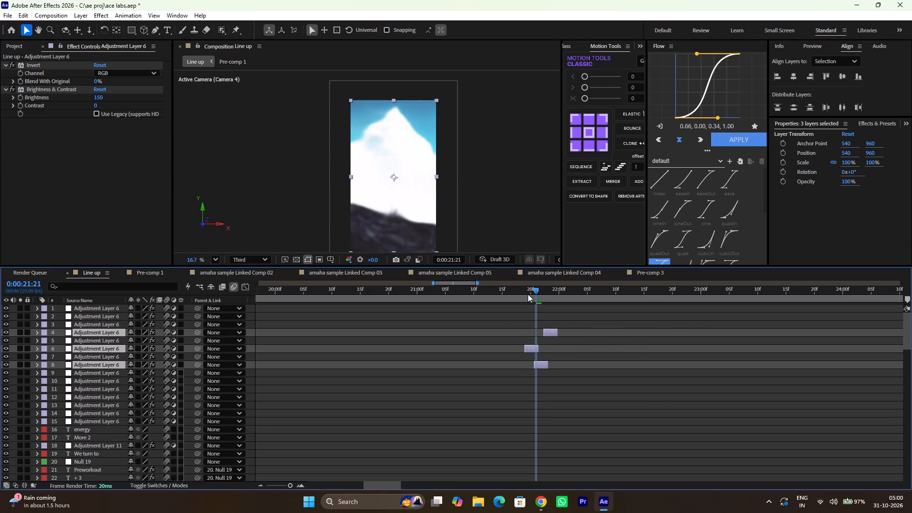
Scrub and play back the transition into the mountain shot several times to review the repositioned flashes.
{"action": "left_click_drag", "start_coordinate": [527, 294], "coordinate": [579, 313]}
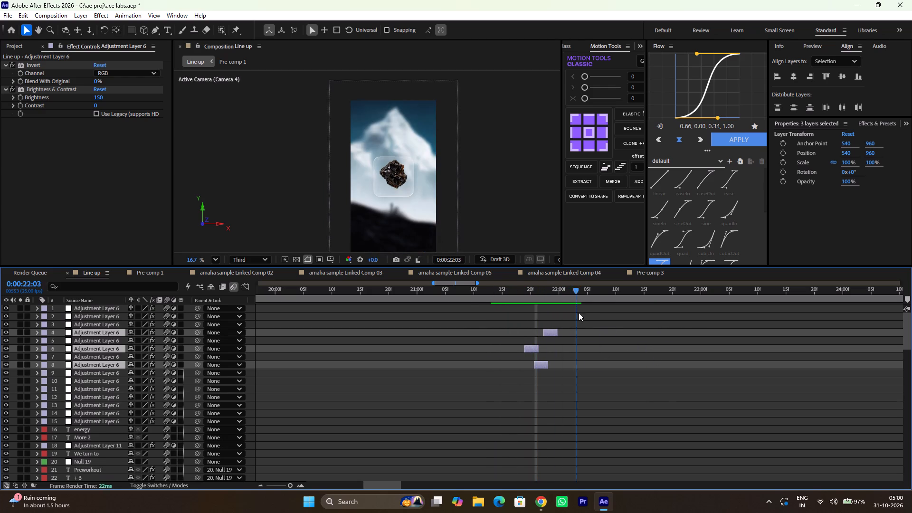
{"action": "left_click_drag", "start_coordinate": [579, 313], "coordinate": [461, 304]}
{"action": "key", "text": "space"}
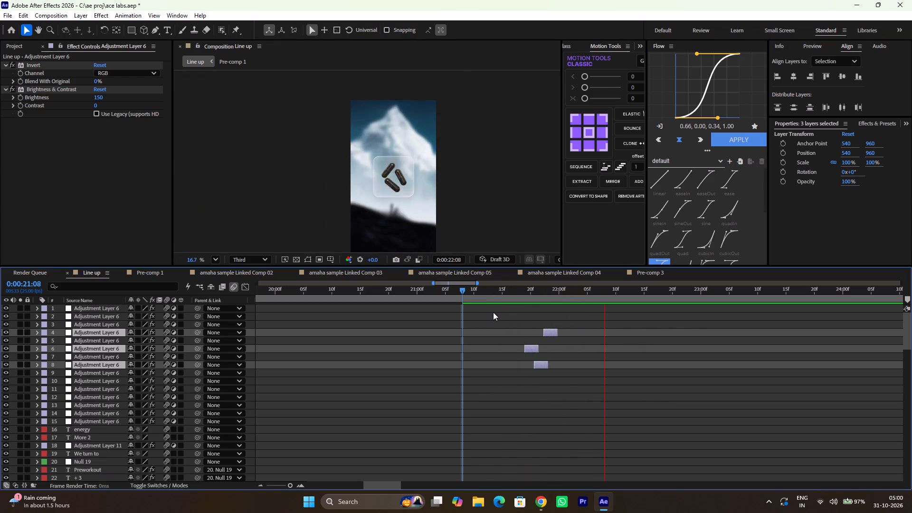
{"action": "key", "text": "space"}
{"action": "left_click_drag", "start_coordinate": [535, 290], "coordinate": [349, 292]}
{"action": "key", "text": "space"}
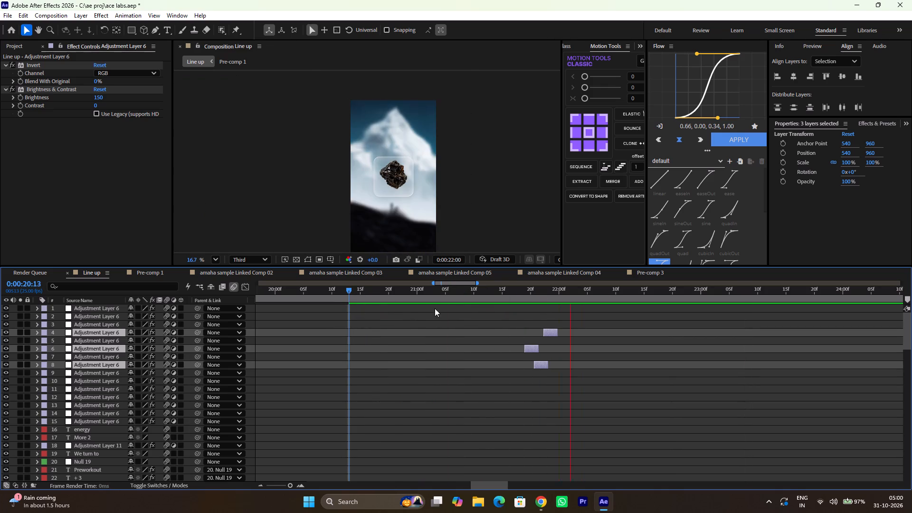
{"action": "key", "text": "space"}
{"action": "left_click_drag", "start_coordinate": [380, 290], "coordinate": [302, 304]}
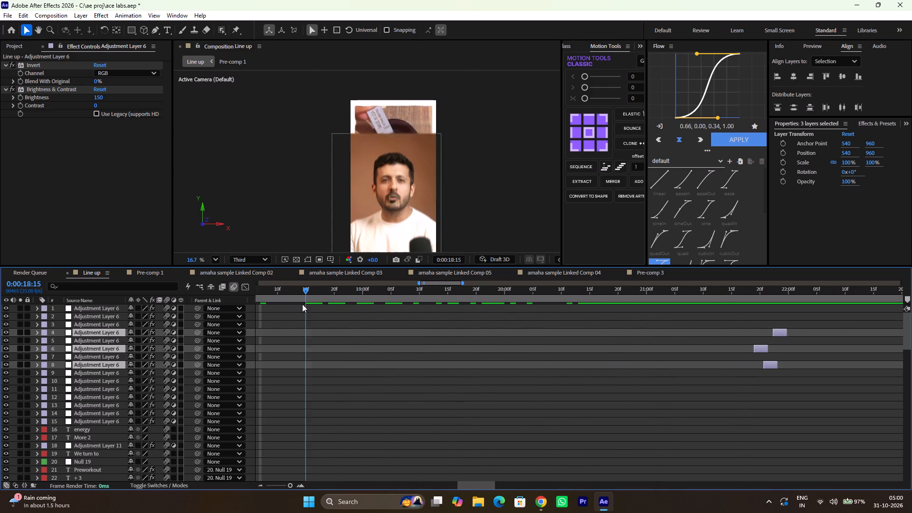
{"action": "left_click_drag", "start_coordinate": [302, 304], "coordinate": [302, 304]}
{"action": "key", "text": "space"}
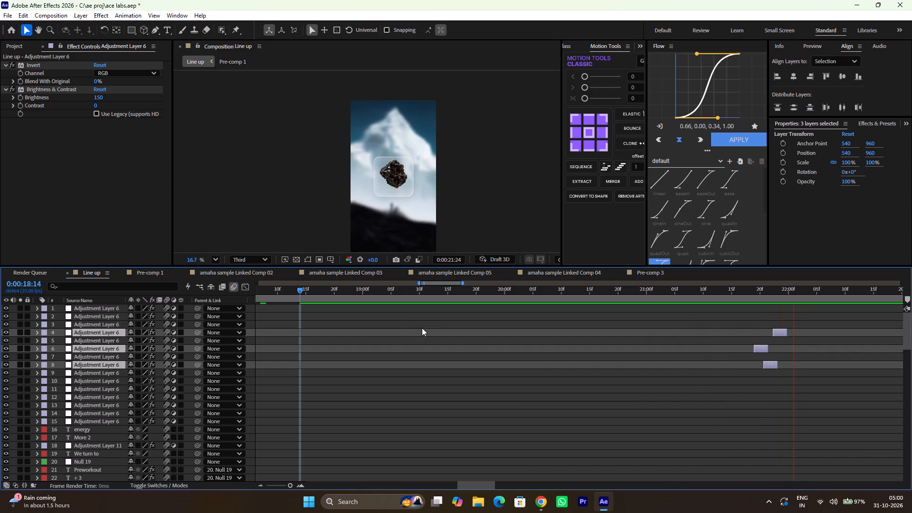
{"action": "key", "text": "space"}
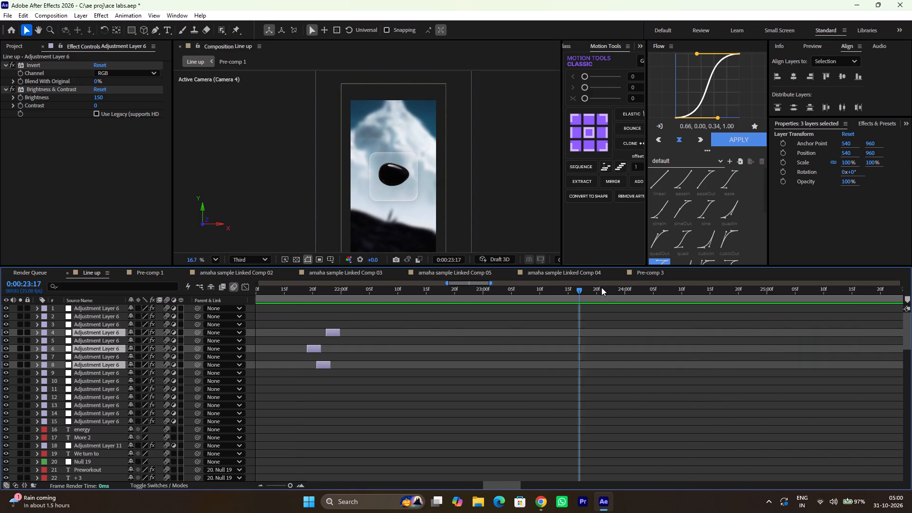
{"action": "left_click_drag", "start_coordinate": [600, 287], "coordinate": [287, 293]}
{"action": "key", "text": "space"}
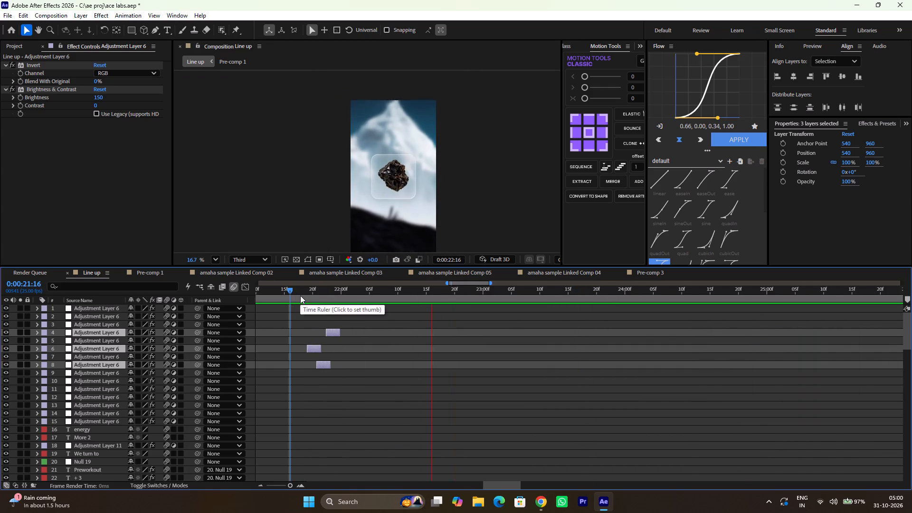
{"action": "key", "text": "space"}
{"action": "left_click_drag", "start_coordinate": [343, 293], "coordinate": [311, 295]}
{"action": "key", "text": "space"}
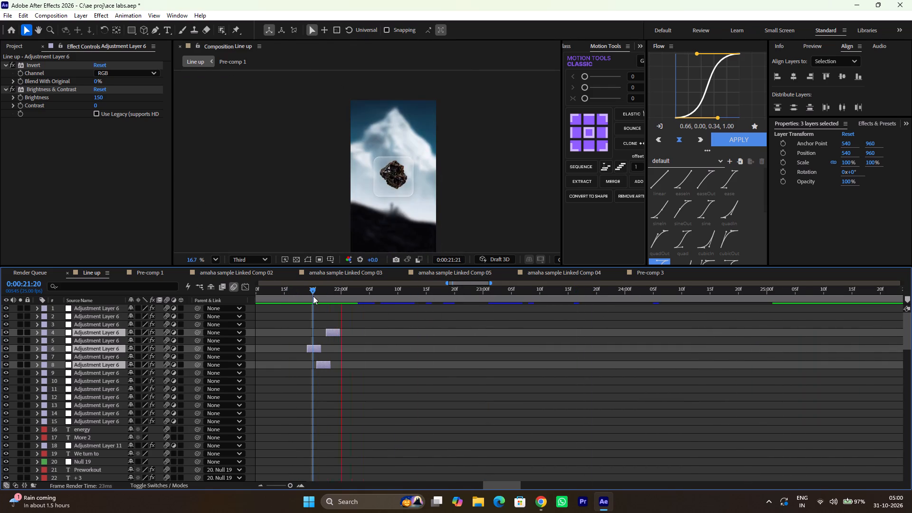
{"action": "key", "text": "space"}
Delete the Four Isolated Natural Specimens.png layer that follows Pre-comp 3 in the Line up composition.
{"action": "scroll", "coordinate": [487, 354], "scroll_direction": "down", "scroll_amount": 3}
{"action": "scroll", "coordinate": [486, 360], "scroll_direction": "up", "scroll_amount": 1}
{"action": "scroll", "coordinate": [493, 396], "scroll_direction": "down", "scroll_amount": 8}
{"action": "scroll", "coordinate": [488, 406], "scroll_direction": "up", "scroll_amount": 1}
{"action": "scroll", "coordinate": [488, 406], "scroll_direction": "down", "scroll_amount": 2}
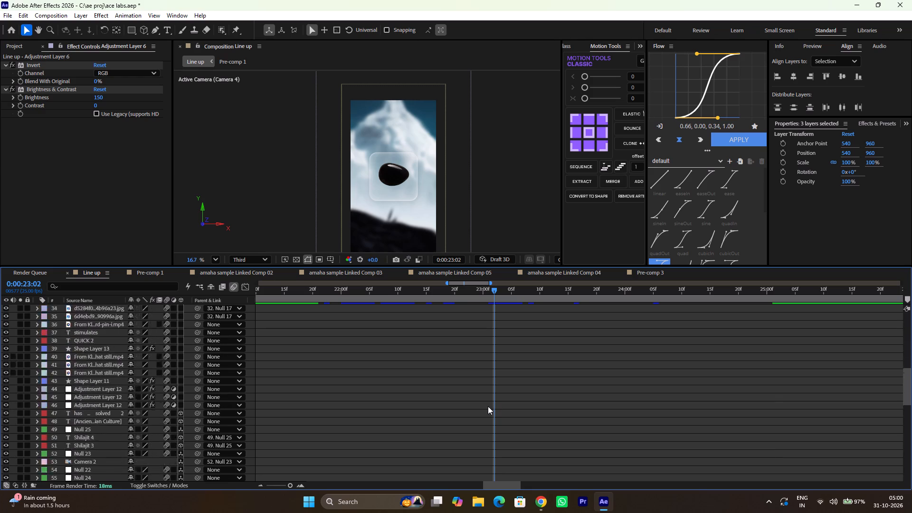
{"action": "scroll", "coordinate": [488, 406], "scroll_direction": "down", "scroll_amount": 4}
{"action": "scroll", "coordinate": [494, 414], "scroll_direction": "up", "scroll_amount": 1}
{"action": "scroll", "coordinate": [494, 414], "scroll_direction": "down", "scroll_amount": 6}
{"action": "scroll", "coordinate": [497, 418], "scroll_direction": "up", "scroll_amount": 2}
{"action": "scroll", "coordinate": [497, 418], "scroll_direction": "down", "scroll_amount": 2}
{"action": "scroll", "coordinate": [497, 418], "scroll_direction": "up", "scroll_amount": 1}
{"action": "scroll", "coordinate": [497, 418], "scroll_direction": "down", "scroll_amount": 1}
{"action": "left_click", "coordinate": [500, 393]}
{"action": "left_click", "coordinate": [503, 397]}
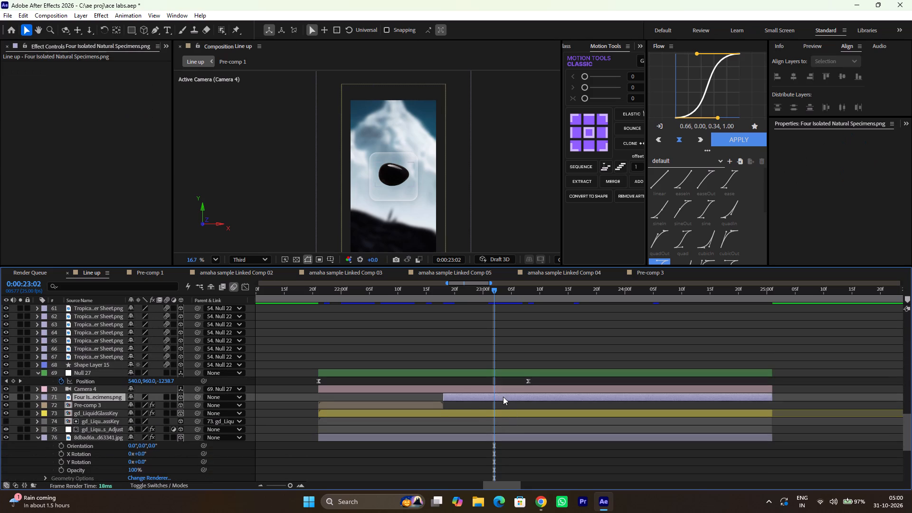
{"action": "key", "text": "BackSpace"}
Open Pre-comp 3 and extend its composition duration to 0:00:10:22.
{"action": "double_click", "coordinate": [435, 397]}
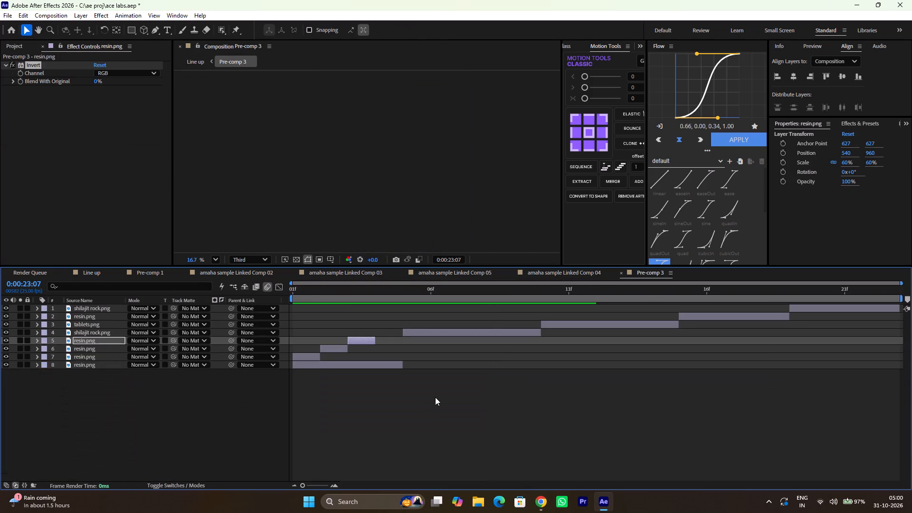
{"action": "key", "text": "ctrl+k"}
{"action": "left_click", "coordinate": [95, 199]}
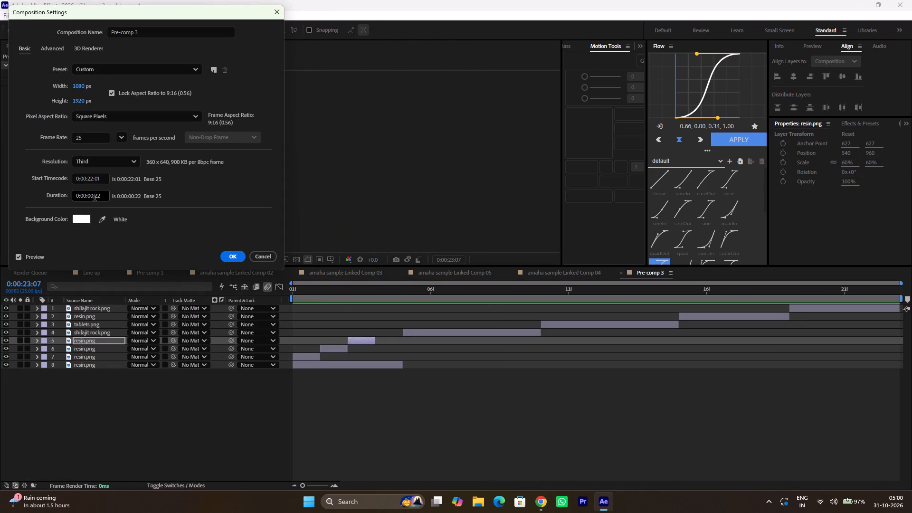
{"action": "key", "text": "Left"}
{"action": "key", "text": "BackSpace"}
{"action": "key", "text": "BackSpace"}
{"action": "type", "text": "1-"}
{"action": "key", "text": "BackSpace"}
{"action": "key", "text": "0"}
{"action": "key", "text": "Return"}
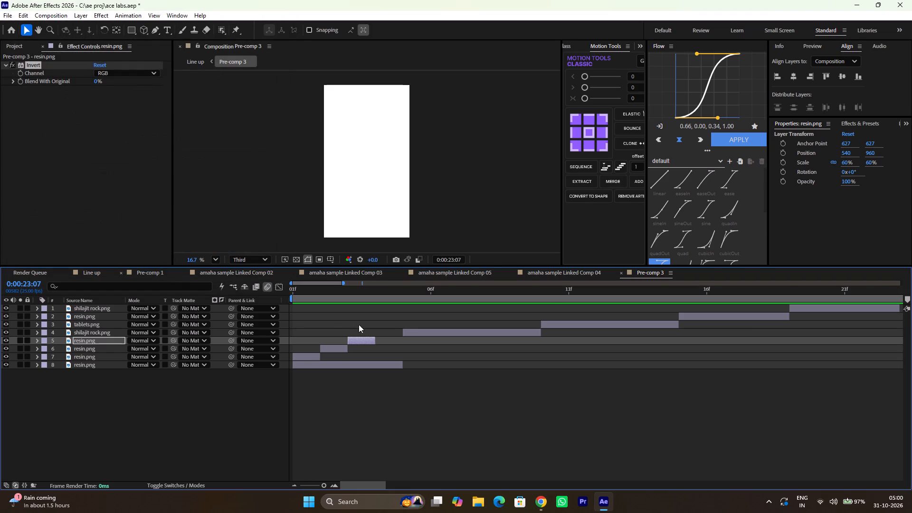
Move the four upper clips in Pre-comp 3, layers 1 to 4, later together so the first starts at about 0:00:23:00.
{"action": "scroll", "coordinate": [360, 328], "scroll_direction": "down", "scroll_amount": 3, "text": "alt"}
{"action": "scroll", "coordinate": [300, 343], "scroll_direction": "up", "scroll_amount": 4, "text": "alt"}
{"action": "scroll", "coordinate": [341, 347], "scroll_direction": "up", "scroll_amount": 2}
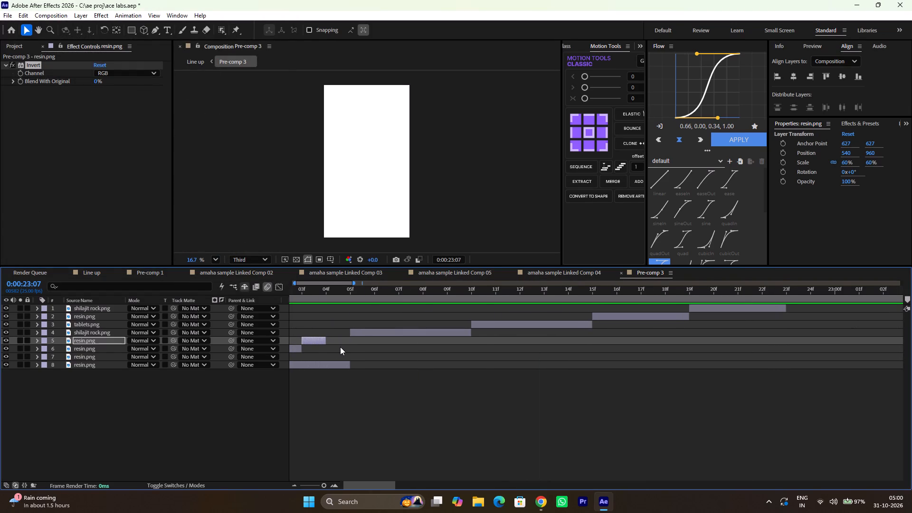
{"action": "scroll", "coordinate": [322, 347], "scroll_direction": "down", "scroll_amount": 2, "text": "alt"}
{"action": "left_click", "coordinate": [331, 334]}
{"action": "left_click", "coordinate": [414, 307], "text": "shift"}
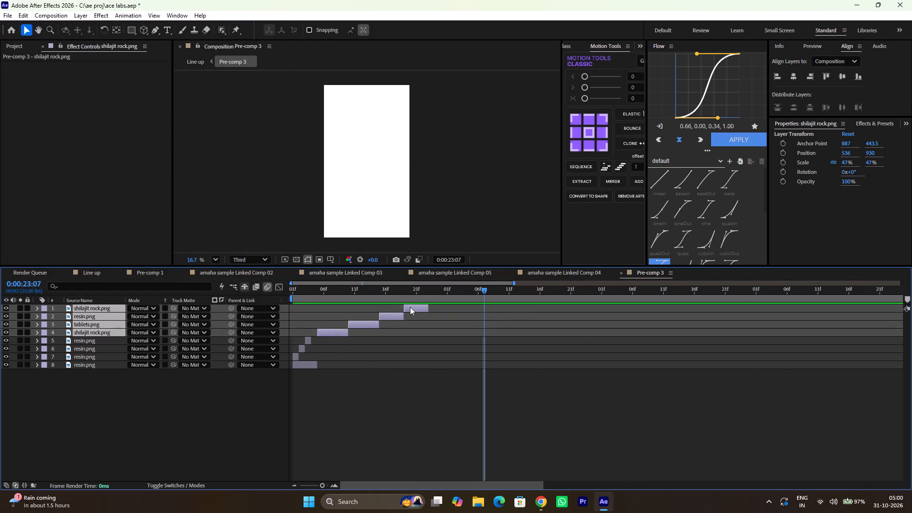
{"action": "left_click_drag", "start_coordinate": [410, 307], "coordinate": [532, 320]}
{"action": "scroll", "coordinate": [268, 357], "scroll_direction": "up", "scroll_amount": 1, "text": "alt"}
{"action": "left_click_drag", "start_coordinate": [369, 277], "coordinate": [360, 285]}
Return to Pre-comp 3 through Line up and extend the bottom resin.png clip to end at 0:00:22:11.
{"action": "left_click", "coordinate": [102, 270]}
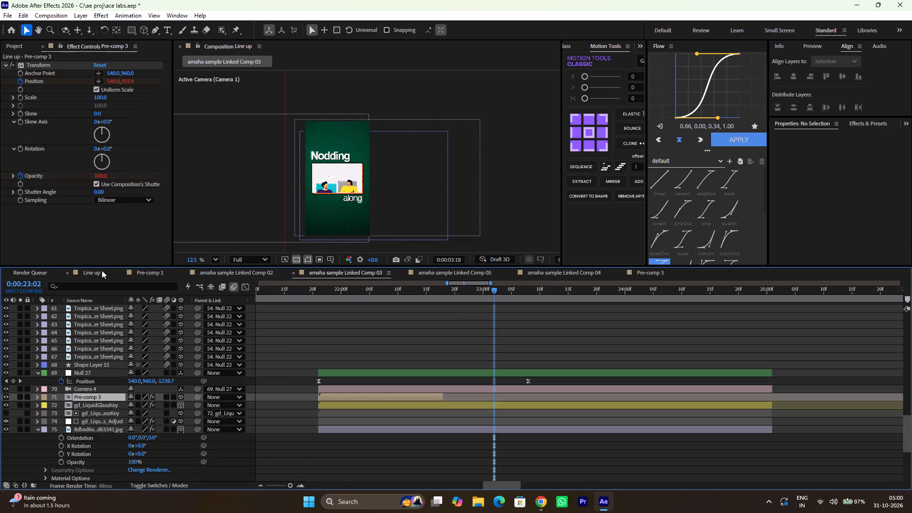
{"action": "double_click", "coordinate": [418, 395]}
{"action": "scroll", "coordinate": [405, 328], "scroll_direction": "down", "scroll_amount": 5, "text": "alt"}
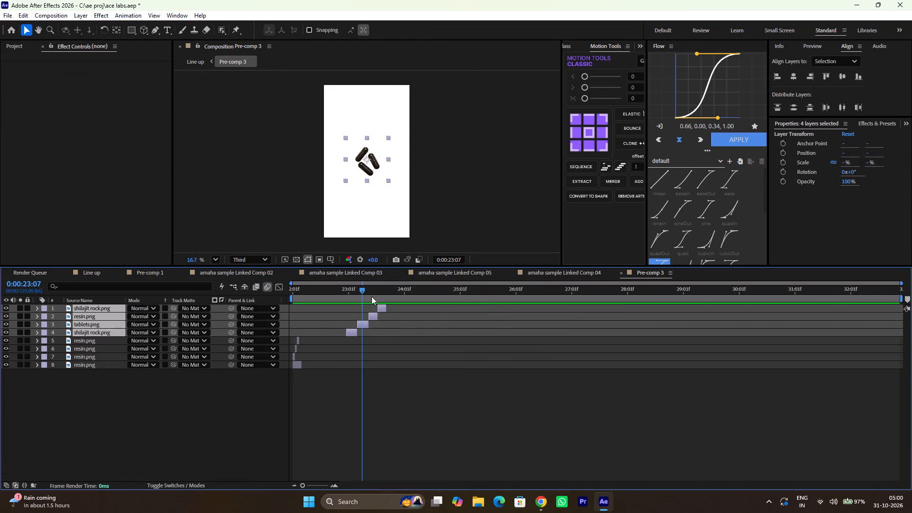
{"action": "left_click_drag", "start_coordinate": [354, 290], "coordinate": [212, 306]}
{"action": "scroll", "coordinate": [272, 343], "scroll_direction": "up", "scroll_amount": 7, "text": "alt"}
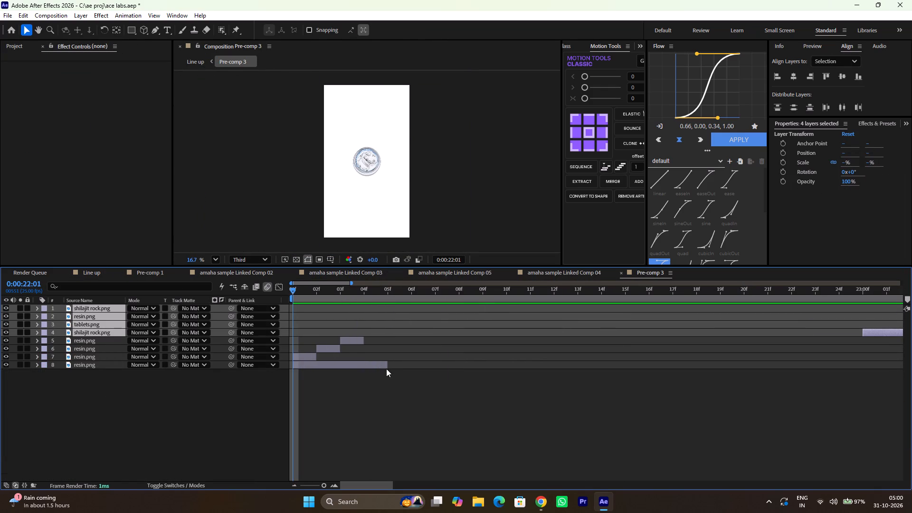
{"action": "left_click_drag", "start_coordinate": [387, 368], "coordinate": [503, 379]}
{"action": "key", "text": "ctrl+Right"}
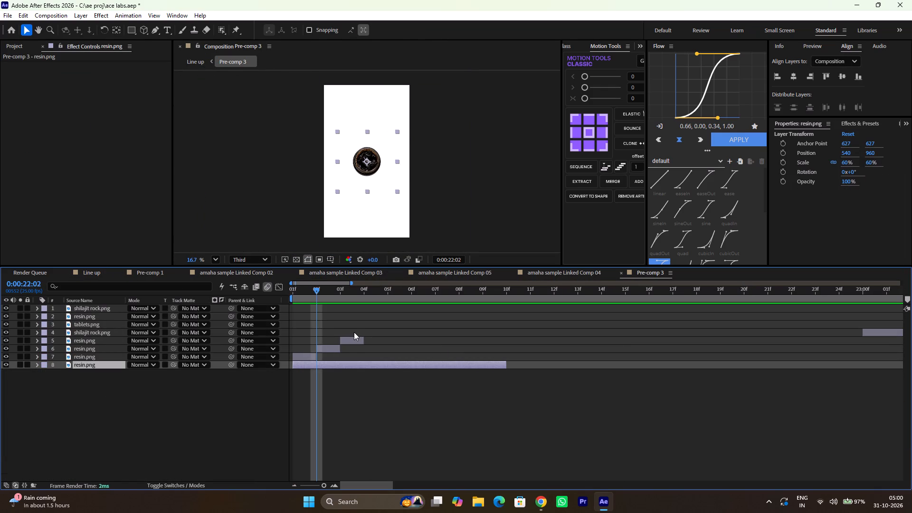
{"action": "key", "text": "ctrl+Left"}
{"action": "key", "text": "shift+Right"}
{"action": "key", "text": "ctrl+z"}
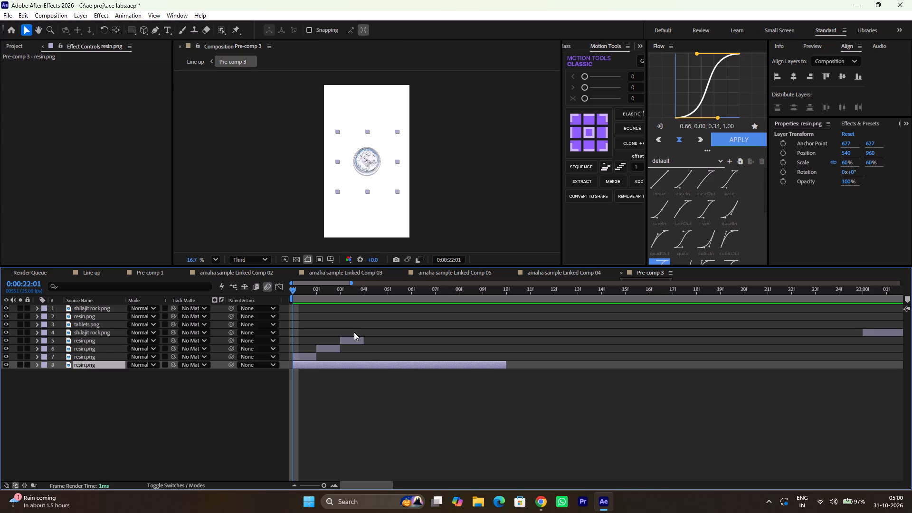
{"action": "key", "text": "ctrl+shift+Right"}
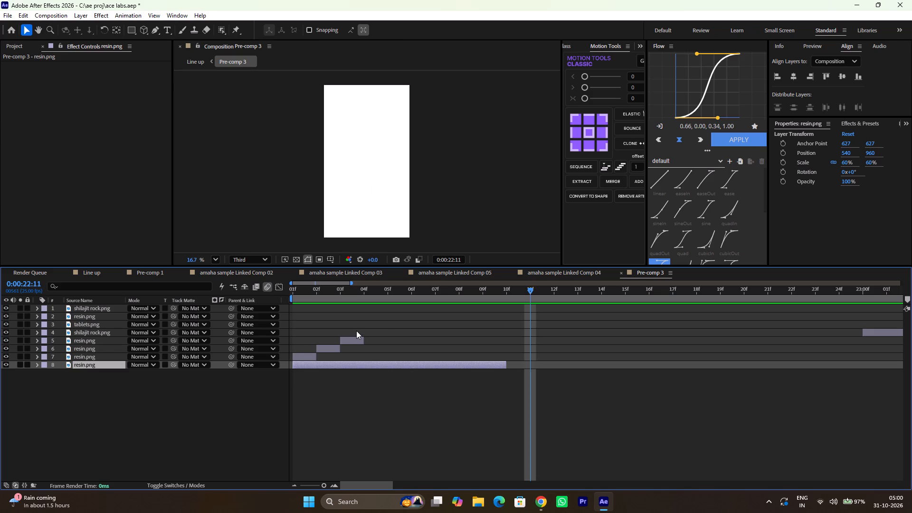
{"action": "left_click_drag", "start_coordinate": [504, 361], "coordinate": [552, 366]}
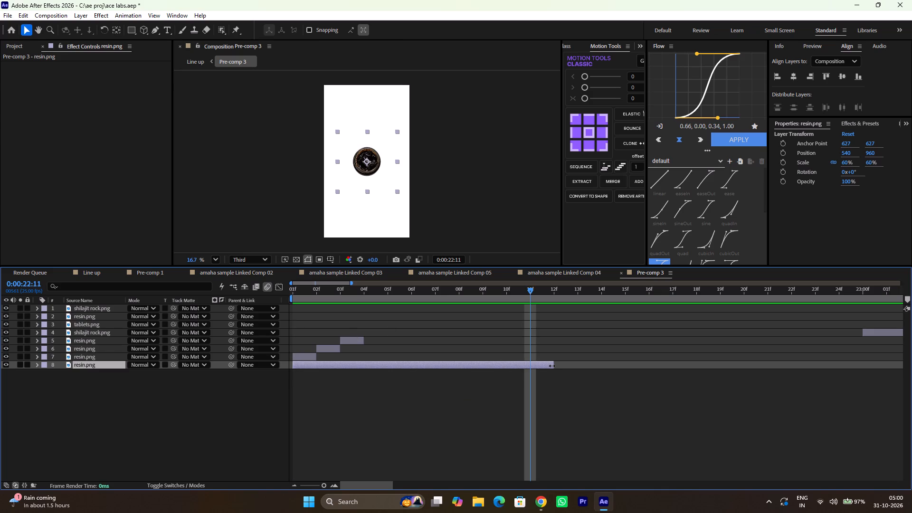
{"action": "left_click_drag", "start_coordinate": [552, 366], "coordinate": [520, 367]}
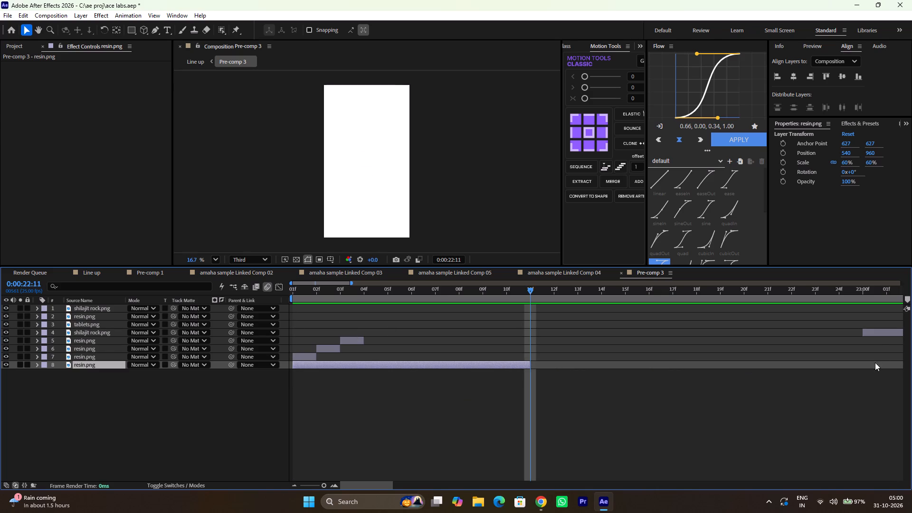
Move Pre-comp 3's shilajit rock.png clip, layer 4, to start at 0:00:22:11 and extend it to end at 0:00:22:21.
{"action": "left_click_drag", "start_coordinate": [874, 331], "coordinate": [540, 338]}
{"action": "key", "text": "ctrl+shift+Right"}
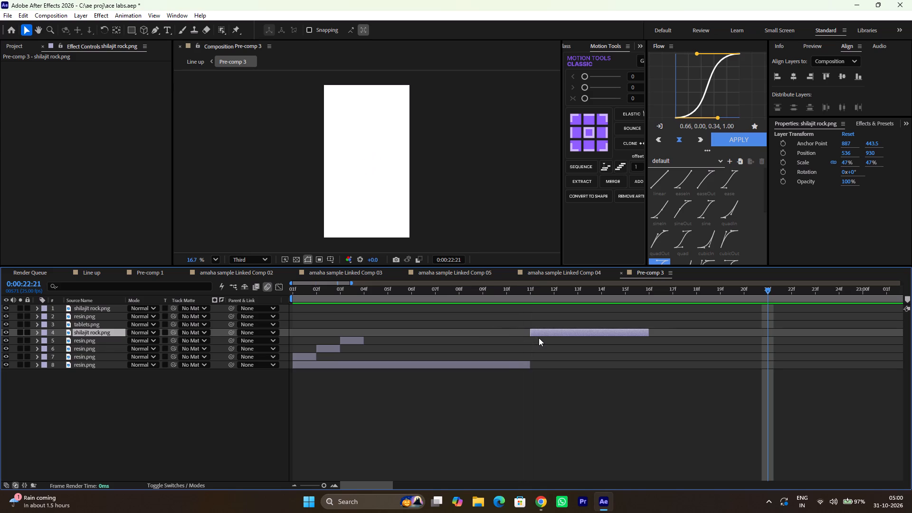
{"action": "left_click_drag", "start_coordinate": [647, 332], "coordinate": [756, 337]}
Move the tablets.png clip to start at 0:00:22:21 and extend it to end at 0:00:23:06.
{"action": "scroll", "coordinate": [737, 343], "scroll_direction": "down", "scroll_amount": 3, "text": "alt"}
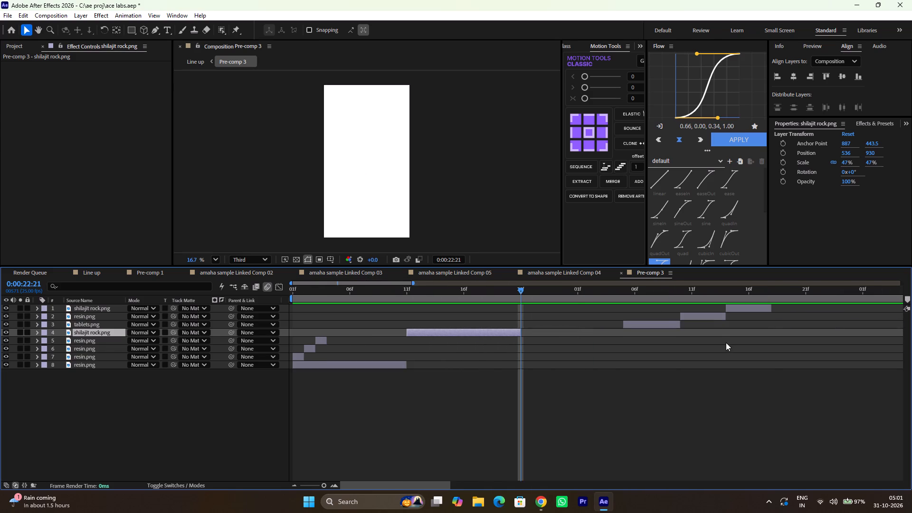
{"action": "left_click", "coordinate": [642, 323]}
{"action": "left_click_drag", "start_coordinate": [650, 322], "coordinate": [620, 323]}
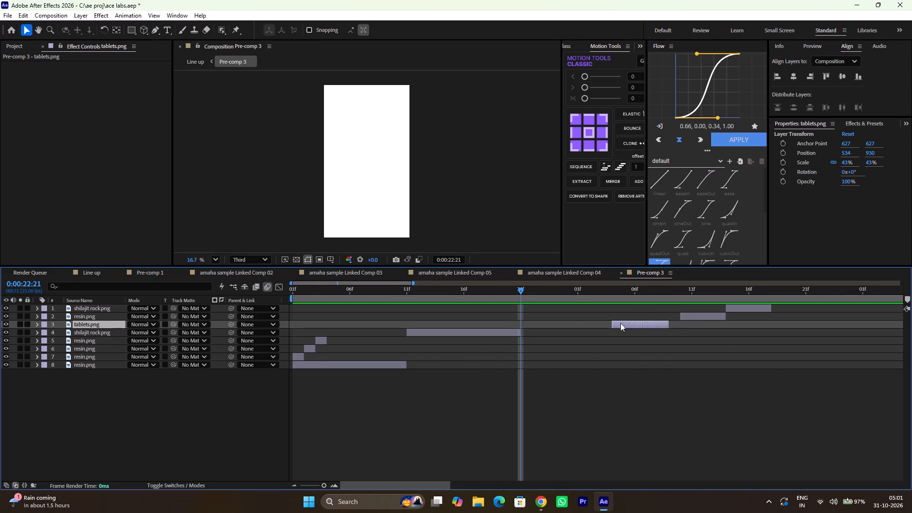
{"action": "left_click_drag", "start_coordinate": [620, 323], "coordinate": [545, 325]}
{"action": "key", "text": "ctrl+shift+Down"}
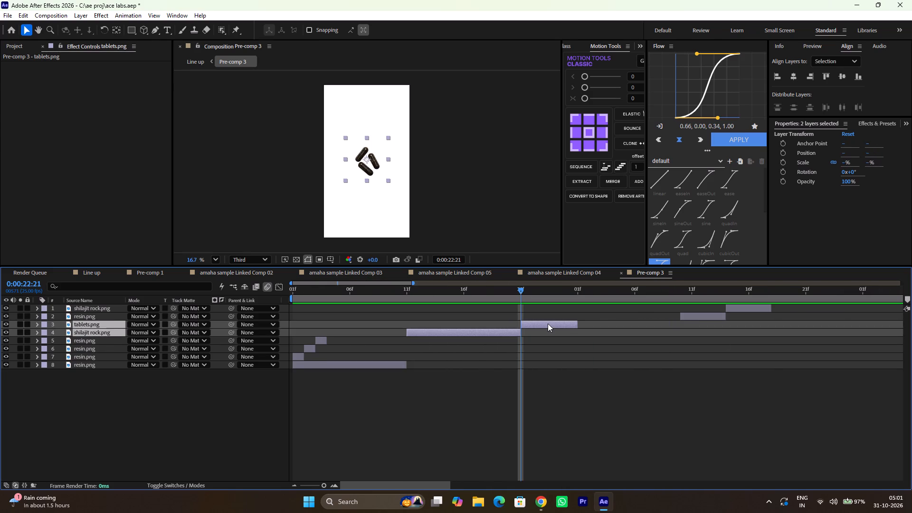
{"action": "left_click", "coordinate": [551, 316]}
{"action": "key", "text": "ctrl+shift+Right"}
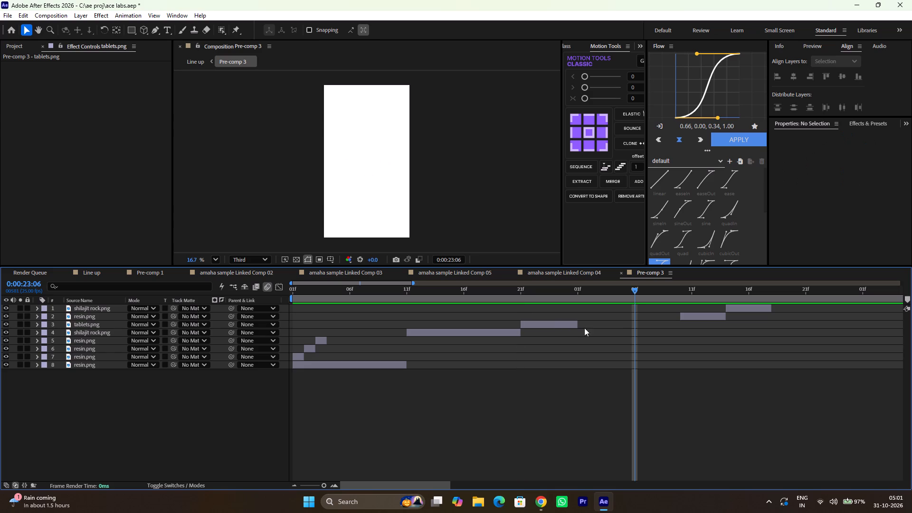
{"action": "left_click_drag", "start_coordinate": [576, 323], "coordinate": [636, 329]}
Move the resin.png clip, layer 2, to start at 0:00:23:06 and extend it to end at 0:00:23:16.
{"action": "left_click_drag", "start_coordinate": [698, 317], "coordinate": [656, 318]}
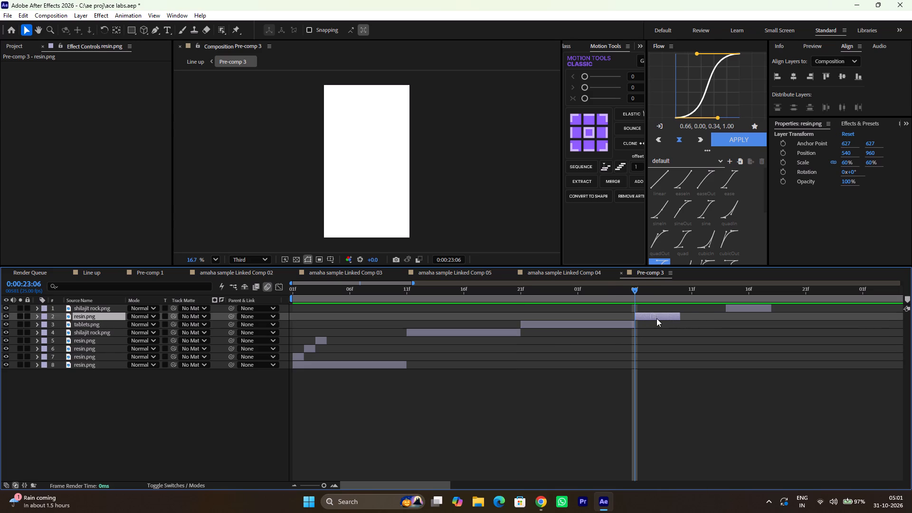
{"action": "left_click_drag", "start_coordinate": [656, 318], "coordinate": [654, 319]}
{"action": "key", "text": "ctrl+shift+Right"}
{"action": "left_click_drag", "start_coordinate": [680, 314], "coordinate": [688, 316]}
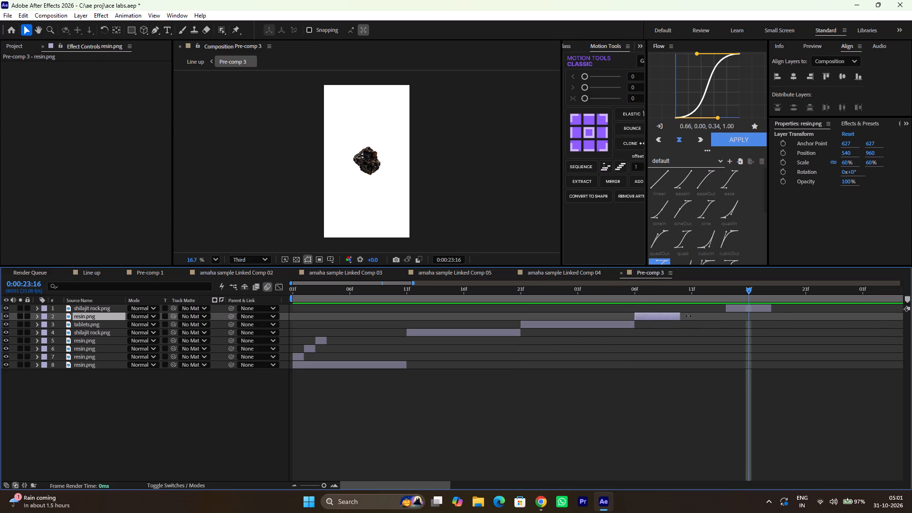
{"action": "left_click_drag", "start_coordinate": [688, 316], "coordinate": [748, 321]}
Move the top shilajit rock.png clip to start at 0:00:23:16 and extend it to end at about 0:00:25:07.
{"action": "left_click_drag", "start_coordinate": [751, 309], "coordinate": [770, 309]}
{"action": "scroll", "coordinate": [760, 325], "scroll_direction": "down", "scroll_amount": 2, "text": "ctrl"}
{"action": "scroll", "coordinate": [758, 325], "scroll_direction": "up", "scroll_amount": 1, "text": "ctrl"}
{"action": "scroll", "coordinate": [757, 326], "scroll_direction": "down", "scroll_amount": 1, "text": "ctrl"}
{"action": "left_click_drag", "start_coordinate": [793, 310], "coordinate": [911, 314]}
{"action": "scroll", "coordinate": [433, 304], "scroll_direction": "down", "scroll_amount": 3, "text": "alt"}
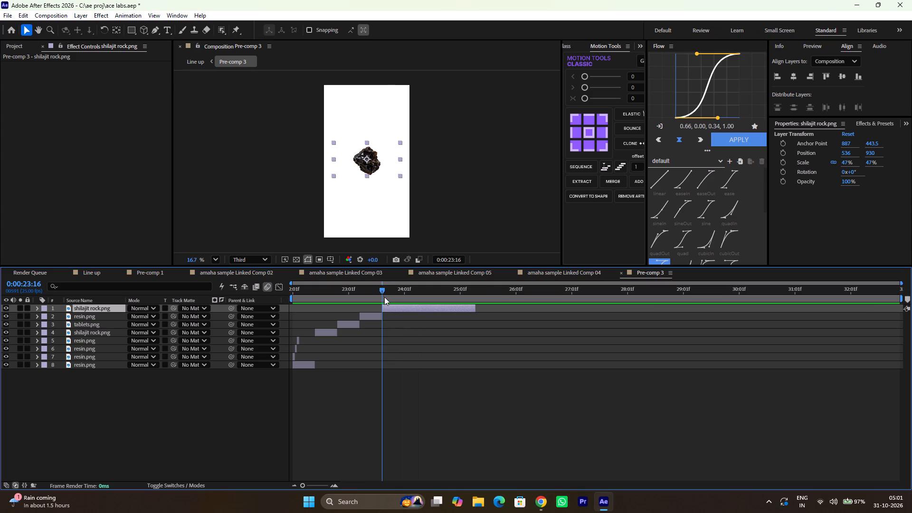
Preview and retime the flicker clips, layers 7, 6 and 5, back to back from 0:00:22:01, lasting two, two and three frames.
{"action": "left_click_drag", "start_coordinate": [370, 292], "coordinate": [224, 291]}
{"action": "key", "text": "space"}
{"action": "key", "text": "space"}
{"action": "scroll", "coordinate": [271, 337], "scroll_direction": "up", "scroll_amount": 7, "text": "alt"}
{"action": "left_click_drag", "start_coordinate": [307, 294], "coordinate": [140, 298]}
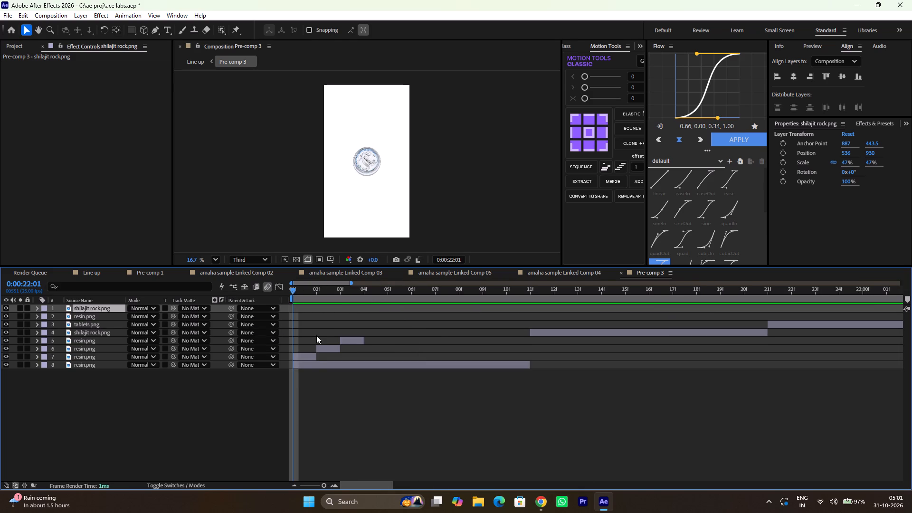
{"action": "key", "text": "ctrl+Right"}
{"action": "key", "text": "ctrl+Right"}
{"action": "key", "text": "ctrl+Right"}
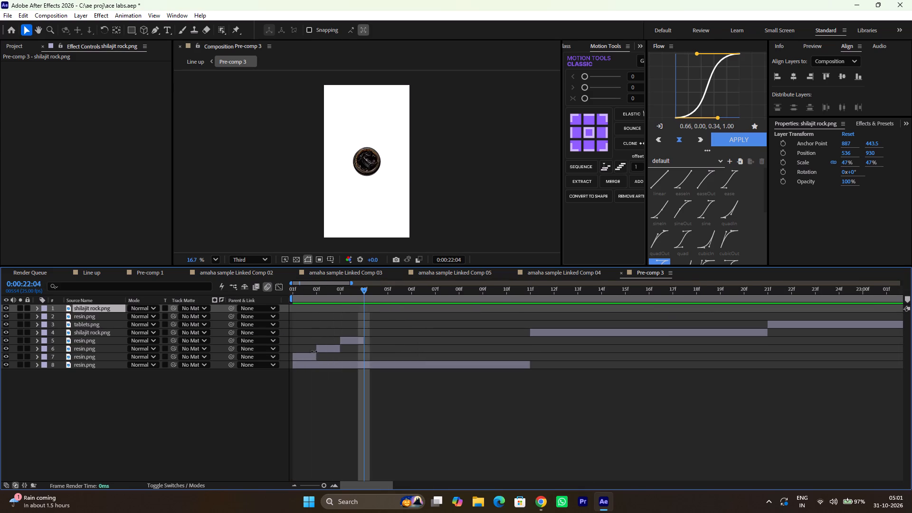
{"action": "left_click_drag", "start_coordinate": [315, 357], "coordinate": [349, 357]}
{"action": "left_click", "coordinate": [335, 348]}
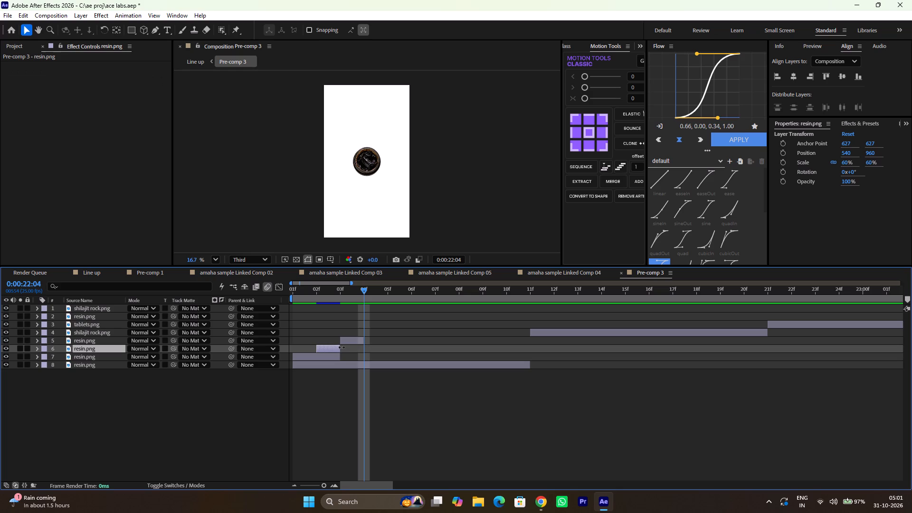
{"action": "left_click_drag", "start_coordinate": [342, 347], "coordinate": [364, 347]}
{"action": "left_click_drag", "start_coordinate": [359, 347], "coordinate": [390, 349]}
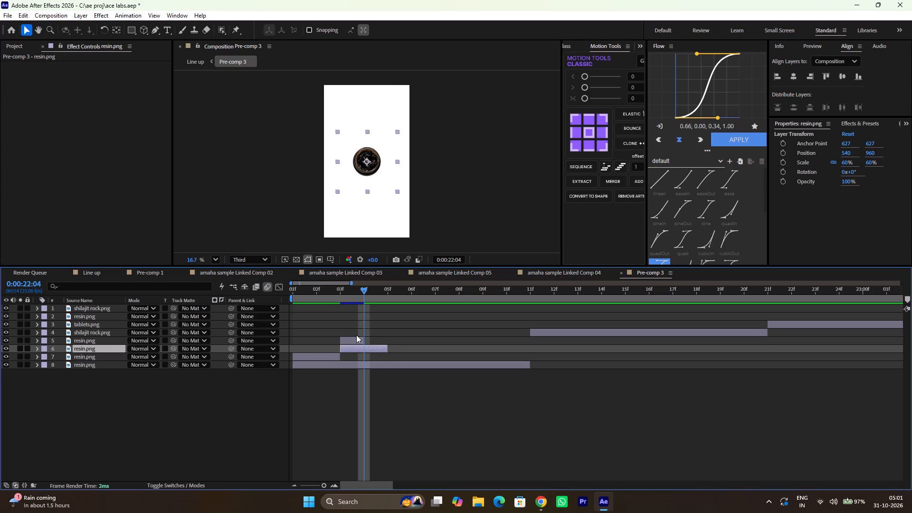
{"action": "left_click_drag", "start_coordinate": [356, 337], "coordinate": [396, 345]}
{"action": "left_click_drag", "start_coordinate": [414, 339], "coordinate": [456, 343]}
Play back the retimed product sequence in Pre-comp 3 and again in the Line up composition from about 0:00:21:14.
{"action": "left_click_drag", "start_coordinate": [346, 290], "coordinate": [126, 286]}
{"action": "key", "text": "space"}
{"action": "key", "text": "space"}
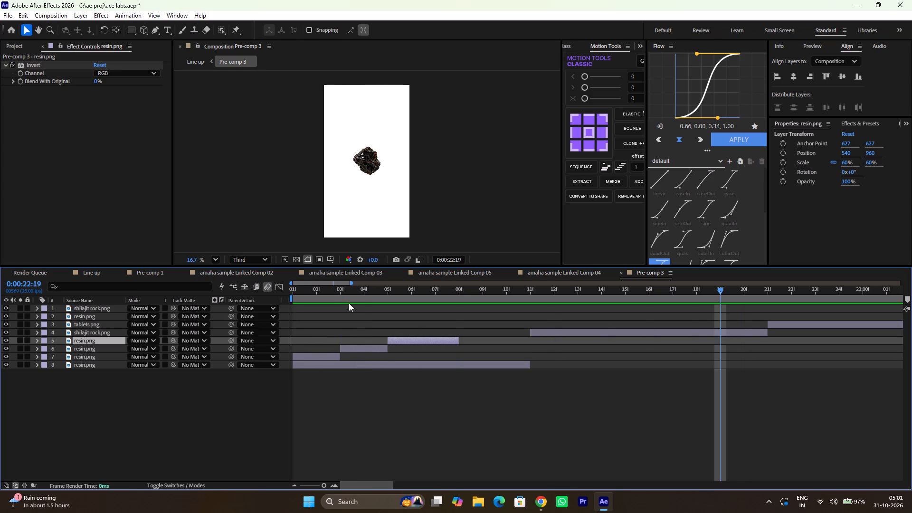
{"action": "left_click_drag", "start_coordinate": [343, 297], "coordinate": [177, 300]}
{"action": "key", "text": "Tab"}
{"action": "key", "text": "Left"}
{"action": "key", "text": "Return"}
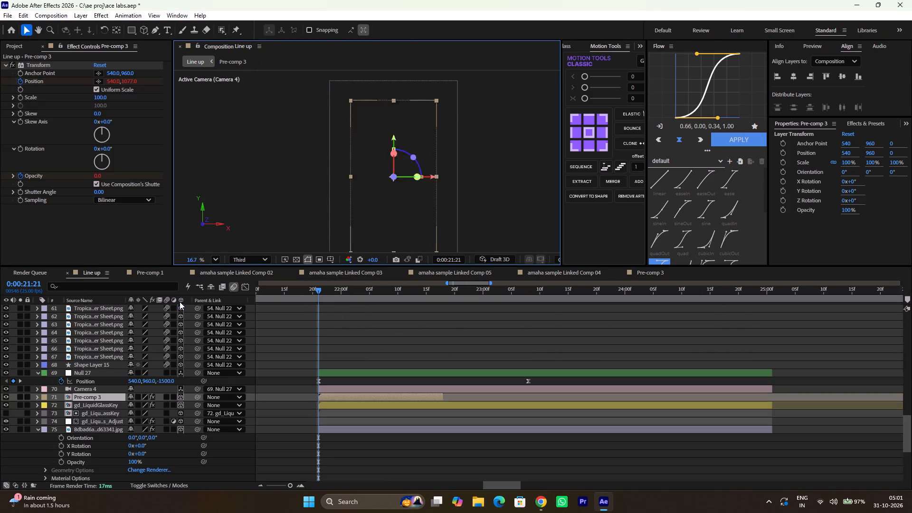
{"action": "key", "text": "space"}
{"action": "key", "text": "space"}
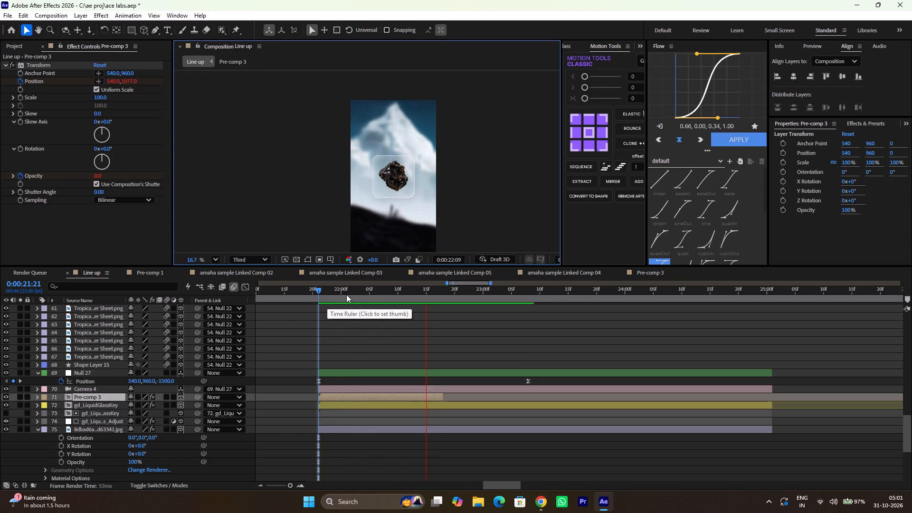
{"action": "left_click_drag", "start_coordinate": [344, 292], "coordinate": [276, 292]}
{"action": "key", "text": "space"}
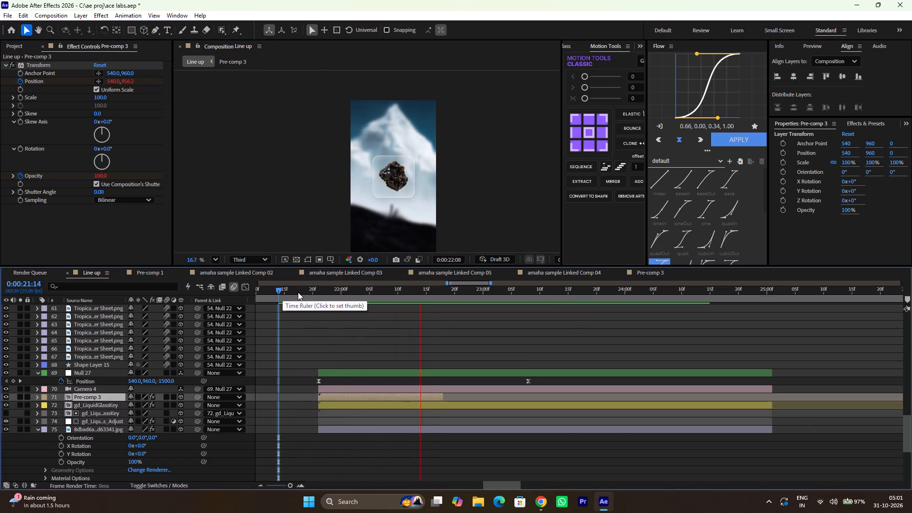
{"action": "key", "text": "space"}
Extend the Pre-comp 3 layer in Line up so it ends with Camera 4 at about 0:00:25:01.
{"action": "left_click_drag", "start_coordinate": [445, 396], "coordinate": [777, 400]}
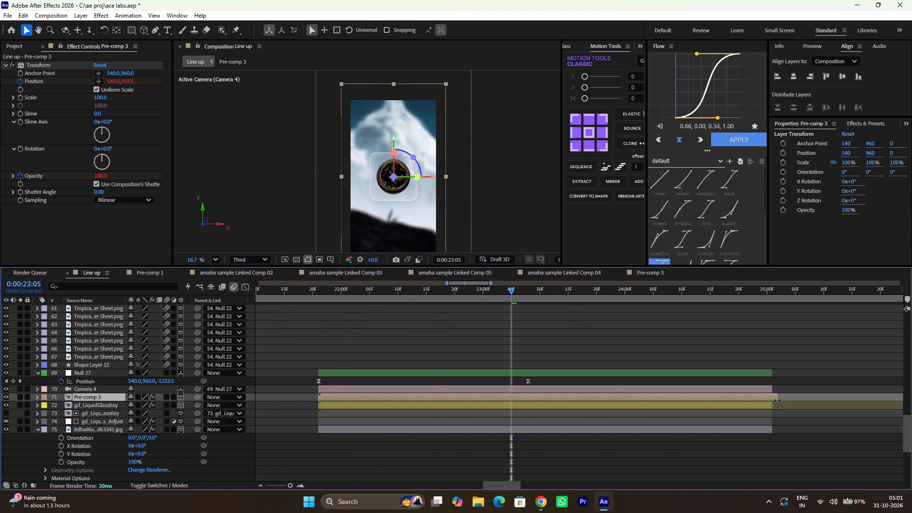
{"action": "left_click_drag", "start_coordinate": [777, 400], "coordinate": [773, 400]}
Play back the product section of Line up from about 0:00:21:18 to check the flicker timing and camera movement.
{"action": "left_click_drag", "start_coordinate": [470, 289], "coordinate": [325, 290]}
{"action": "key", "text": "space"}
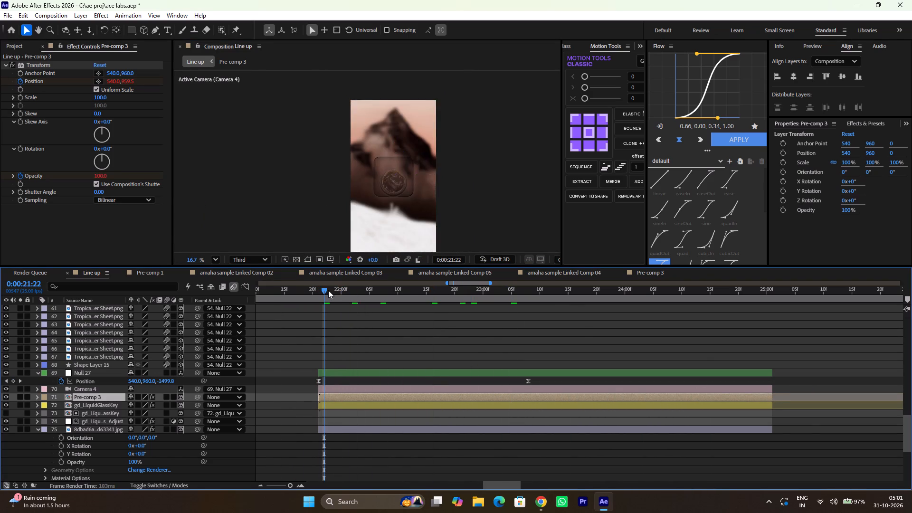
{"action": "key", "text": "space"}
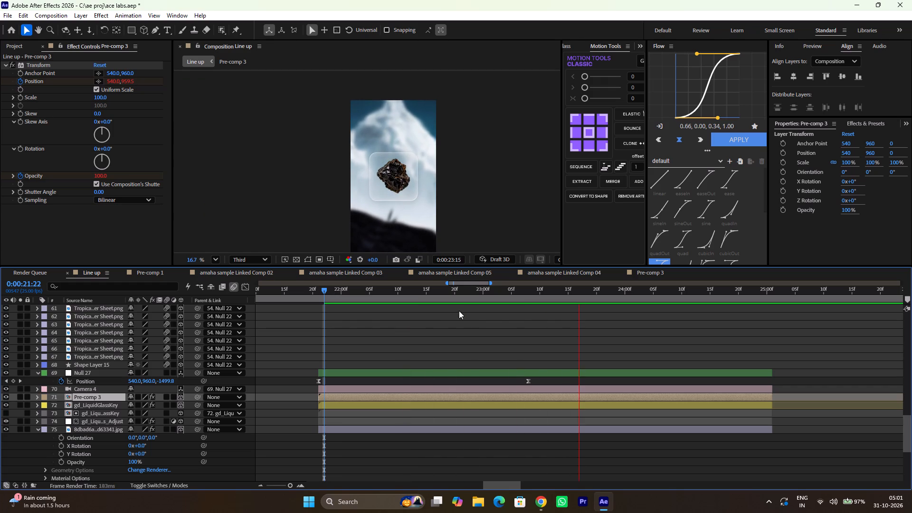
{"action": "key", "text": "space"}
{"action": "key", "text": "space"}
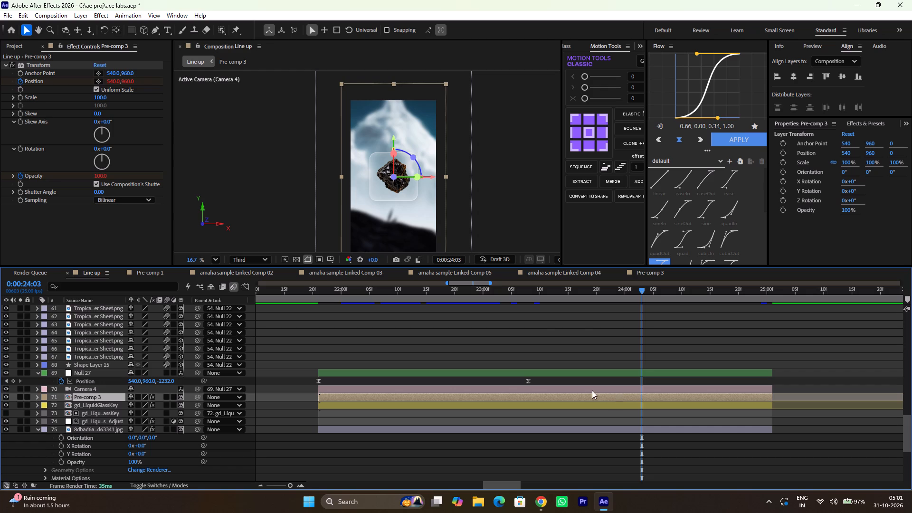
{"action": "left_click_drag", "start_coordinate": [427, 292], "coordinate": [301, 299]}
{"action": "key", "text": "space"}
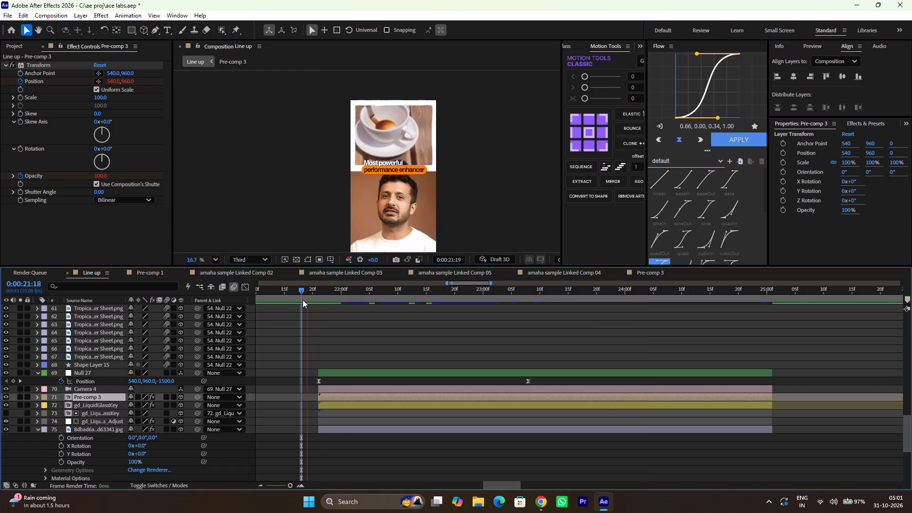
{"action": "key", "text": "space"}
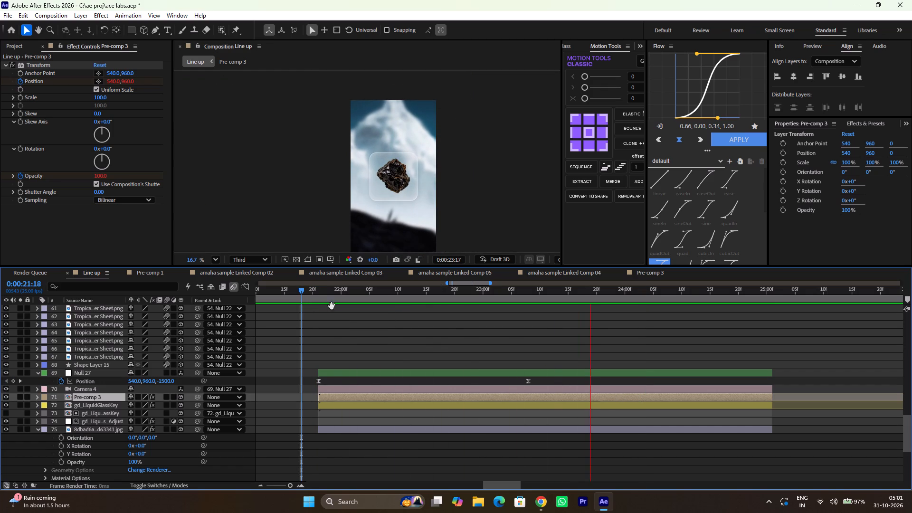
Reshape Null 27's Position speed graph by shortening the first keyframe's outgoing ease so the speed peaks near 0:00:22:03.
{"action": "left_click", "coordinate": [512, 379]}
{"action": "left_click_drag", "start_coordinate": [553, 383], "coordinate": [239, 373]}
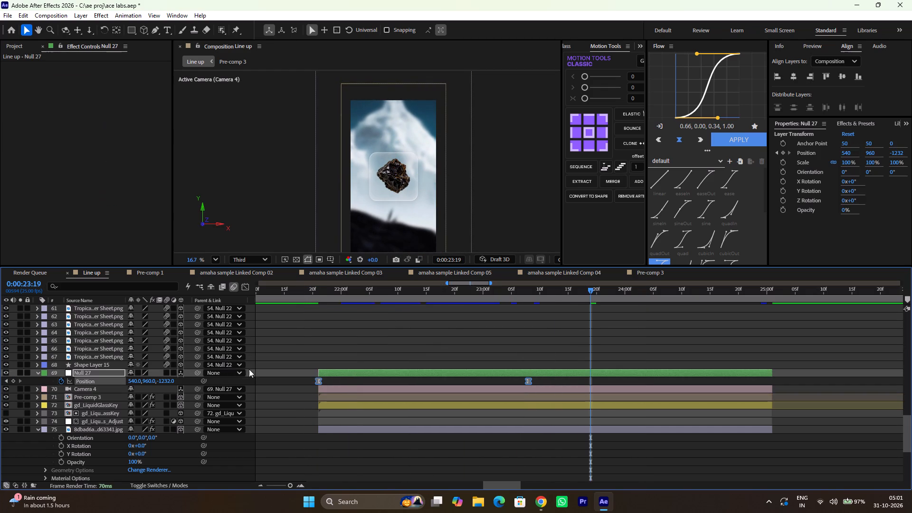
{"action": "left_click", "coordinate": [246, 288]}
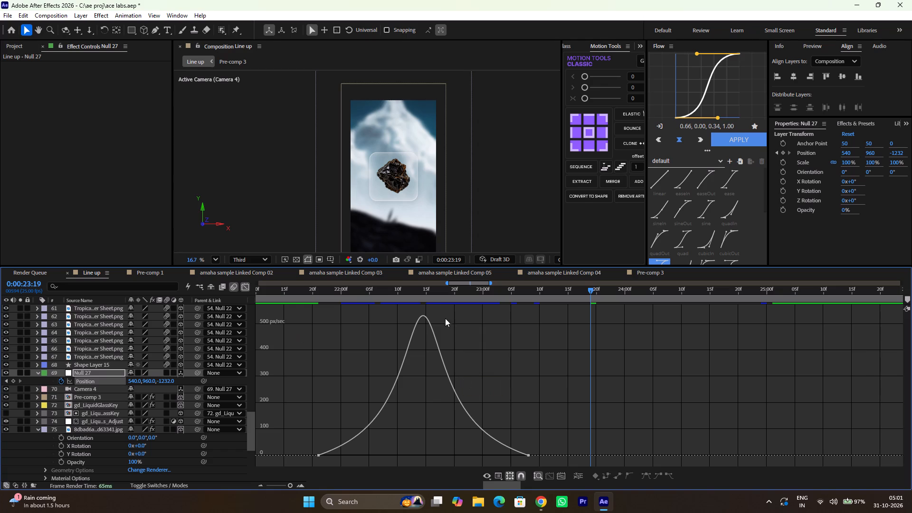
{"action": "left_click_drag", "start_coordinate": [426, 296], "coordinate": [300, 303]}
{"action": "key", "text": "space"}
{"action": "key", "text": "space"}
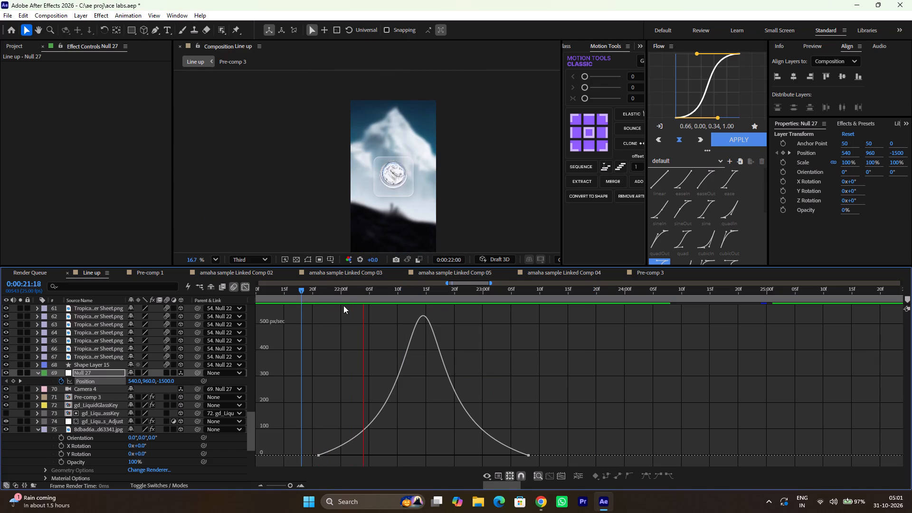
{"action": "left_click", "coordinate": [318, 454]}
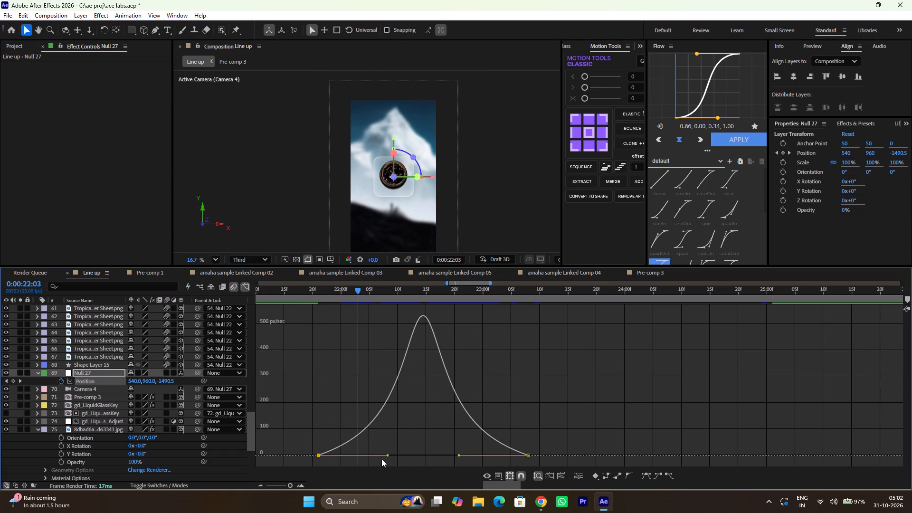
{"action": "left_click_drag", "start_coordinate": [389, 456], "coordinate": [339, 452]}
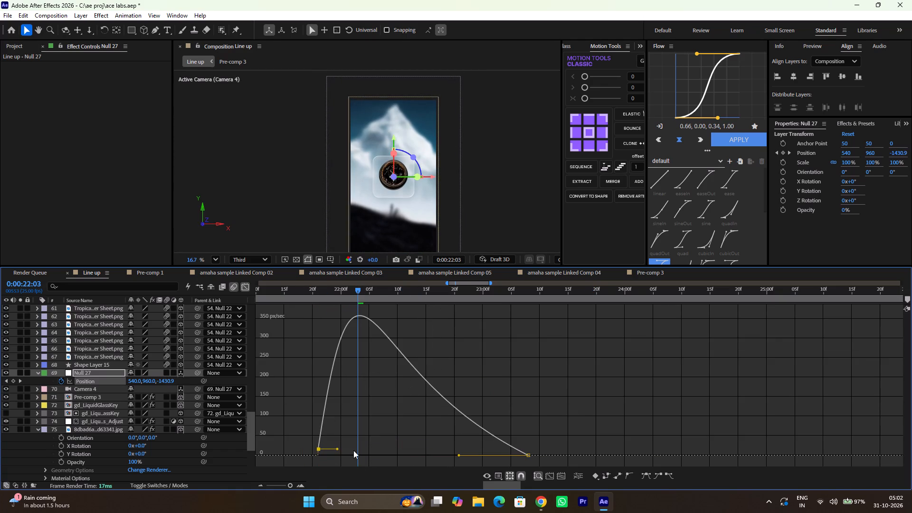
Move Null 27's last Position keyframe to about 0:00:24:11 to lengthen the camera push.
{"action": "left_click_drag", "start_coordinate": [527, 456], "coordinate": [678, 460]}
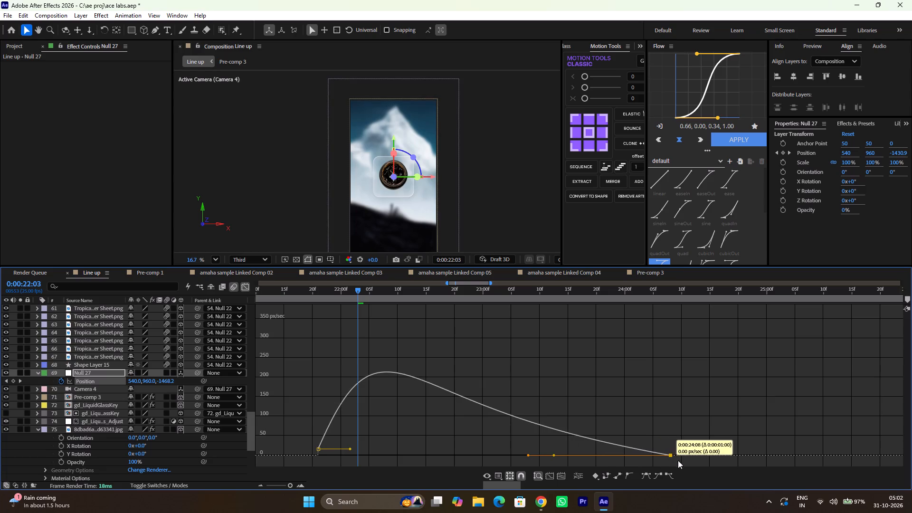
{"action": "left_click_drag", "start_coordinate": [678, 460], "coordinate": [687, 461]}
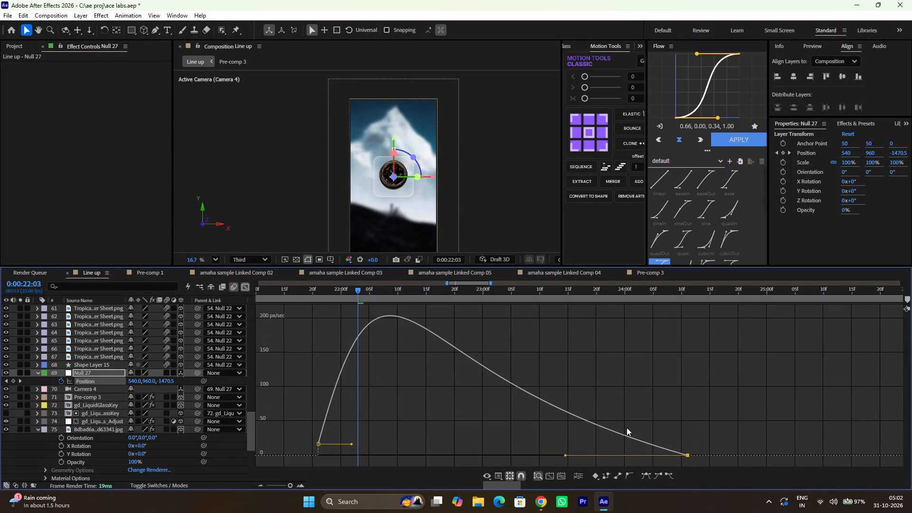
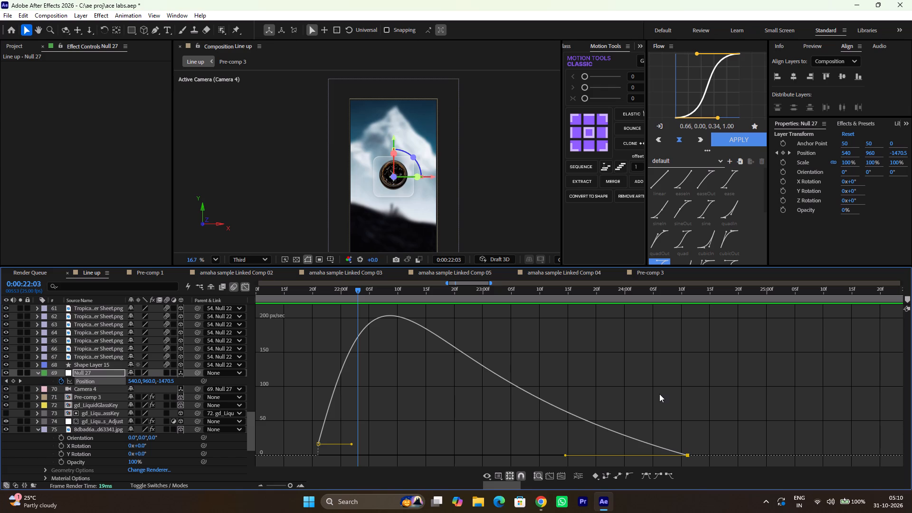
Scrub through Null 27's camera push from about 0:00:21:23 to 0:00:23:24 to check the motion.
{"action": "left_click", "coordinate": [659, 394]}
{"action": "left_click_drag", "start_coordinate": [654, 389], "coordinate": [648, 389]}
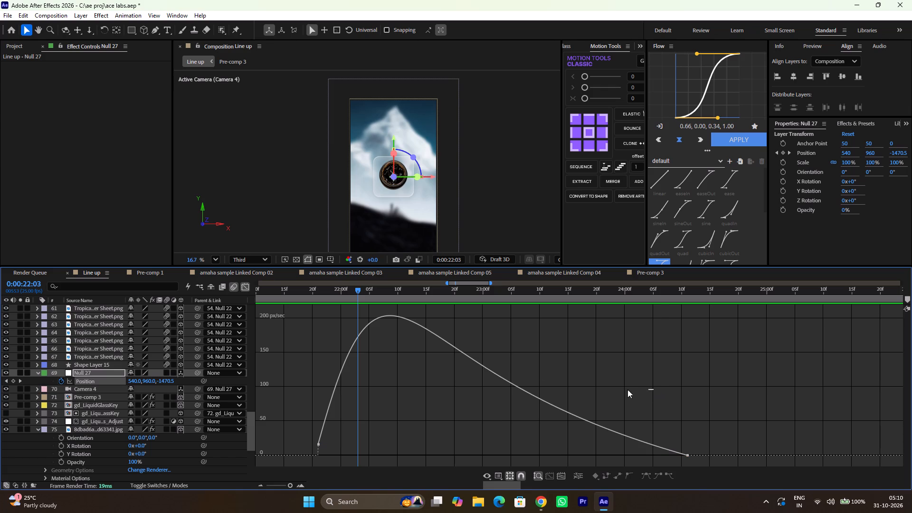
{"action": "left_click_drag", "start_coordinate": [357, 293], "coordinate": [339, 299]}
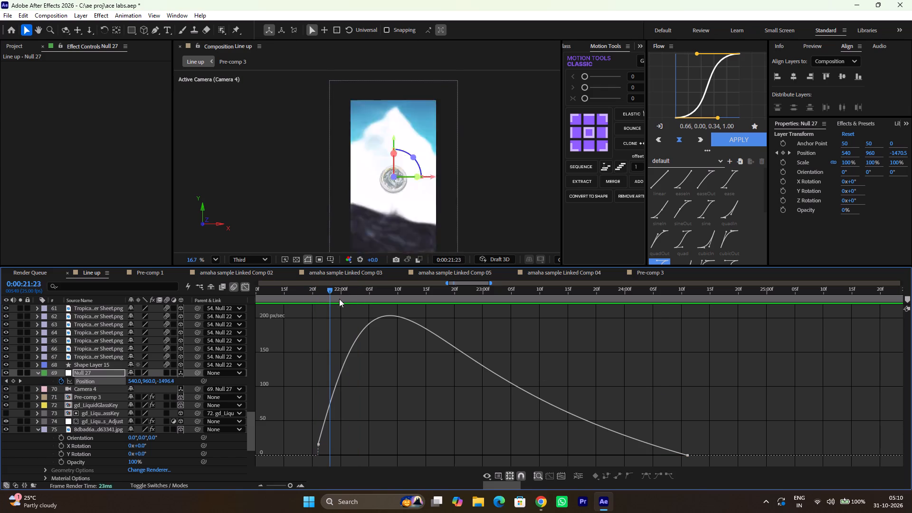
{"action": "left_click_drag", "start_coordinate": [339, 299], "coordinate": [611, 354]}
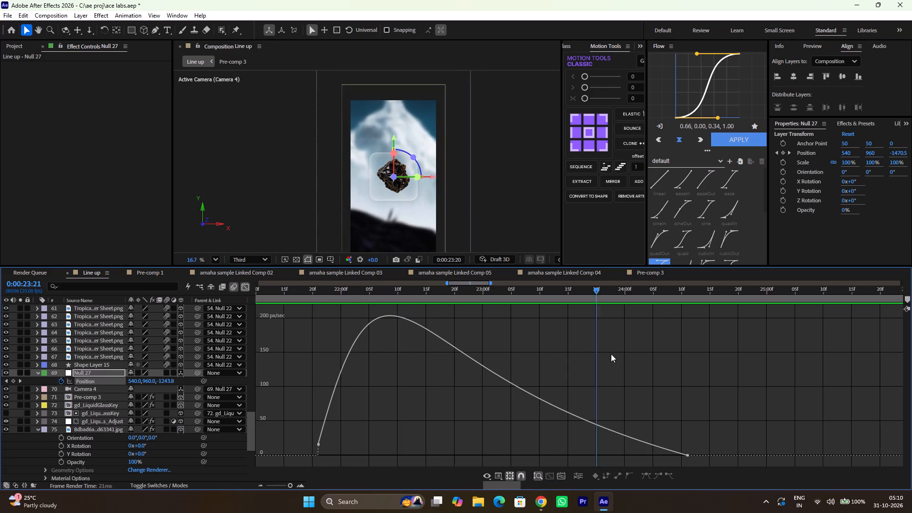
{"action": "left_click_drag", "start_coordinate": [611, 354], "coordinate": [618, 358]}
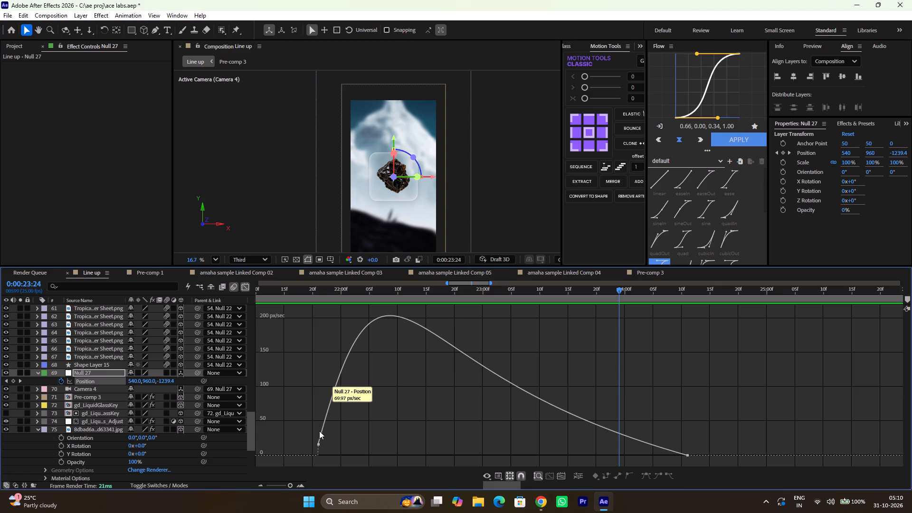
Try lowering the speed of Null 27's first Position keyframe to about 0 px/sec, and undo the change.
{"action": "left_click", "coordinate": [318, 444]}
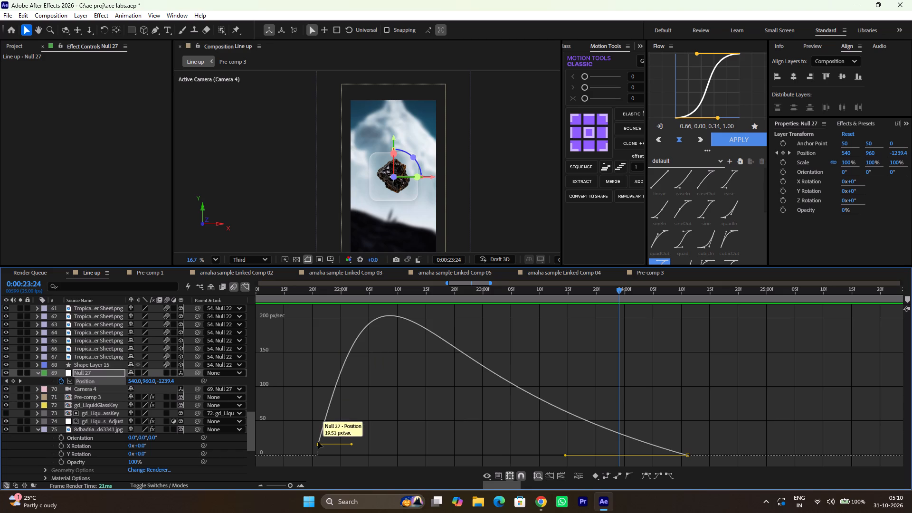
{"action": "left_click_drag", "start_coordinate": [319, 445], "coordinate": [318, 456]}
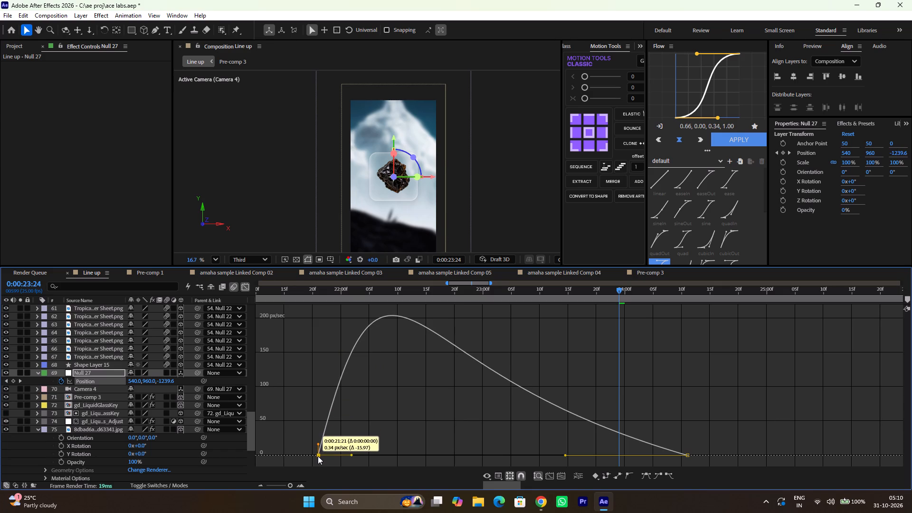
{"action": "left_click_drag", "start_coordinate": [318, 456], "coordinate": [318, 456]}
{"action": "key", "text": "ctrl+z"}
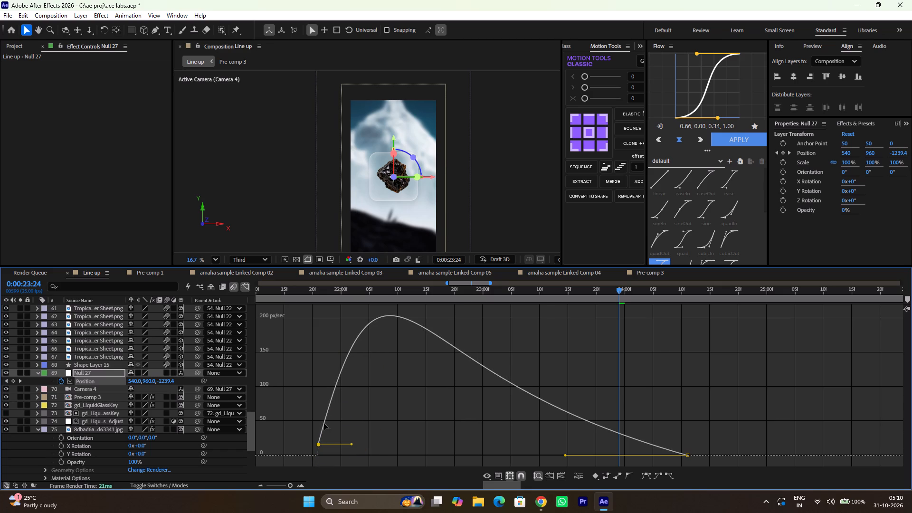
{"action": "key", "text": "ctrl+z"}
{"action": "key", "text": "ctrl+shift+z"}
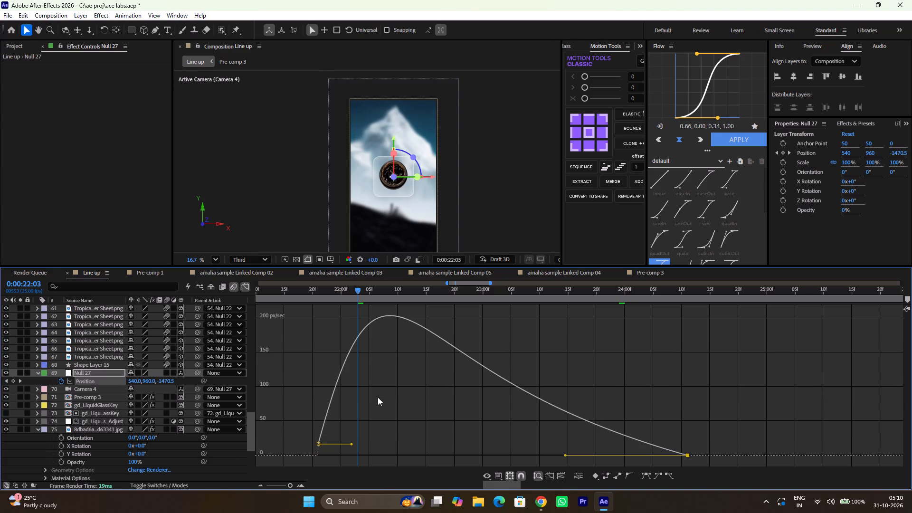
Scrub and play back the product section from about 0:00:21:22 to check the camera push against the flickers.
{"action": "left_click_drag", "start_coordinate": [351, 289], "coordinate": [348, 302]}
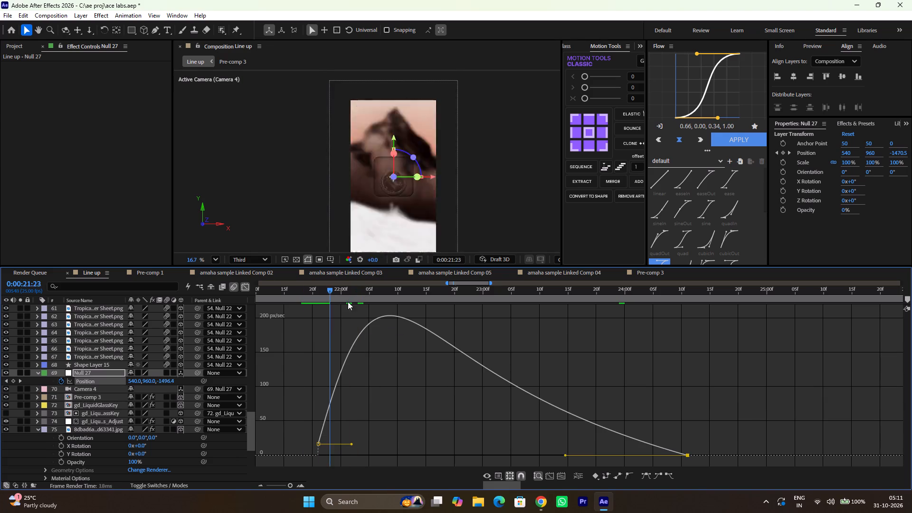
{"action": "left_click_drag", "start_coordinate": [348, 302], "coordinate": [608, 349]}
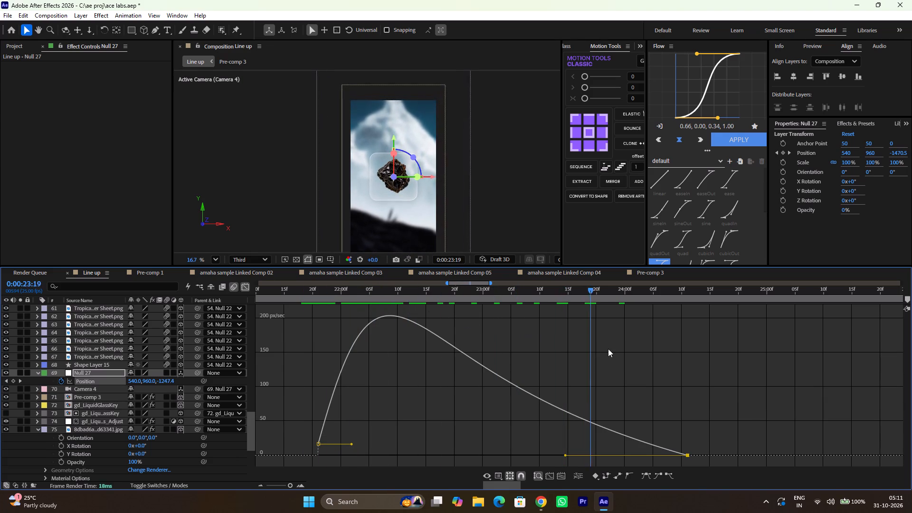
{"action": "left_click_drag", "start_coordinate": [608, 349], "coordinate": [663, 361]}
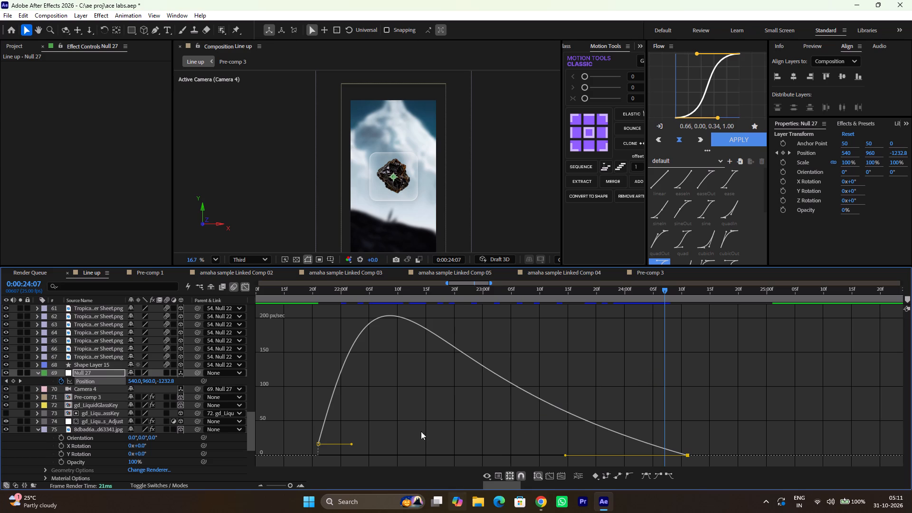
{"action": "left_click_drag", "start_coordinate": [373, 292], "coordinate": [343, 299]}
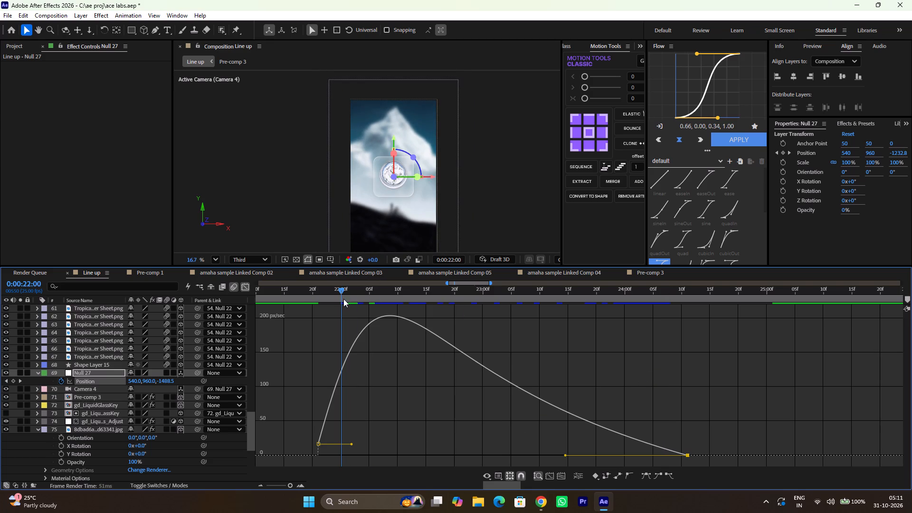
{"action": "left_click_drag", "start_coordinate": [343, 299], "coordinate": [326, 305]}
{"action": "key", "text": "space"}
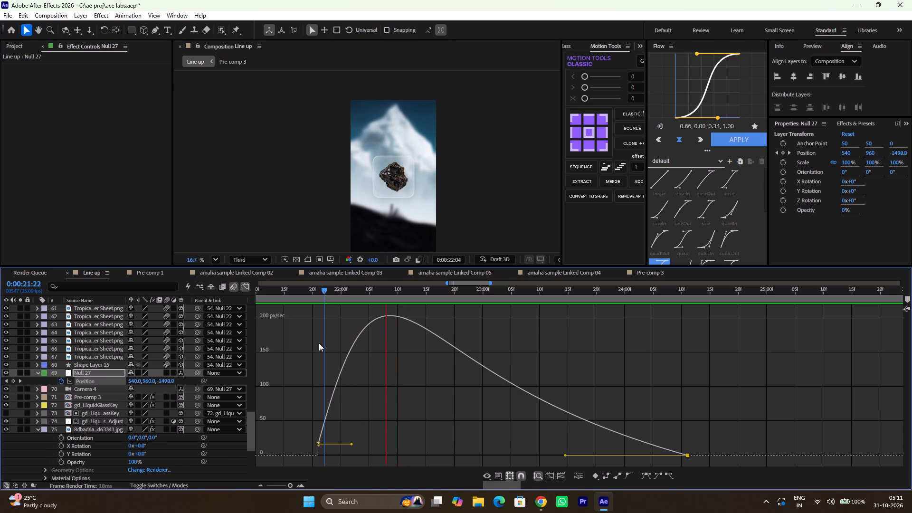
{"action": "key", "text": "space"}
Lengthen the last Position keyframe's incoming ease and the first's outgoing ease on Null 27, starting from zero speed and peaking near 0:00:22:08.
{"action": "left_click", "coordinate": [380, 287]}
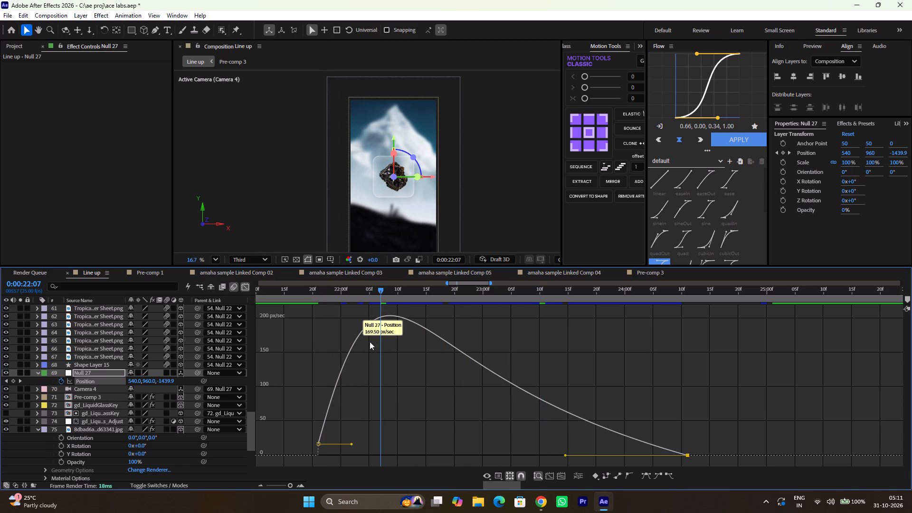
{"action": "left_click", "coordinate": [382, 292]}
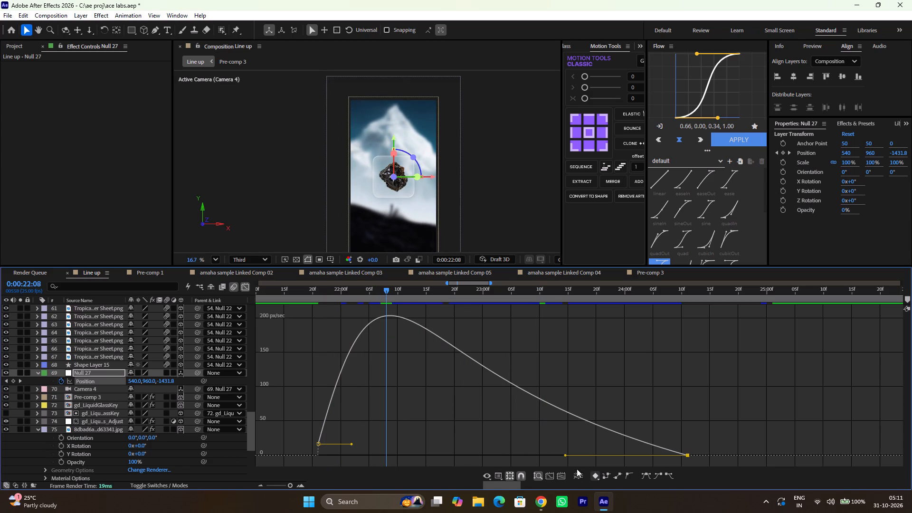
{"action": "left_click_drag", "start_coordinate": [564, 455], "coordinate": [448, 451]}
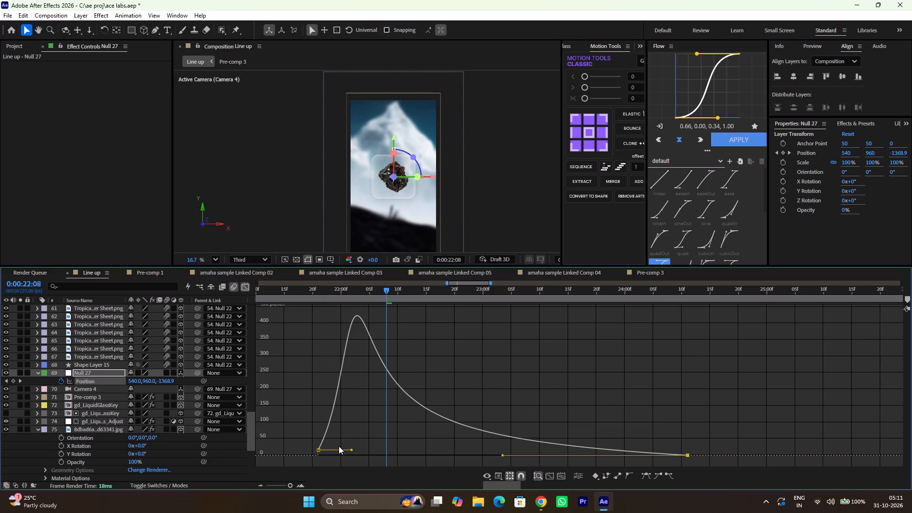
{"action": "left_click_drag", "start_coordinate": [351, 449], "coordinate": [376, 455]}
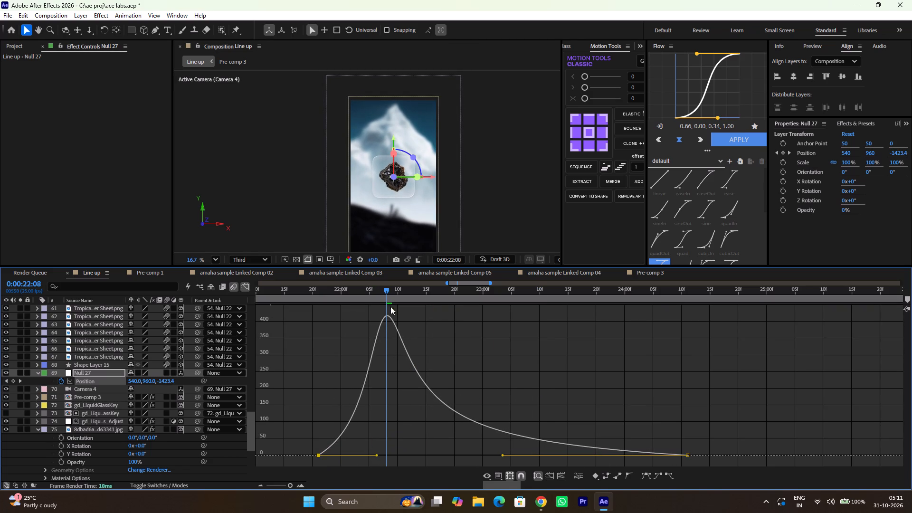
Play back Line up from about 0:00:22:04 to check the sharper camera push.
{"action": "left_click_drag", "start_coordinate": [371, 291], "coordinate": [330, 295]}
{"action": "key", "text": "space"}
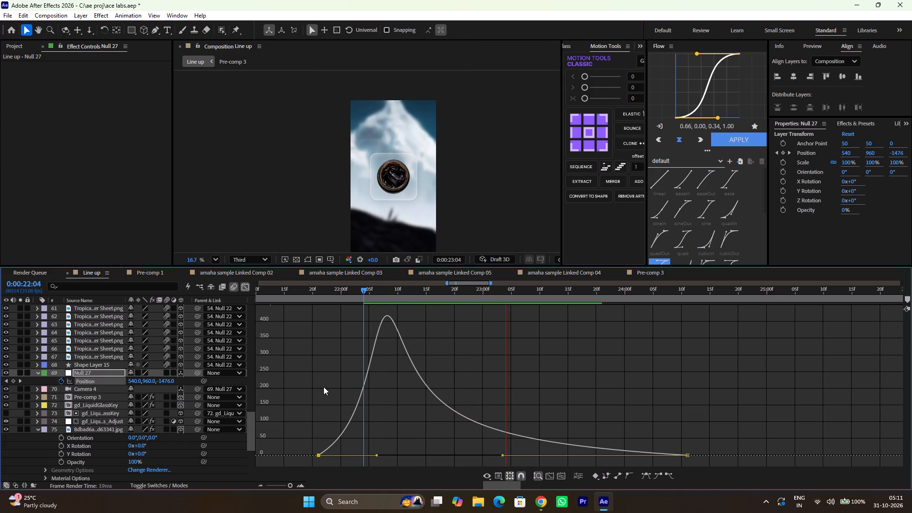
{"action": "key", "text": "space"}
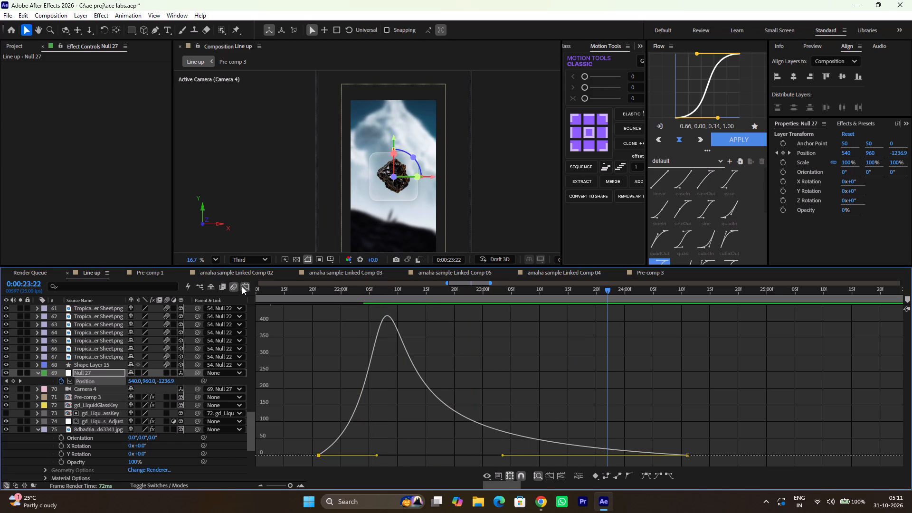
Return from the speed graph to the layer bars and look through Line up's lower layers.
{"action": "left_click", "coordinate": [242, 286]}
{"action": "scroll", "coordinate": [426, 292], "scroll_direction": "up", "scroll_amount": 1}
{"action": "scroll", "coordinate": [427, 294], "scroll_direction": "down", "scroll_amount": 5}
{"action": "scroll", "coordinate": [378, 342], "scroll_direction": "down", "scroll_amount": 3}
{"action": "scroll", "coordinate": [375, 347], "scroll_direction": "up", "scroll_amount": 1}
{"action": "scroll", "coordinate": [375, 347], "scroll_direction": "down", "scroll_amount": 1}
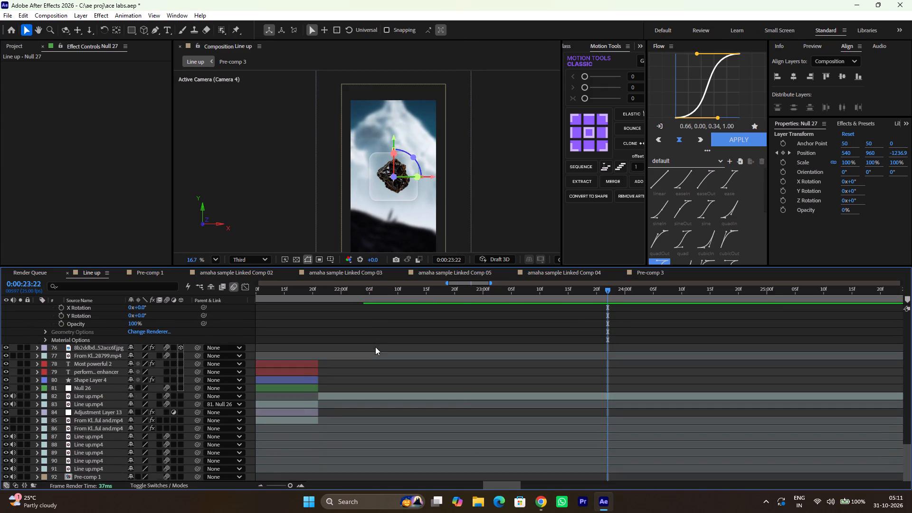
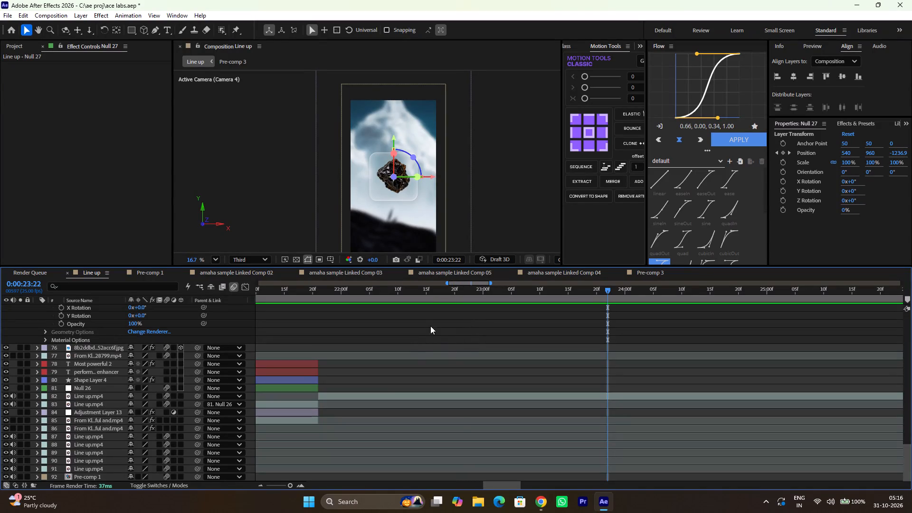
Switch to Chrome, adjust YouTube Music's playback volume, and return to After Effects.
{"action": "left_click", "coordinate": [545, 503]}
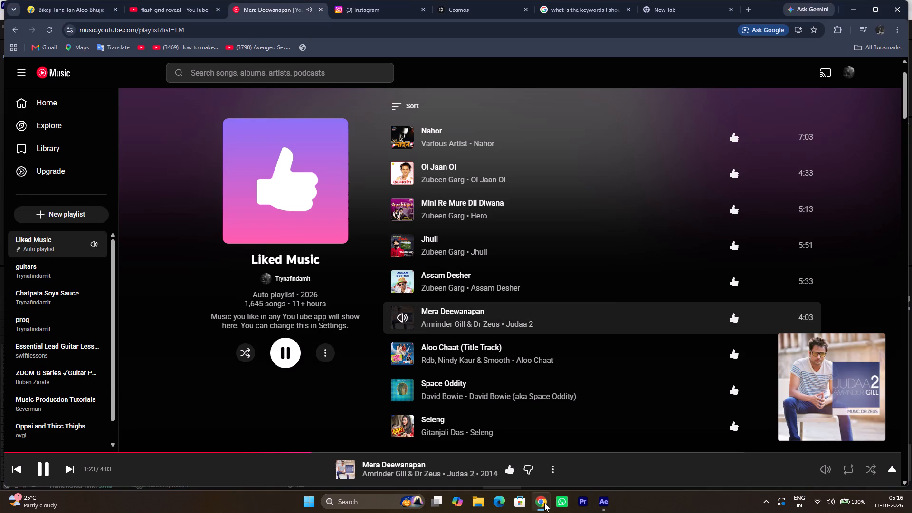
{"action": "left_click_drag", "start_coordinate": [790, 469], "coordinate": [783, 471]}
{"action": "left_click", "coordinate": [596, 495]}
Look over Line up's timeline and layers around the product section that starts near 0:00:22:00.
{"action": "scroll", "coordinate": [412, 396], "scroll_direction": "down", "scroll_amount": 6, "text": "alt"}
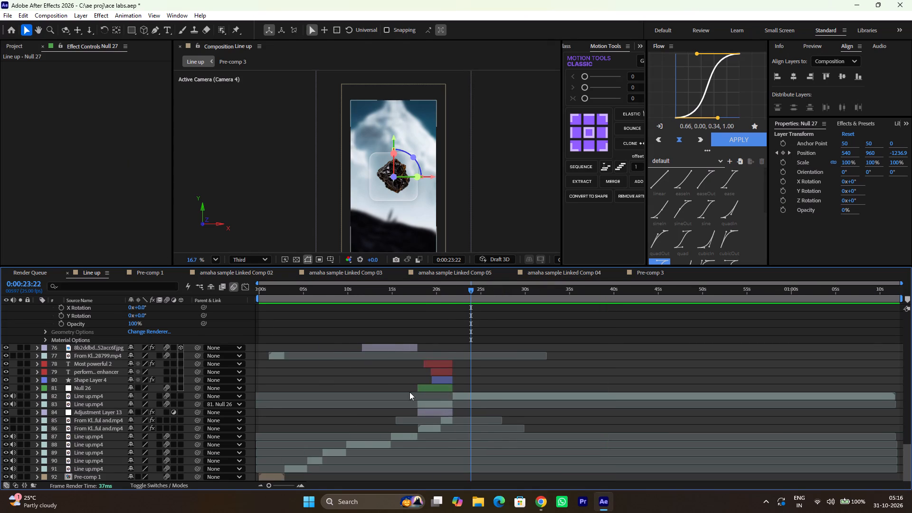
{"action": "scroll", "coordinate": [409, 392], "scroll_direction": "down", "scroll_amount": 8, "text": "alt"}
{"action": "scroll", "coordinate": [411, 387], "scroll_direction": "up", "scroll_amount": 1}
{"action": "scroll", "coordinate": [411, 387], "scroll_direction": "down", "scroll_amount": 2}
{"action": "scroll", "coordinate": [411, 387], "scroll_direction": "up", "scroll_amount": 2}
{"action": "scroll", "coordinate": [421, 382], "scroll_direction": "down", "scroll_amount": 2}
{"action": "scroll", "coordinate": [421, 382], "scroll_direction": "up", "scroll_amount": 2}
{"action": "scroll", "coordinate": [421, 382], "scroll_direction": "down", "scroll_amount": 6}
{"action": "scroll", "coordinate": [424, 382], "scroll_direction": "up", "scroll_amount": 4}
{"action": "scroll", "coordinate": [425, 382], "scroll_direction": "down", "scroll_amount": 1}
{"action": "scroll", "coordinate": [427, 383], "scroll_direction": "up", "scroll_amount": 1}
{"action": "scroll", "coordinate": [446, 351], "scroll_direction": "up", "scroll_amount": 6, "text": "alt"}
{"action": "scroll", "coordinate": [508, 354], "scroll_direction": "down", "scroll_amount": 2, "text": "alt"}
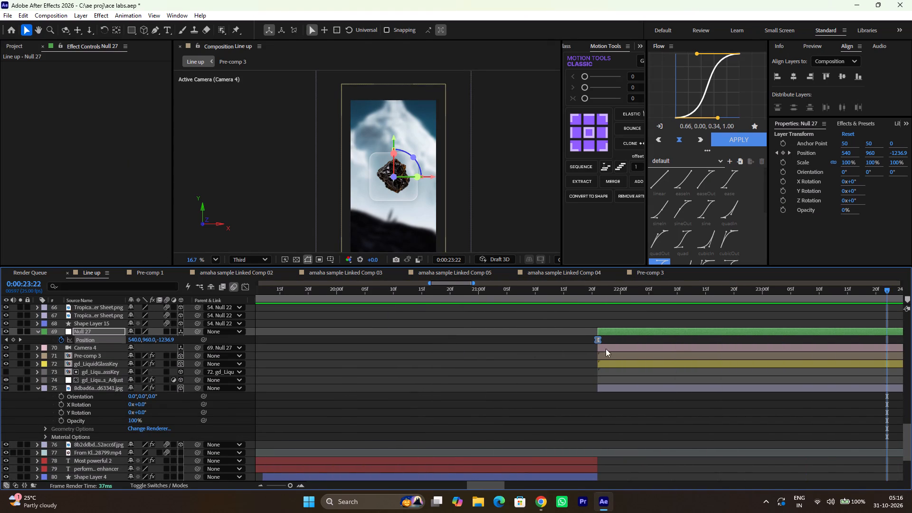
{"action": "left_click_drag", "start_coordinate": [658, 295], "coordinate": [722, 305]}
{"action": "scroll", "coordinate": [702, 324], "scroll_direction": "down", "scroll_amount": 12}
{"action": "scroll", "coordinate": [638, 333], "scroll_direction": "up", "scroll_amount": 4}
{"action": "scroll", "coordinate": [597, 333], "scroll_direction": "down", "scroll_amount": 1}
{"action": "scroll", "coordinate": [480, 331], "scroll_direction": "up", "scroll_amount": 1}
{"action": "scroll", "coordinate": [462, 351], "scroll_direction": "down", "scroll_amount": 1, "text": "alt"}
{"action": "scroll", "coordinate": [462, 351], "scroll_direction": "up", "scroll_amount": 2, "text": "alt"}
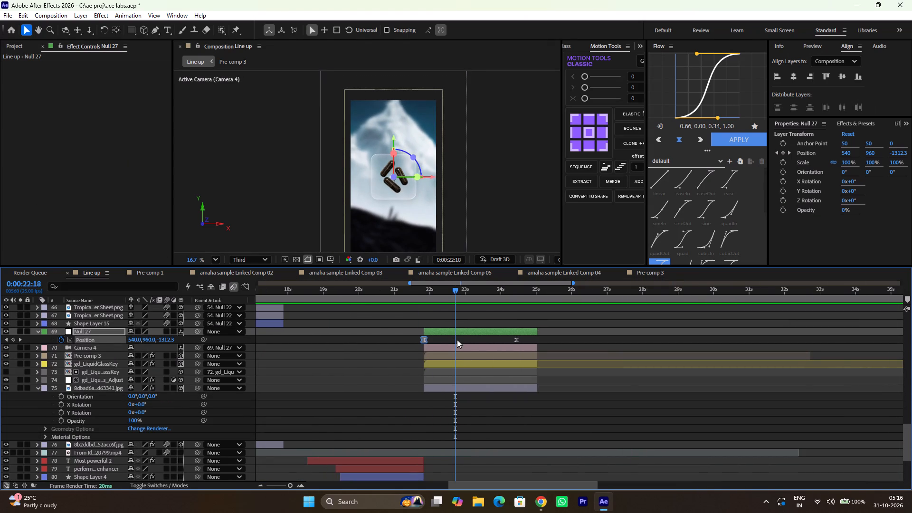
Scale Pre-comp 3, both gd_LiquidGlassKey layers and gd_LiquidGlass_Adjust down together to 83%.
{"action": "left_click", "coordinate": [458, 341]}
{"action": "left_click", "coordinate": [458, 332]}
{"action": "left_click", "coordinate": [456, 370]}
{"action": "left_click", "coordinate": [461, 355]}
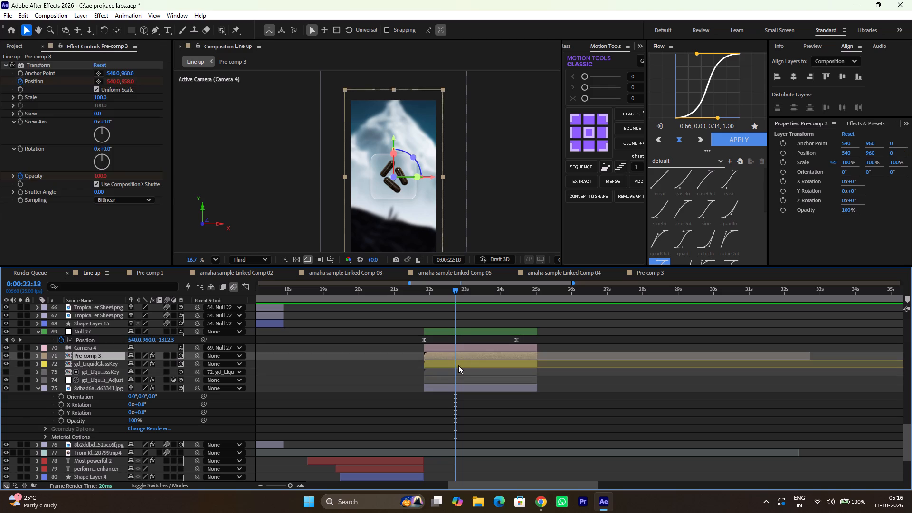
{"action": "left_click", "coordinate": [458, 365]}
{"action": "left_click", "coordinate": [464, 355]}
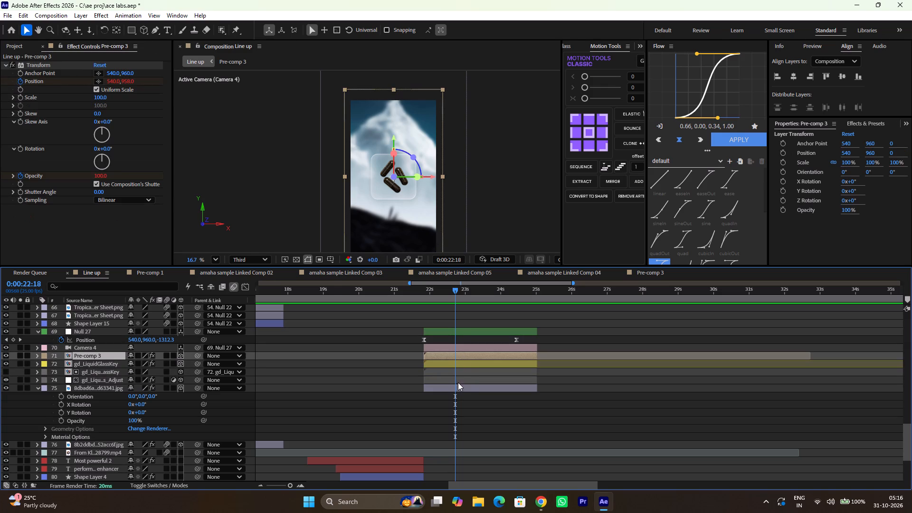
{"action": "left_click", "coordinate": [457, 389], "text": "shift"}
{"action": "left_click", "coordinate": [456, 384], "text": "ctrl"}
{"action": "key", "text": "a"}
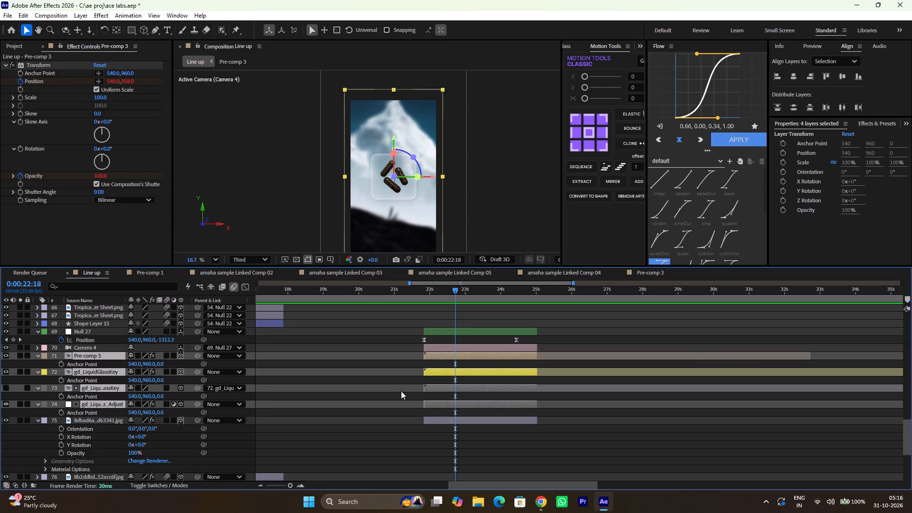
{"action": "key", "text": "s"}
{"action": "left_click_drag", "start_coordinate": [141, 364], "coordinate": [132, 365]}
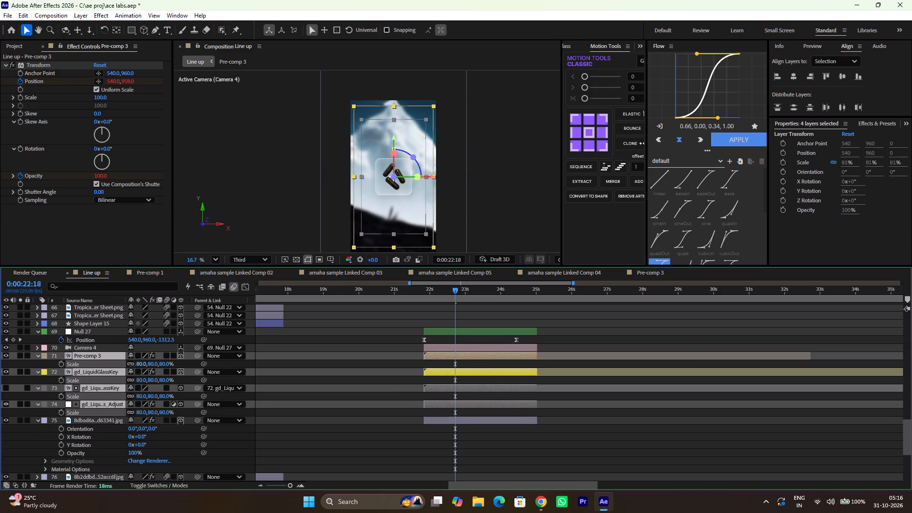
{"action": "left_click_drag", "start_coordinate": [132, 365], "coordinate": [136, 367]}
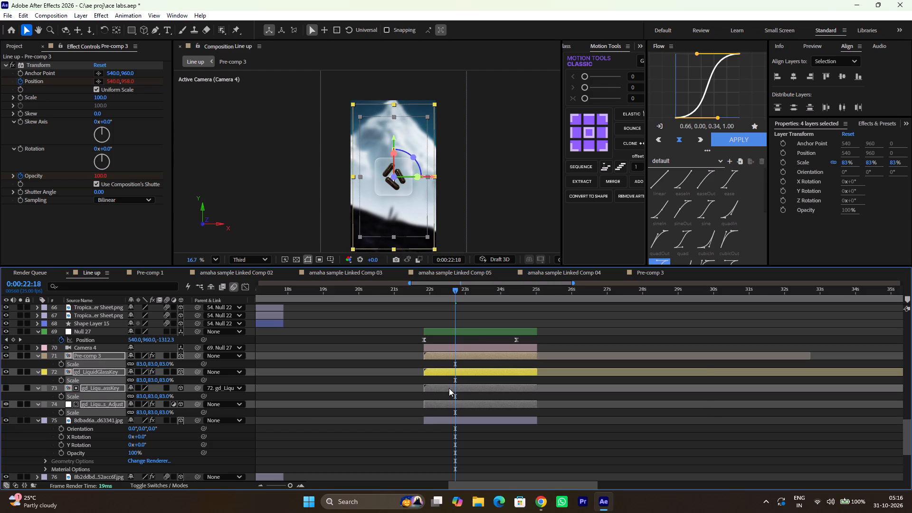
Scrub the product section and play it back from 0:00:21:23 to check the smaller glass card.
{"action": "scroll", "coordinate": [443, 375], "scroll_direction": "down", "scroll_amount": 1, "text": "alt"}
{"action": "scroll", "coordinate": [443, 375], "scroll_direction": "up", "scroll_amount": 2, "text": "alt"}
{"action": "left_click_drag", "start_coordinate": [430, 287], "coordinate": [435, 298]}
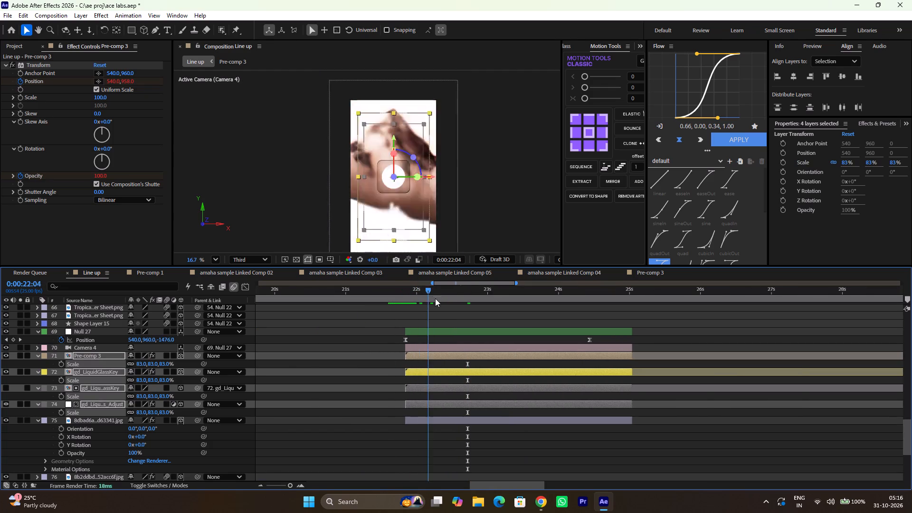
{"action": "left_click_drag", "start_coordinate": [435, 298], "coordinate": [534, 318]}
{"action": "left_click", "coordinate": [459, 303]}
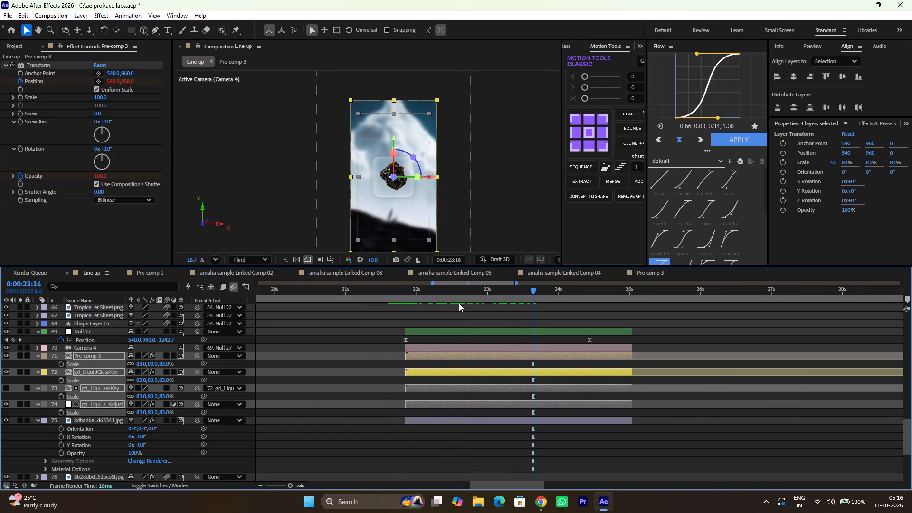
{"action": "left_click_drag", "start_coordinate": [456, 290], "coordinate": [411, 292]}
{"action": "left_click", "coordinate": [416, 310]}
{"action": "key", "text": "space"}
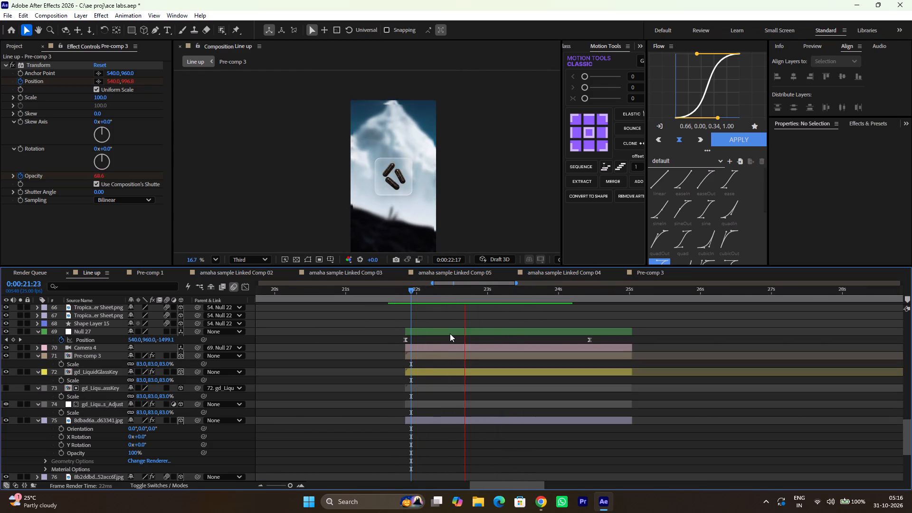
{"action": "key", "text": "space"}
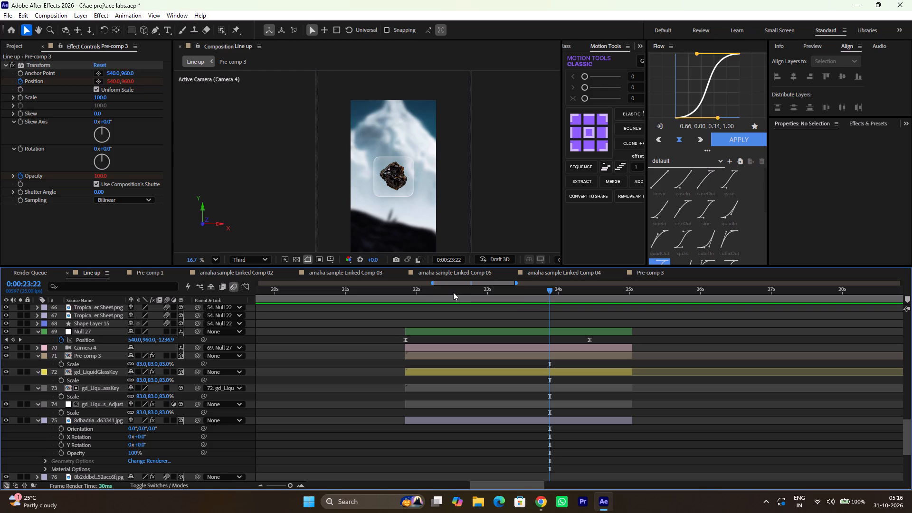
Scrub from about 0:00:21:15 to 0:00:22:11 and replay from 0:00:21:23 to recheck the product flickers.
{"action": "left_click_drag", "start_coordinate": [453, 292], "coordinate": [381, 307]}
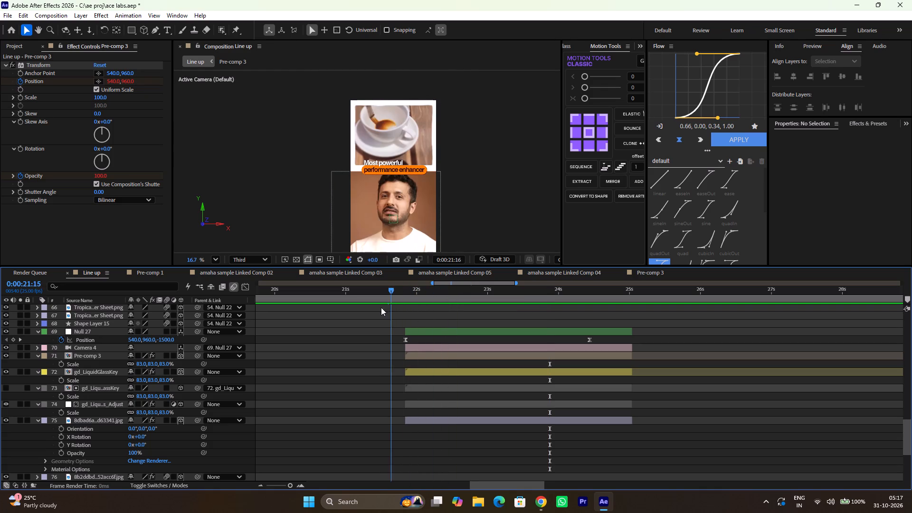
{"action": "left_click_drag", "start_coordinate": [381, 307], "coordinate": [437, 324]}
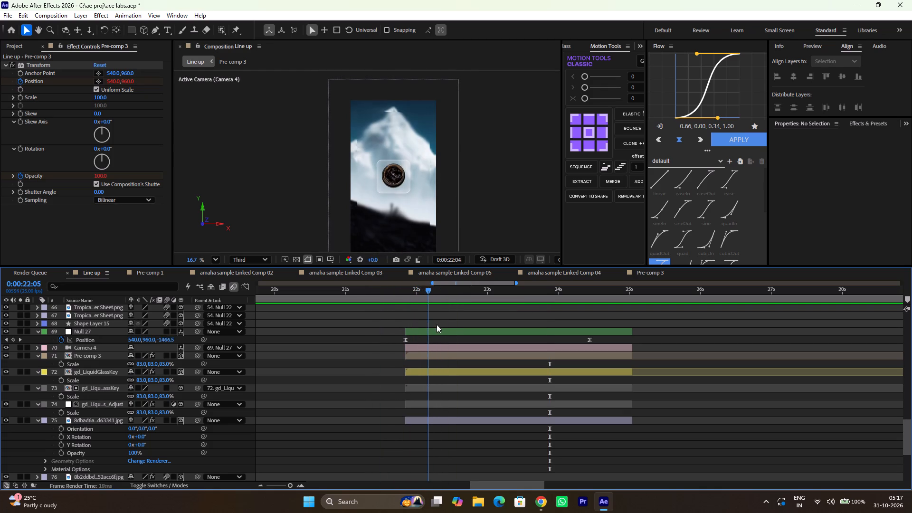
{"action": "left_click_drag", "start_coordinate": [437, 324], "coordinate": [447, 320]}
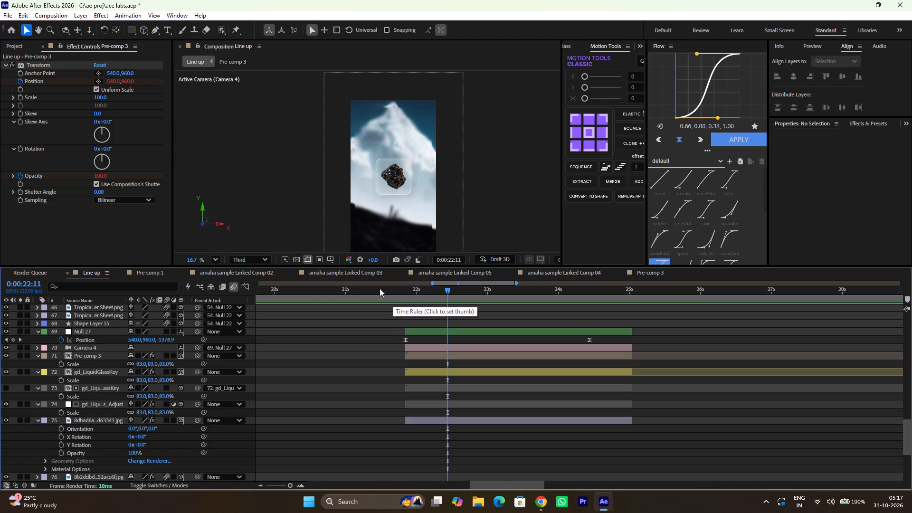
{"action": "left_click_drag", "start_coordinate": [437, 286], "coordinate": [412, 281]}
{"action": "key", "text": "space"}
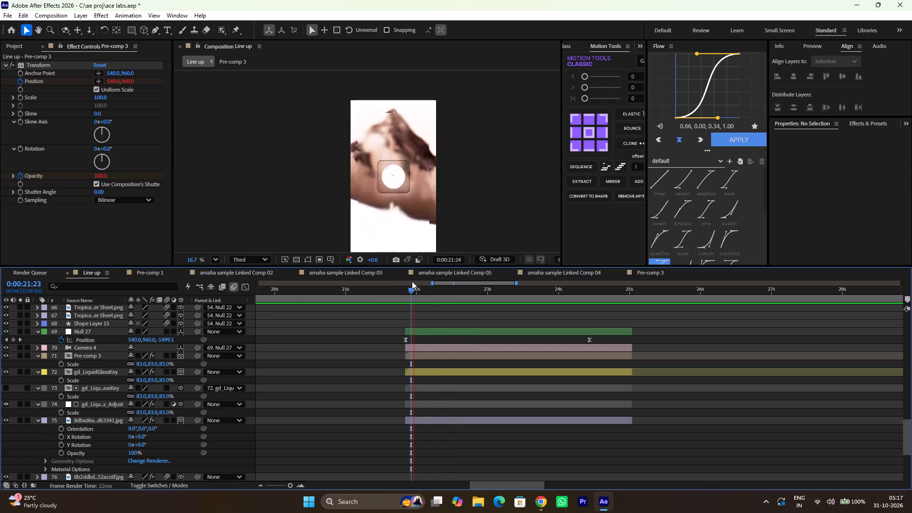
{"action": "key", "text": "space"}
At 0:00:22:01, add a text layer reading "Shilajita" just above the glass card.
{"action": "left_click_drag", "start_coordinate": [428, 288], "coordinate": [420, 287]}
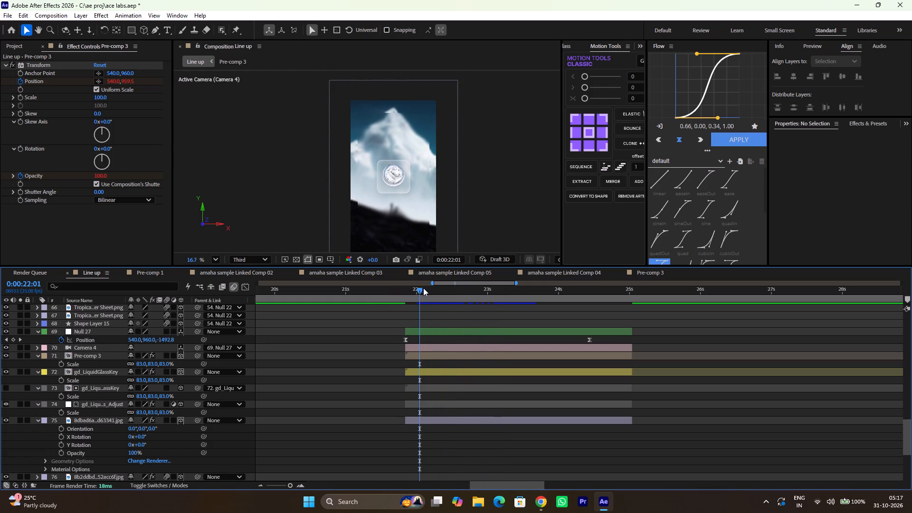
{"action": "key", "text": "ctrl+t"}
{"action": "left_click", "coordinate": [384, 149]}
{"action": "type", "text": "Shilajit"}
{"action": "key", "text": "space"}
{"action": "key", "text": "BackSpace"}
{"action": "key", "text": "a"}
{"action": "left_click", "coordinate": [470, 309]}
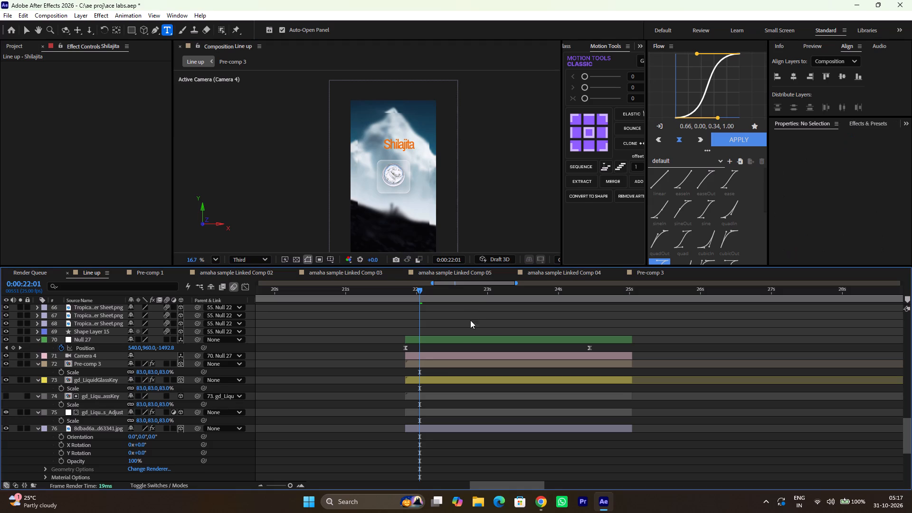
Scale the gd_LiquidGlass_Adjust layer alone up to 113% and scrub to about 0:00:22:18 to check it.
{"action": "left_click", "coordinate": [427, 427]}
{"action": "scroll", "coordinate": [388, 367], "scroll_direction": "up", "scroll_amount": 3}
{"action": "scroll", "coordinate": [480, 361], "scroll_direction": "down", "scroll_amount": 1}
{"action": "scroll", "coordinate": [480, 361], "scroll_direction": "up", "scroll_amount": 2}
{"action": "scroll", "coordinate": [480, 361], "scroll_direction": "down", "scroll_amount": 2}
{"action": "scroll", "coordinate": [480, 361], "scroll_direction": "up", "scroll_amount": 4}
{"action": "scroll", "coordinate": [462, 345], "scroll_direction": "down", "scroll_amount": 1}
{"action": "scroll", "coordinate": [462, 346], "scroll_direction": "up", "scroll_amount": 1}
{"action": "scroll", "coordinate": [462, 346], "scroll_direction": "down", "scroll_amount": 4}
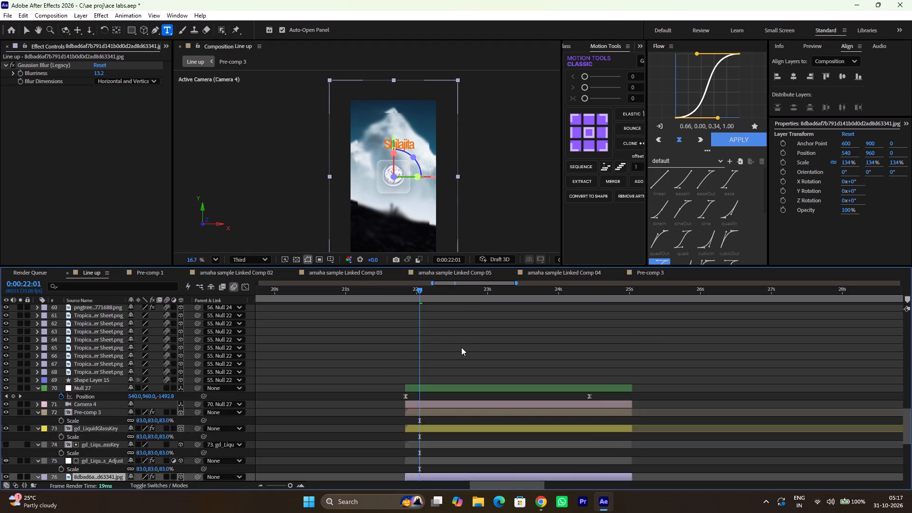
{"action": "scroll", "coordinate": [461, 347], "scroll_direction": "down", "scroll_amount": 3}
{"action": "left_click", "coordinate": [91, 384]}
{"action": "left_click", "coordinate": [104, 368]}
{"action": "left_click", "coordinate": [106, 397]}
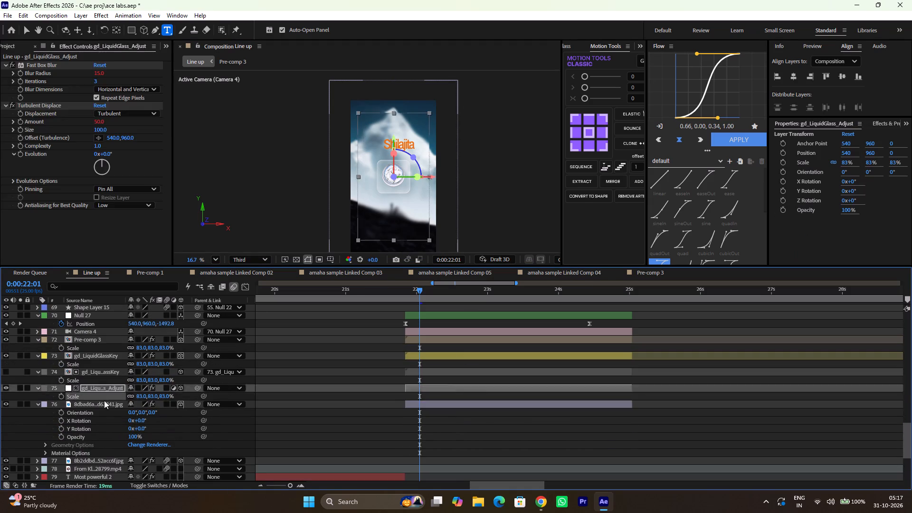
{"action": "left_click", "coordinate": [104, 400]}
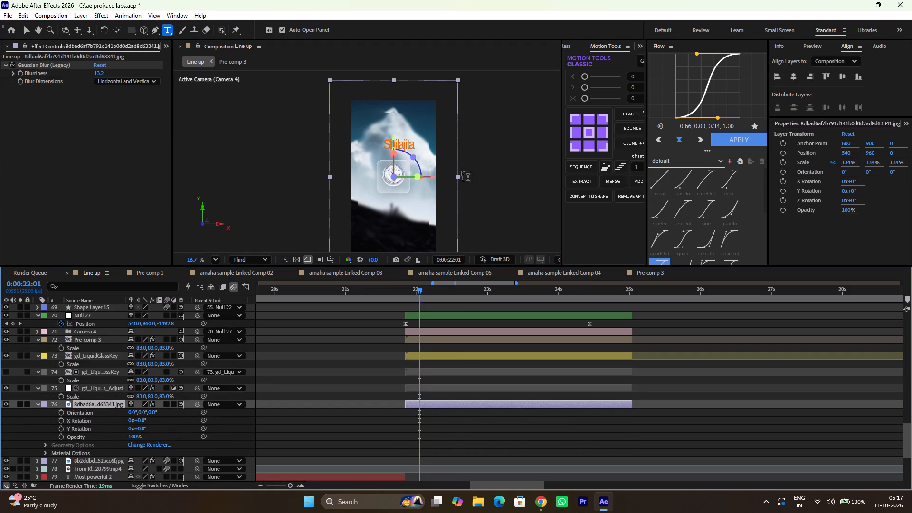
{"action": "left_click", "coordinate": [437, 387]}
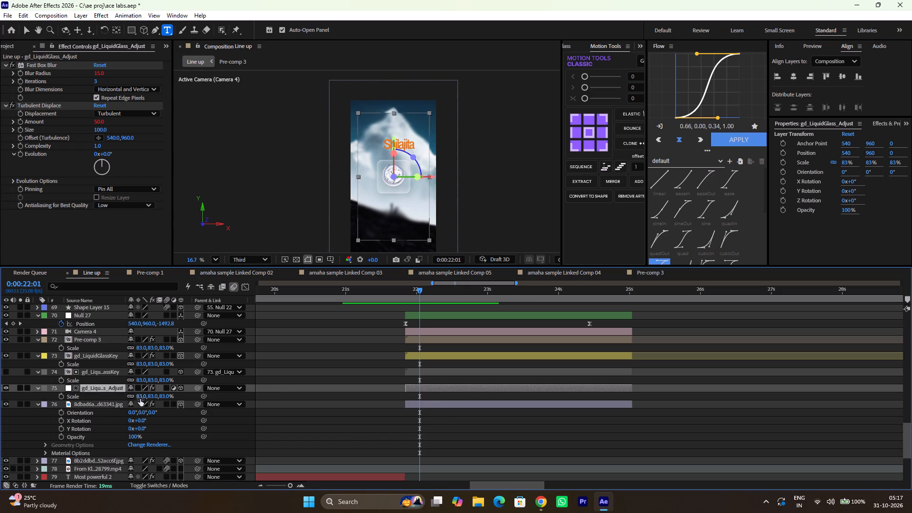
{"action": "left_click_drag", "start_coordinate": [143, 399], "coordinate": [157, 399]}
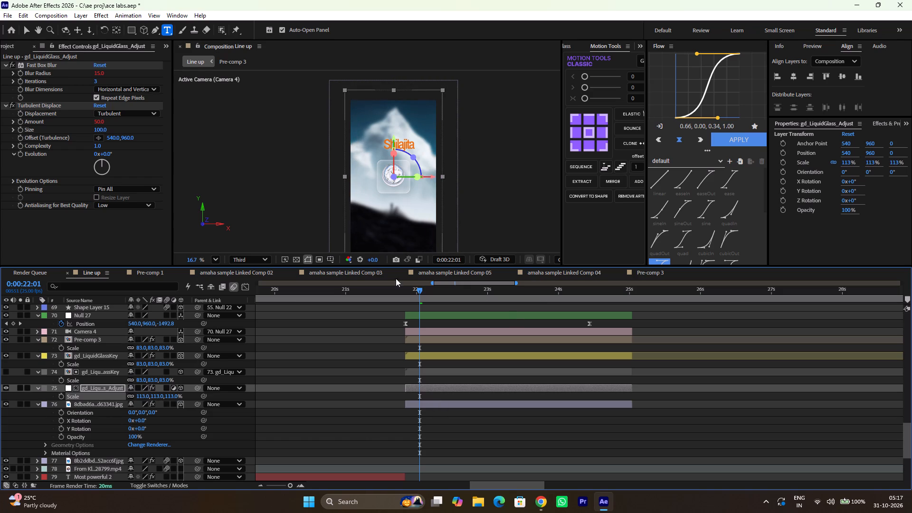
{"action": "left_click_drag", "start_coordinate": [409, 288], "coordinate": [466, 300]}
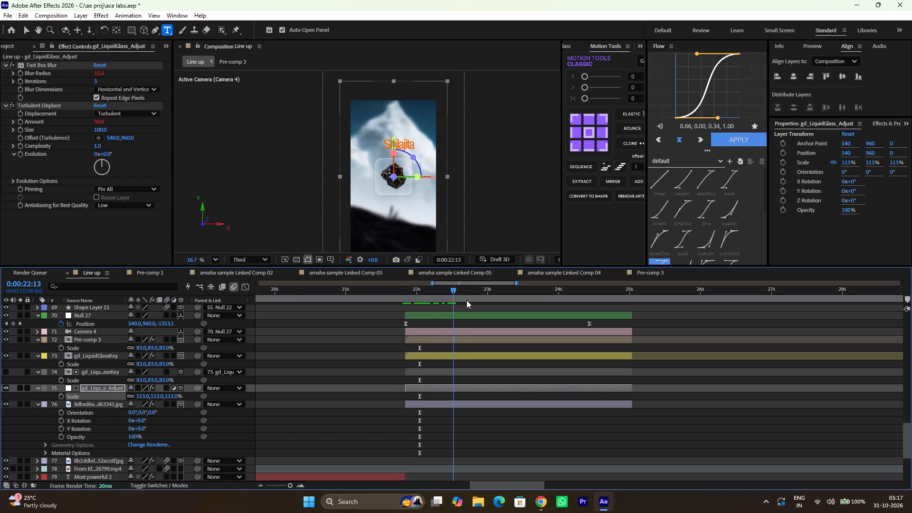
{"action": "left_click_drag", "start_coordinate": [466, 300], "coordinate": [467, 300]}
Move the Shilajita text layer from the top of the layer stack to directly above Null 27.
{"action": "scroll", "coordinate": [453, 316], "scroll_direction": "up", "scroll_amount": 4}
{"action": "scroll", "coordinate": [453, 317], "scroll_direction": "down", "scroll_amount": 1}
{"action": "scroll", "coordinate": [453, 317], "scroll_direction": "up", "scroll_amount": 9}
{"action": "scroll", "coordinate": [450, 348], "scroll_direction": "down", "scroll_amount": 2}
{"action": "scroll", "coordinate": [450, 348], "scroll_direction": "up", "scroll_amount": 1}
{"action": "scroll", "coordinate": [449, 347], "scroll_direction": "down", "scroll_amount": 1}
{"action": "scroll", "coordinate": [448, 347], "scroll_direction": "up", "scroll_amount": 1}
{"action": "scroll", "coordinate": [390, 327], "scroll_direction": "down", "scroll_amount": 2}
{"action": "scroll", "coordinate": [379, 327], "scroll_direction": "up", "scroll_amount": 1}
{"action": "scroll", "coordinate": [362, 327], "scroll_direction": "down", "scroll_amount": 1}
{"action": "scroll", "coordinate": [352, 327], "scroll_direction": "up", "scroll_amount": 3}
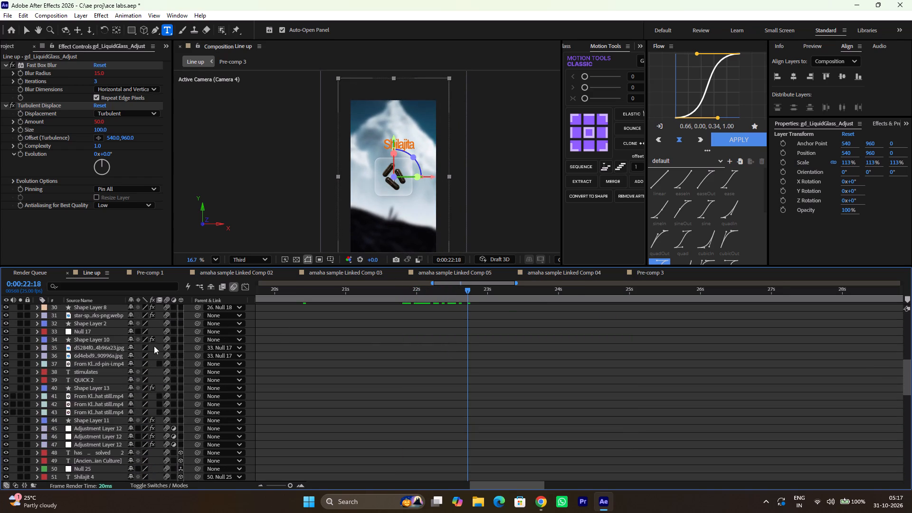
{"action": "scroll", "coordinate": [154, 346], "scroll_direction": "up", "scroll_amount": 3}
{"action": "scroll", "coordinate": [108, 353], "scroll_direction": "down", "scroll_amount": 1}
{"action": "scroll", "coordinate": [108, 353], "scroll_direction": "up", "scroll_amount": 1}
{"action": "scroll", "coordinate": [108, 353], "scroll_direction": "down", "scroll_amount": 2}
{"action": "scroll", "coordinate": [107, 342], "scroll_direction": "up", "scroll_amount": 5}
{"action": "scroll", "coordinate": [107, 342], "scroll_direction": "down", "scroll_amount": 1}
{"action": "scroll", "coordinate": [107, 342], "scroll_direction": "up", "scroll_amount": 4}
{"action": "scroll", "coordinate": [107, 342], "scroll_direction": "down", "scroll_amount": 1}
{"action": "scroll", "coordinate": [107, 342], "scroll_direction": "up", "scroll_amount": 10}
{"action": "left_click", "coordinate": [74, 308]}
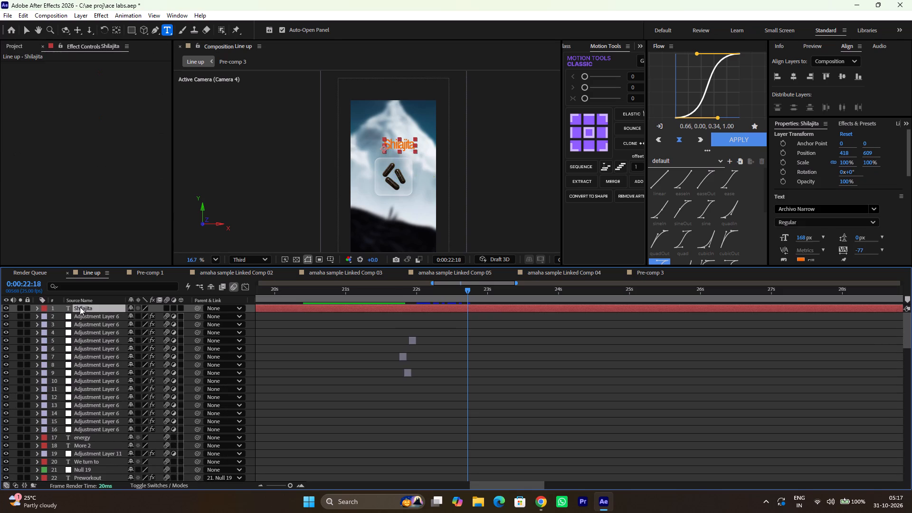
{"action": "left_click", "coordinate": [80, 307]}
{"action": "left_click_drag", "start_coordinate": [80, 307], "coordinate": [92, 475]}
{"action": "left_click_drag", "start_coordinate": [99, 307], "coordinate": [105, 477]}
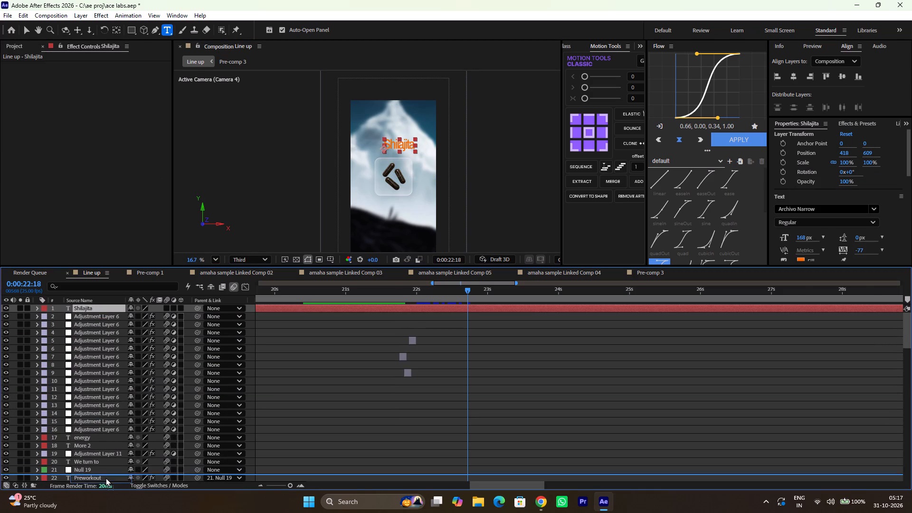
{"action": "left_click_drag", "start_coordinate": [105, 477], "coordinate": [130, 366]}
{"action": "scroll", "coordinate": [107, 481], "scroll_direction": "down", "scroll_amount": 7}
{"action": "scroll", "coordinate": [129, 373], "scroll_direction": "up", "scroll_amount": 4}
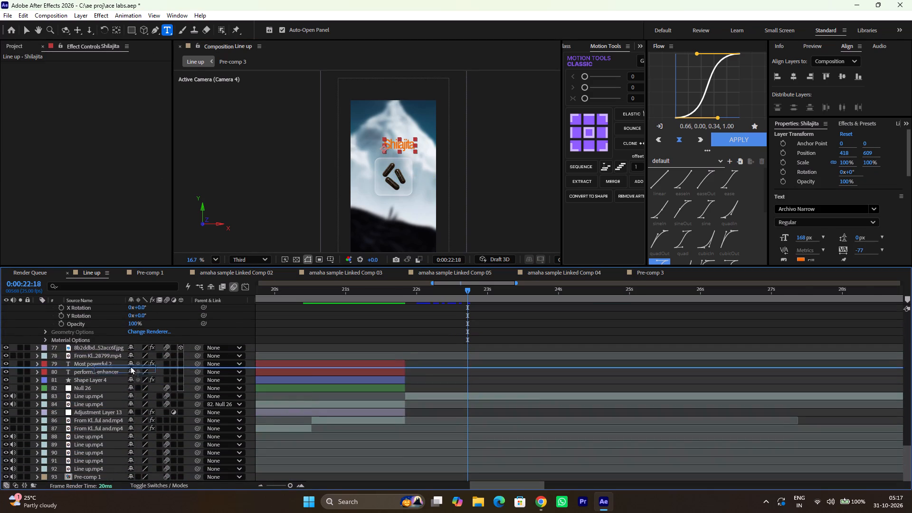
{"action": "scroll", "coordinate": [130, 366], "scroll_direction": "up", "scroll_amount": 11}
{"action": "left_click_drag", "start_coordinate": [130, 366], "coordinate": [122, 331]}
{"action": "scroll", "coordinate": [115, 311], "scroll_direction": "up", "scroll_amount": 5}
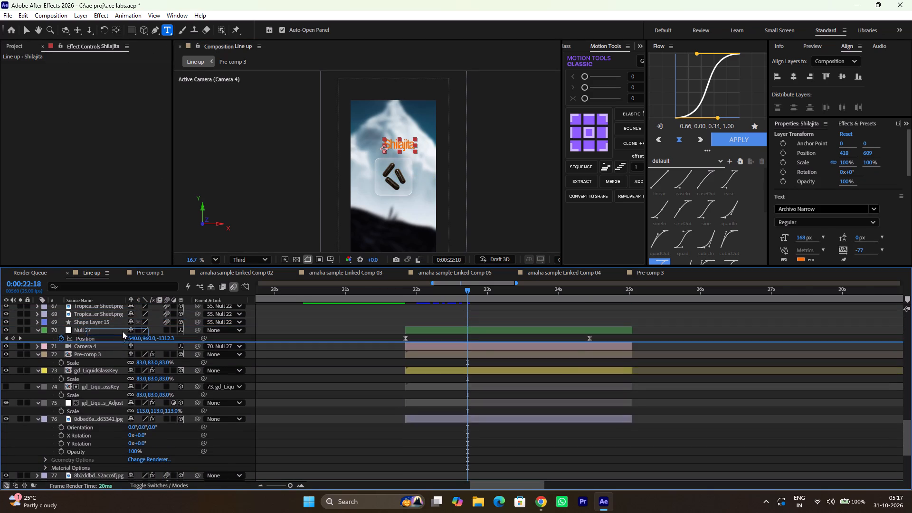
{"action": "scroll", "coordinate": [122, 331], "scroll_direction": "up", "scroll_amount": 1}
{"action": "left_click_drag", "start_coordinate": [122, 331], "coordinate": [452, 323]}
Split the Shilajita text layer at 0:00:21:21, where Null 27 starts, and delete the earlier part.
{"action": "left_click_drag", "start_coordinate": [415, 305], "coordinate": [414, 305]}
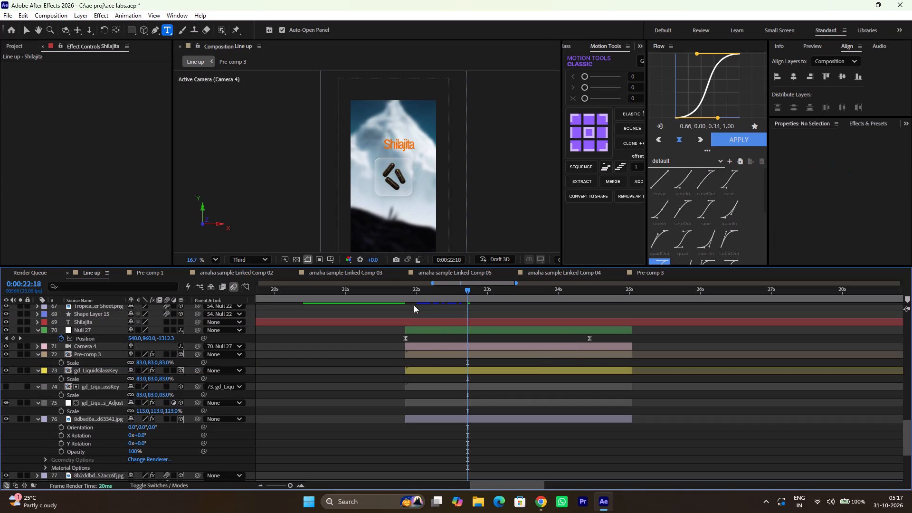
{"action": "left_click_drag", "start_coordinate": [414, 305], "coordinate": [407, 307]}
{"action": "left_click_drag", "start_coordinate": [412, 298], "coordinate": [406, 304]}
{"action": "left_click", "coordinate": [410, 313]}
{"action": "left_click", "coordinate": [413, 319]}
{"action": "key", "text": "ctrl+shift+d"}
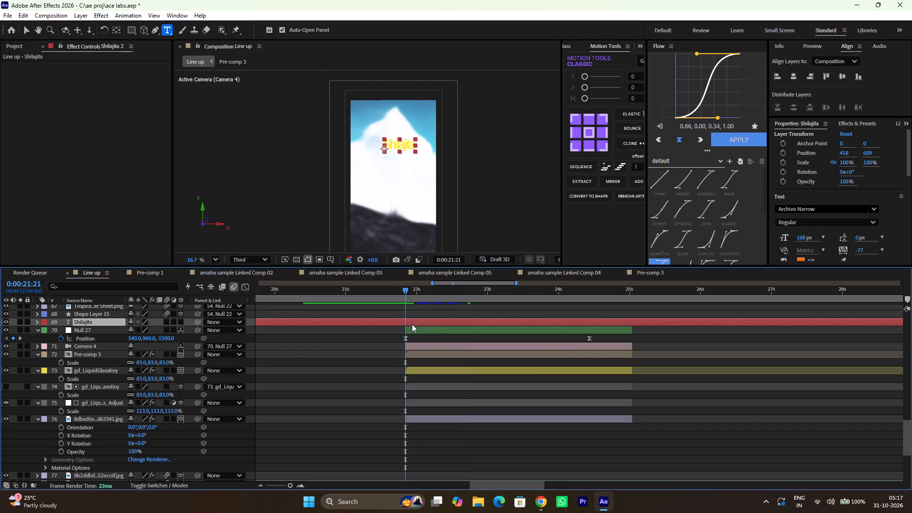
{"action": "left_click", "coordinate": [398, 328]}
{"action": "key", "text": "BackSpace"}
Move the remaining Shilajita text layer between the two gd_LiquidGlassKey layers in the stack.
{"action": "left_click_drag", "start_coordinate": [107, 321], "coordinate": [105, 328]}
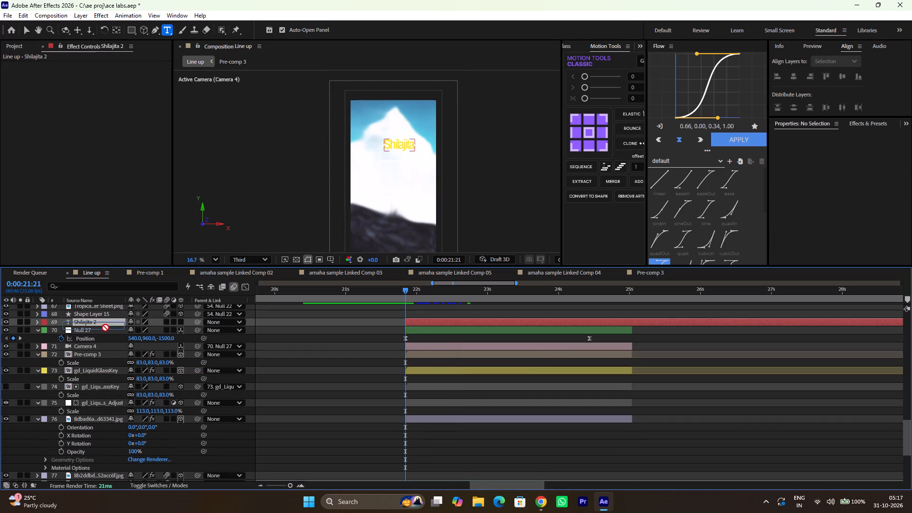
{"action": "left_click_drag", "start_coordinate": [105, 328], "coordinate": [96, 380]}
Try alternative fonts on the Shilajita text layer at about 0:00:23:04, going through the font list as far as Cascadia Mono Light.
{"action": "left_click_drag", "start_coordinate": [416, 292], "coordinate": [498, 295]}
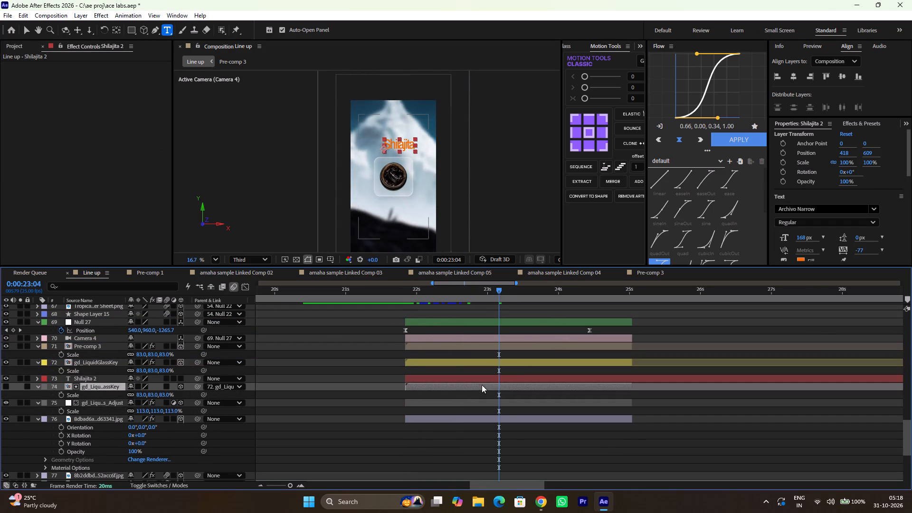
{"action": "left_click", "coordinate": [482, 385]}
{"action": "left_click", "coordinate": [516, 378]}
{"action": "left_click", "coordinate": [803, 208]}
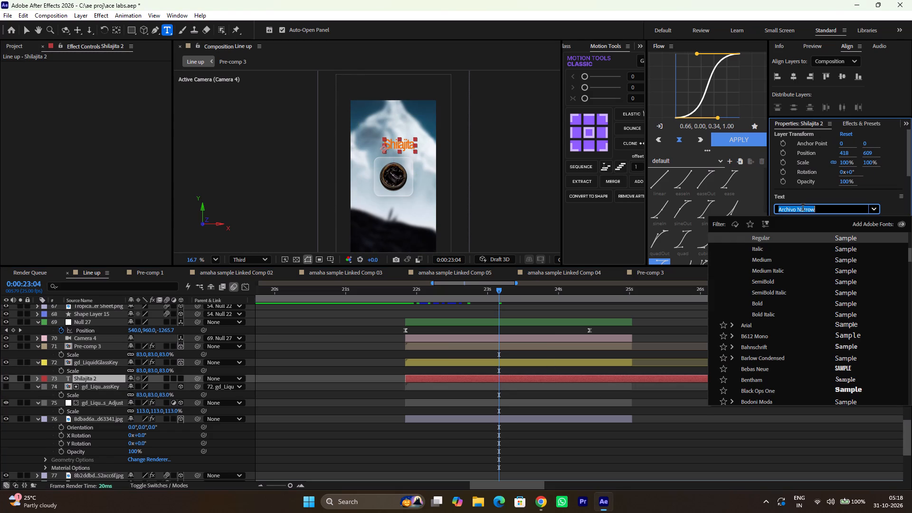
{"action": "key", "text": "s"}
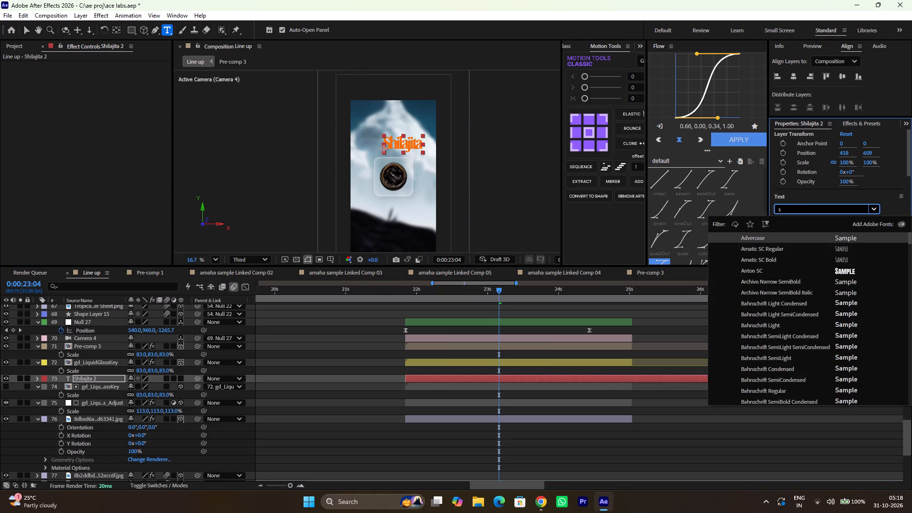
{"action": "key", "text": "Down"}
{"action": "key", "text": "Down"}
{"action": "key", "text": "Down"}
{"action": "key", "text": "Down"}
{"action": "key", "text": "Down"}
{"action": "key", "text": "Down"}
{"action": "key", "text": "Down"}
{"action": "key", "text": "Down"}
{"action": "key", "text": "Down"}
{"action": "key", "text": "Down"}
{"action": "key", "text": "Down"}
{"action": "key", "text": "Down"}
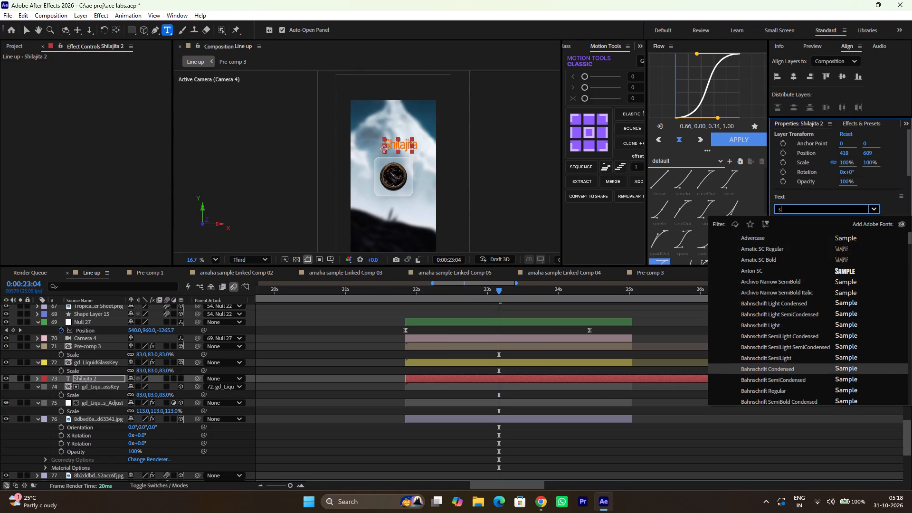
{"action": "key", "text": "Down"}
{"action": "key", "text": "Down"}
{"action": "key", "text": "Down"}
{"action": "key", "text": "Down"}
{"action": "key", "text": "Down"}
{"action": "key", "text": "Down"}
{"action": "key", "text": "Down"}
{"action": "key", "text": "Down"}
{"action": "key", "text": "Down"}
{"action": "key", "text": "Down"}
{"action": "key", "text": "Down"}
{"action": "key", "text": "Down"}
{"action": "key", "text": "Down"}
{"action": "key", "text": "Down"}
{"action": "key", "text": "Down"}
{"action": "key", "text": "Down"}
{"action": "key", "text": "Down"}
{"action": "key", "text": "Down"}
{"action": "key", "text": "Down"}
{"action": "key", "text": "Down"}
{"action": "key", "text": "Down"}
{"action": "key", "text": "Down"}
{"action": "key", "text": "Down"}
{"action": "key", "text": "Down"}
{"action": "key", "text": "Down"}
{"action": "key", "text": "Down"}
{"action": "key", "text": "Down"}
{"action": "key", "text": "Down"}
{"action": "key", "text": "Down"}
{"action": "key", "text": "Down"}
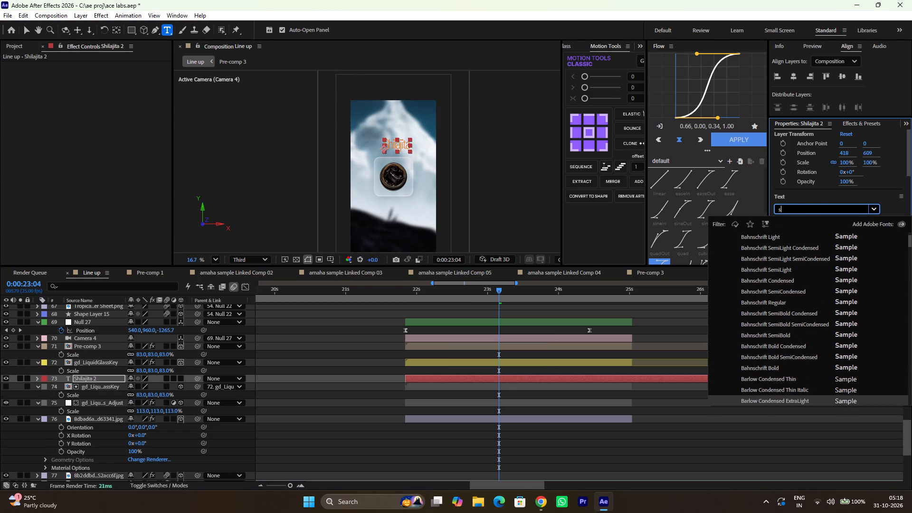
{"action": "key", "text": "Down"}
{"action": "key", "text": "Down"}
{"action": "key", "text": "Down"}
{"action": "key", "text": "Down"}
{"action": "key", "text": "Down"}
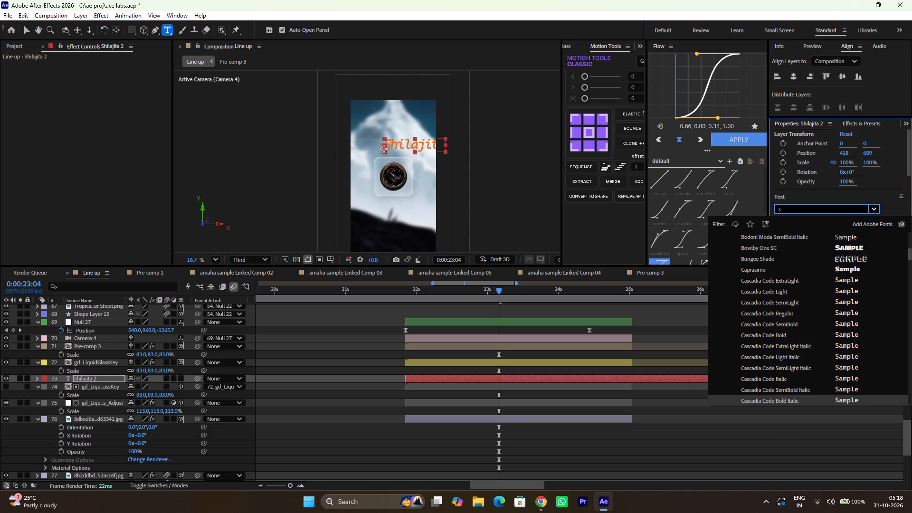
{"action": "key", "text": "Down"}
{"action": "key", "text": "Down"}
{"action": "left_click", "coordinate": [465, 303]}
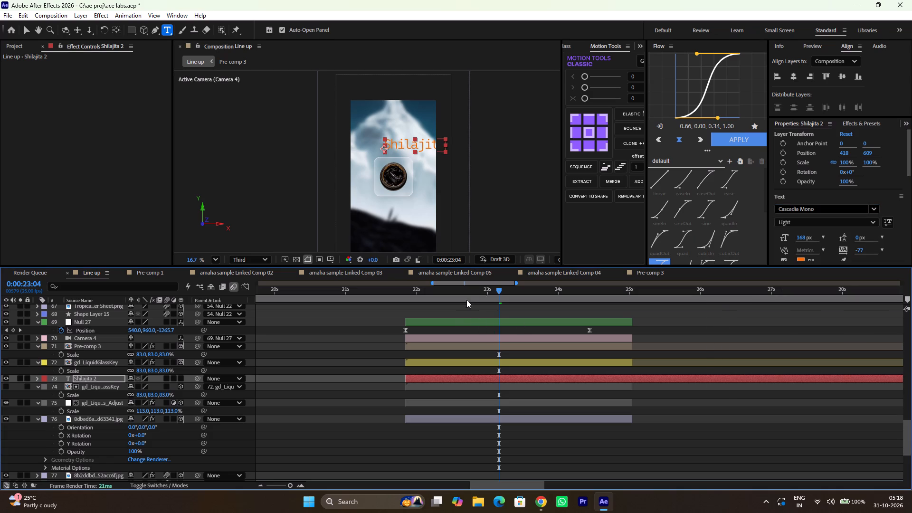
Examine the text layers around 0:00:13:17, including [Ancient Indian Culture], to check which fonts the earlier titles use.
{"action": "left_click_drag", "start_coordinate": [484, 294], "coordinate": [466, 293]}
{"action": "scroll", "coordinate": [481, 344], "scroll_direction": "down", "scroll_amount": 2, "text": "alt"}
{"action": "scroll", "coordinate": [475, 341], "scroll_direction": "up", "scroll_amount": 1, "text": "alt"}
{"action": "scroll", "coordinate": [474, 340], "scroll_direction": "down", "scroll_amount": 1, "text": "alt"}
{"action": "scroll", "coordinate": [376, 313], "scroll_direction": "down", "scroll_amount": 1}
{"action": "left_click_drag", "start_coordinate": [349, 291], "coordinate": [302, 299]}
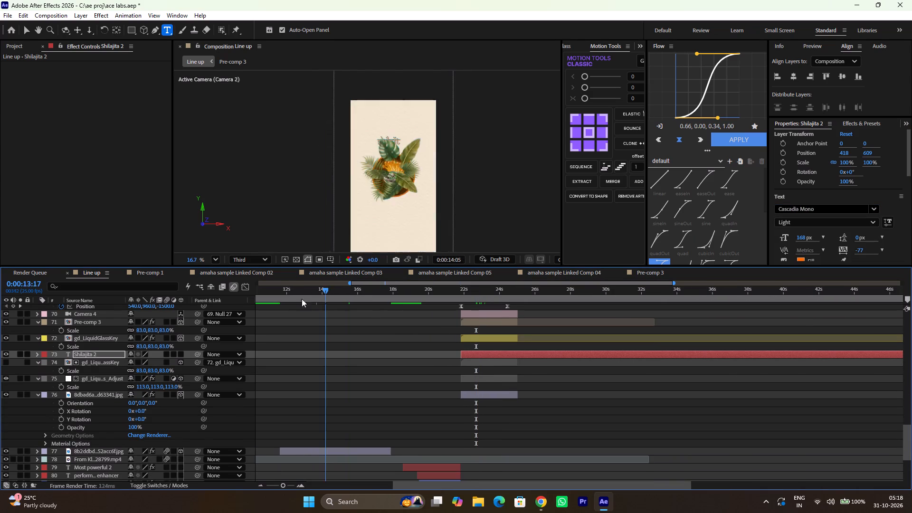
{"action": "left_click_drag", "start_coordinate": [302, 299], "coordinate": [316, 298]}
{"action": "scroll", "coordinate": [322, 340], "scroll_direction": "down", "scroll_amount": 2}
{"action": "scroll", "coordinate": [322, 340], "scroll_direction": "up", "scroll_amount": 2}
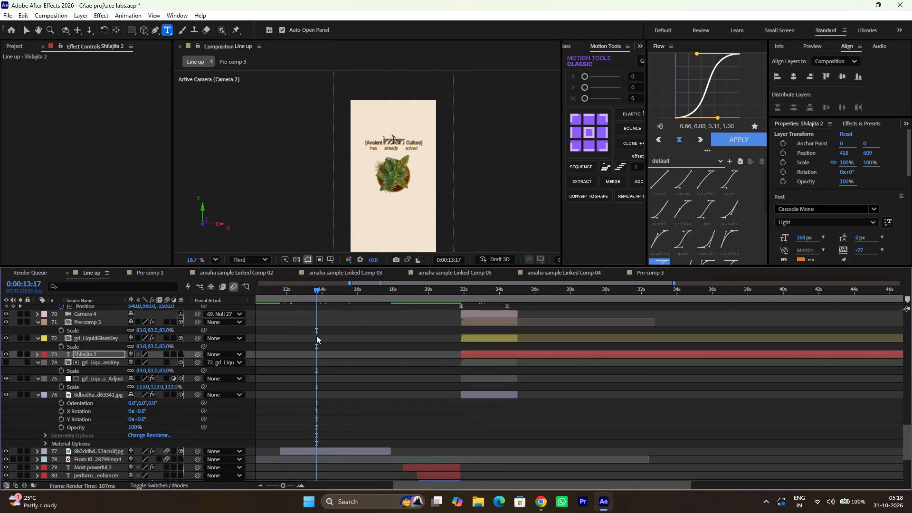
{"action": "scroll", "coordinate": [316, 335], "scroll_direction": "up", "scroll_amount": 2}
{"action": "scroll", "coordinate": [320, 335], "scroll_direction": "down", "scroll_amount": 1}
{"action": "scroll", "coordinate": [320, 335], "scroll_direction": "up", "scroll_amount": 6}
{"action": "scroll", "coordinate": [322, 335], "scroll_direction": "down", "scroll_amount": 1}
{"action": "scroll", "coordinate": [322, 335], "scroll_direction": "up", "scroll_amount": 3}
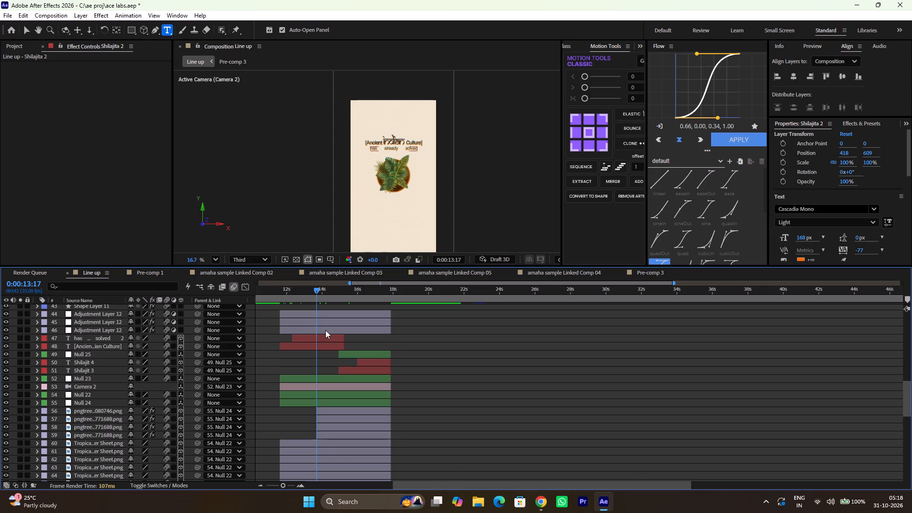
{"action": "left_click", "coordinate": [312, 330]}
{"action": "left_click", "coordinate": [318, 336]}
{"action": "left_click", "coordinate": [320, 345]}
{"action": "left_click", "coordinate": [325, 335]}
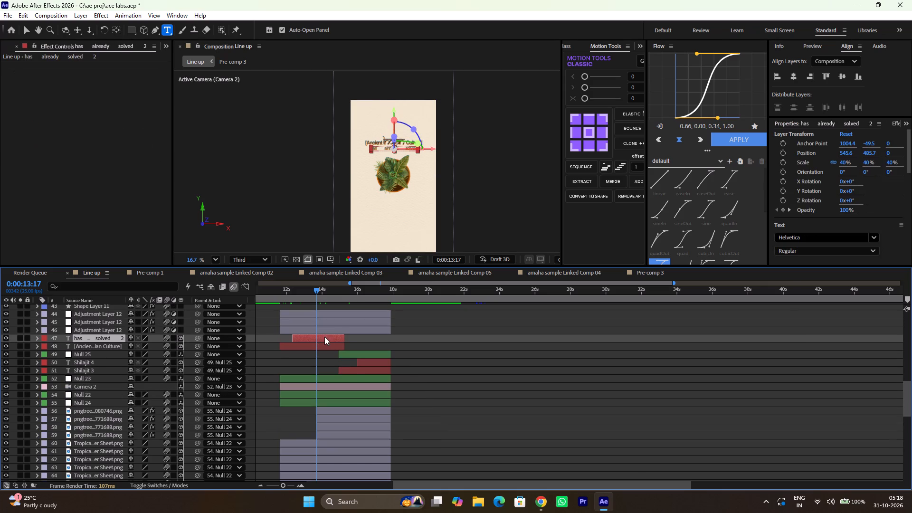
{"action": "left_click", "coordinate": [324, 349]}
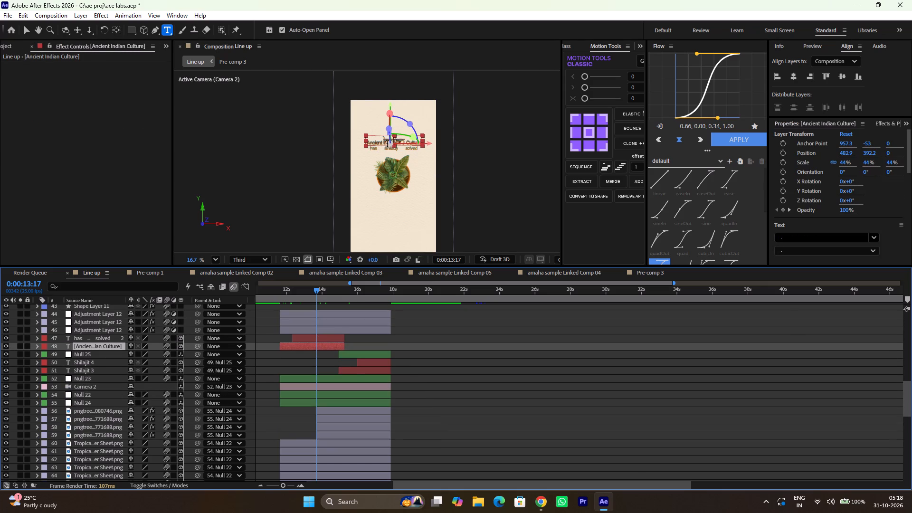
{"action": "double_click", "coordinate": [388, 142]}
{"action": "left_click", "coordinate": [470, 366]}
{"action": "scroll", "coordinate": [477, 358], "scroll_direction": "down", "scroll_amount": 14}
{"action": "scroll", "coordinate": [475, 343], "scroll_direction": "up", "scroll_amount": 2}
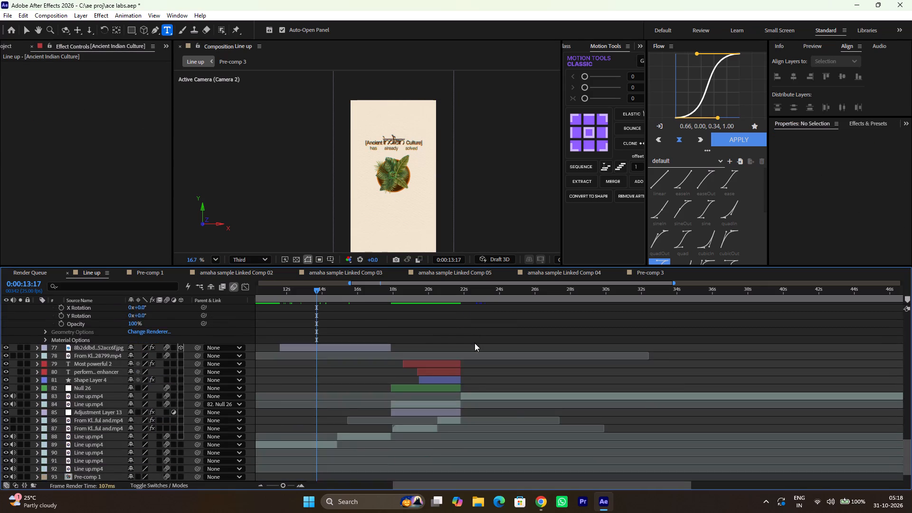
{"action": "scroll", "coordinate": [475, 343], "scroll_direction": "up", "scroll_amount": 4}
Centre the anchor point of the Shilajita text layer at about 0:00:23:16.
{"action": "left_click", "coordinate": [493, 299]}
{"action": "left_click", "coordinate": [494, 396]}
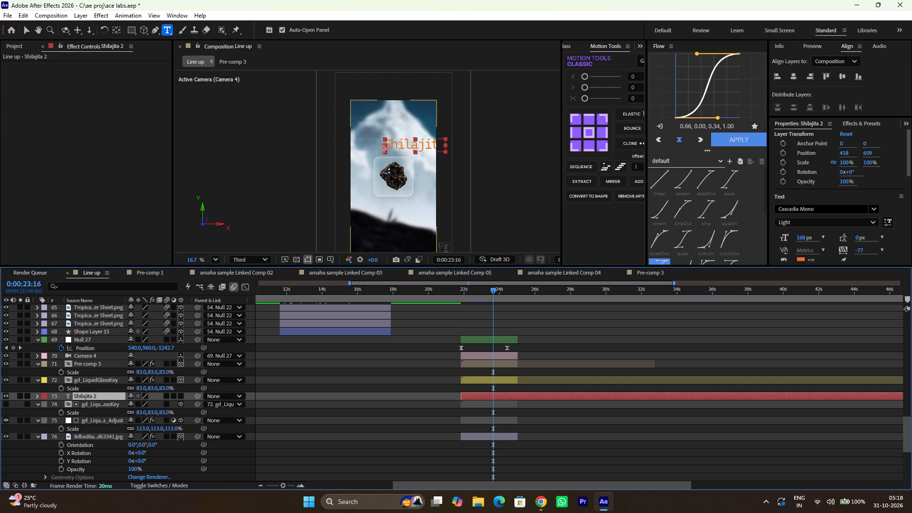
{"action": "double_click", "coordinate": [408, 143]}
{"action": "key", "text": "ctrl+a"}
{"action": "left_click", "coordinate": [592, 132]}
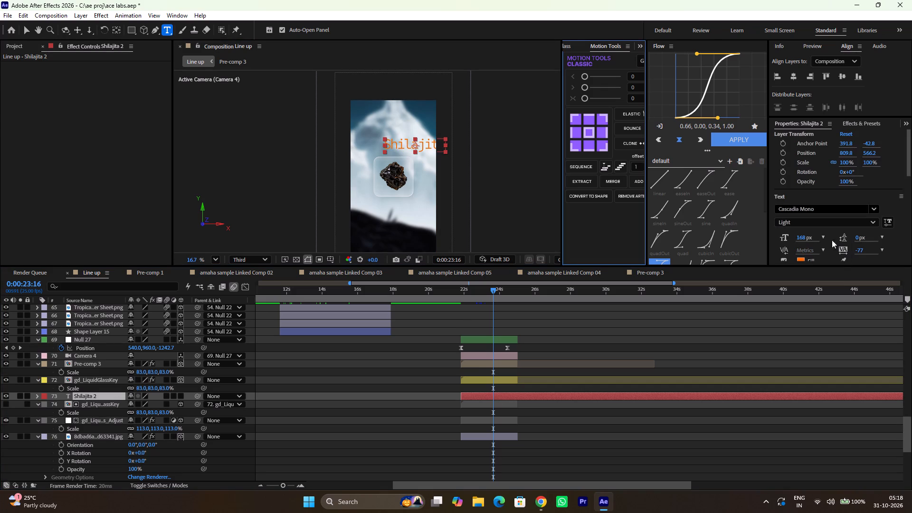
Set the Shilajita title's font to Samarkan.
{"action": "left_click", "coordinate": [818, 216]}
{"action": "left_click", "coordinate": [829, 207]}
{"action": "type", "text": "sam"}
{"action": "key", "text": "Return"}
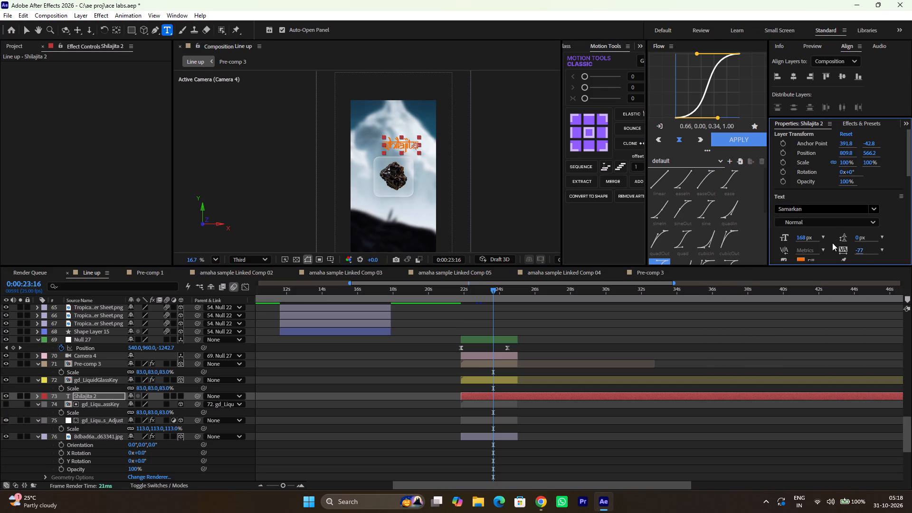
Change the Shilajita title's fill colour to white, FFFFFF.
{"action": "left_click", "coordinate": [800, 259]}
{"action": "left_click_drag", "start_coordinate": [66, 73], "coordinate": [0, 0]}
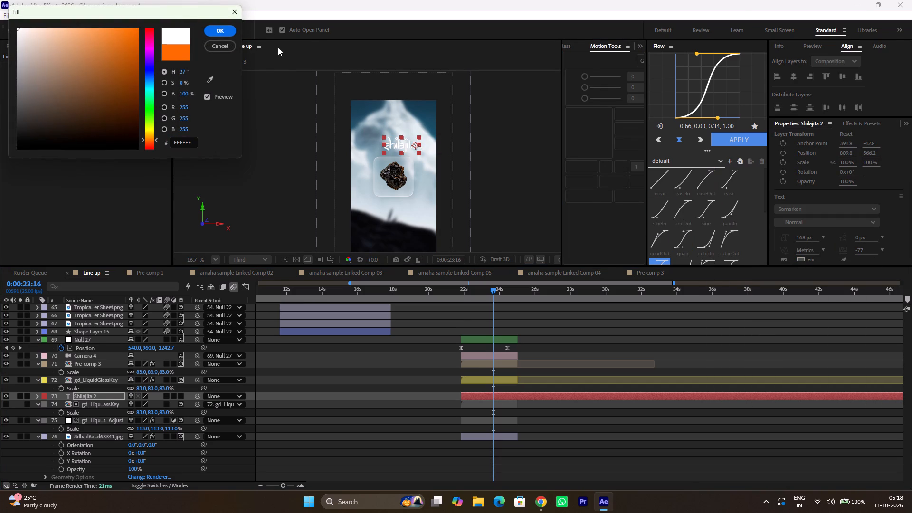
{"action": "left_click", "coordinate": [227, 34]}
Move the Shilajita title just above the glass card, to a position of about 695, 625.
{"action": "scroll", "coordinate": [290, 90], "scroll_direction": "up", "scroll_amount": 3}
{"action": "scroll", "coordinate": [481, 182], "scroll_direction": "down", "scroll_amount": 2}
{"action": "scroll", "coordinate": [477, 182], "scroll_direction": "up", "scroll_amount": 2}
{"action": "scroll", "coordinate": [418, 169], "scroll_direction": "up", "scroll_amount": 1}
{"action": "scroll", "coordinate": [418, 169], "scroll_direction": "down", "scroll_amount": 7}
{"action": "scroll", "coordinate": [418, 169], "scroll_direction": "up", "scroll_amount": 1}
{"action": "key", "text": "v"}
{"action": "scroll", "coordinate": [406, 164], "scroll_direction": "up", "scroll_amount": 3}
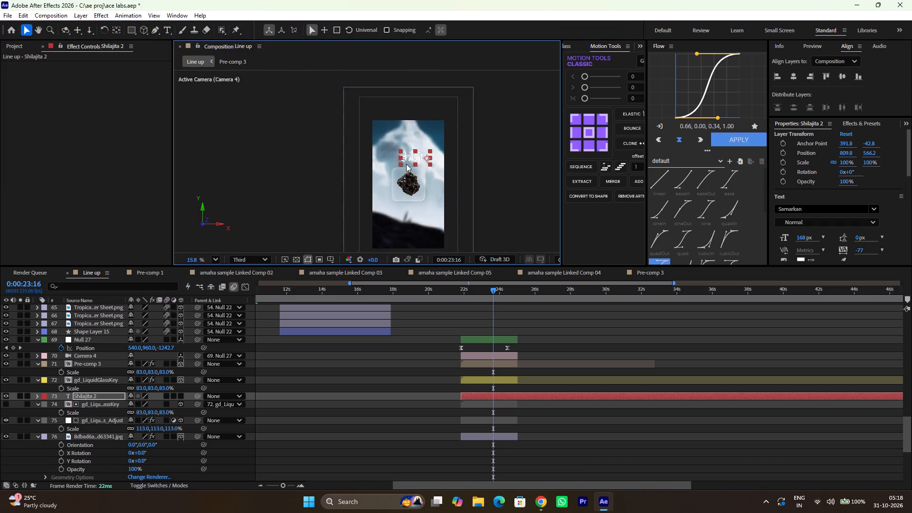
{"action": "scroll", "coordinate": [406, 164], "scroll_direction": "up", "scroll_amount": 6}
{"action": "left_click_drag", "start_coordinate": [435, 148], "coordinate": [420, 181]}
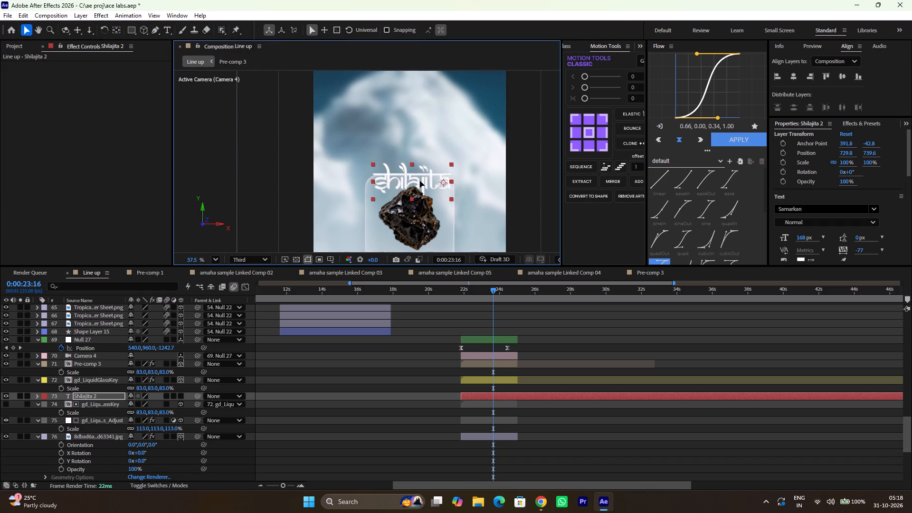
{"action": "left_click_drag", "start_coordinate": [420, 181], "coordinate": [414, 162]}
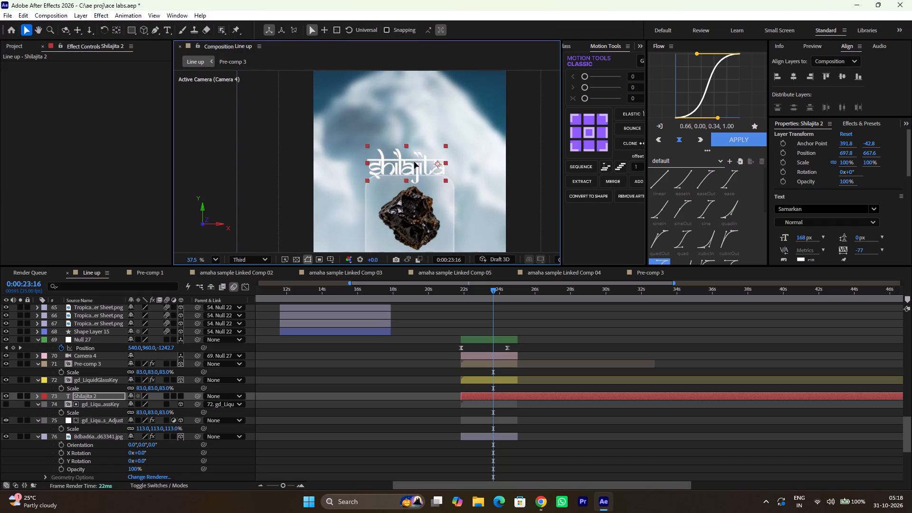
{"action": "left_click_drag", "start_coordinate": [414, 162], "coordinate": [414, 158]}
Set the Shilajita title's tracking to -50.
{"action": "left_click_drag", "start_coordinate": [861, 250], "coordinate": [880, 251]}
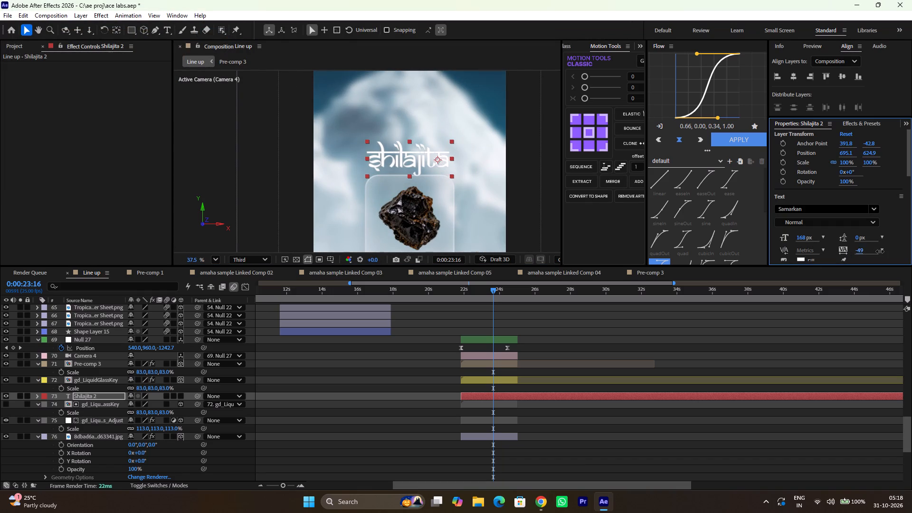
{"action": "left_click_drag", "start_coordinate": [880, 251], "coordinate": [876, 250]}
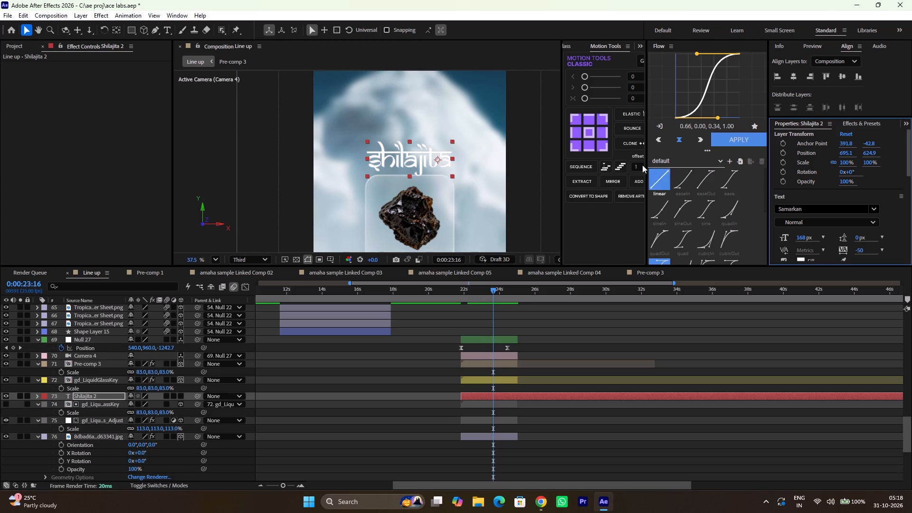
Remove the final letter from the Shilajita title so it reads Shilajit, and close the null's layer view.
{"action": "double_click", "coordinate": [460, 160]}
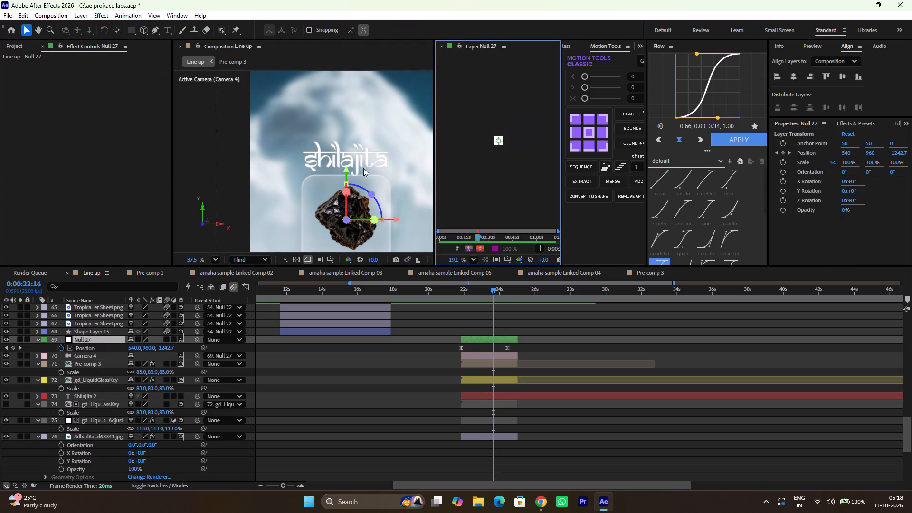
{"action": "double_click", "coordinate": [371, 161]}
{"action": "left_click", "coordinate": [518, 401]}
{"action": "left_click", "coordinate": [517, 397]}
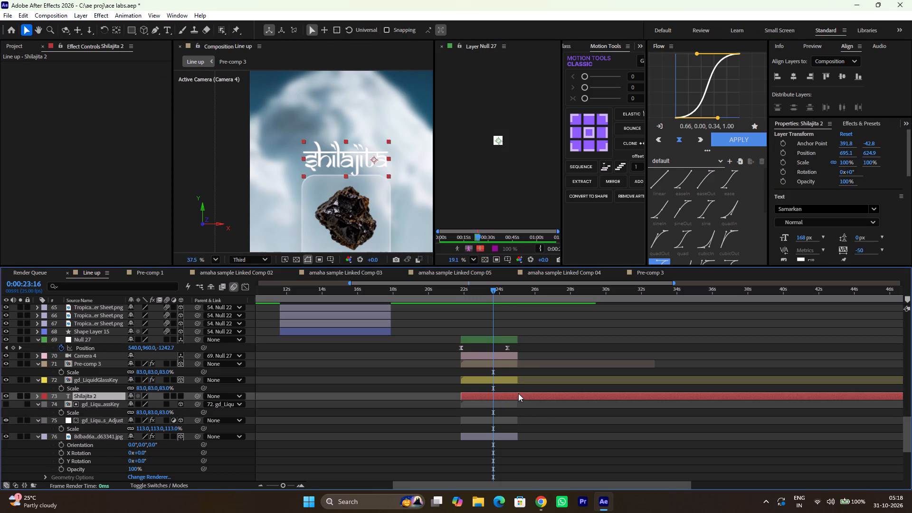
{"action": "double_click", "coordinate": [518, 393]}
{"action": "left_click", "coordinate": [382, 146]}
{"action": "key", "text": "BackSpace"}
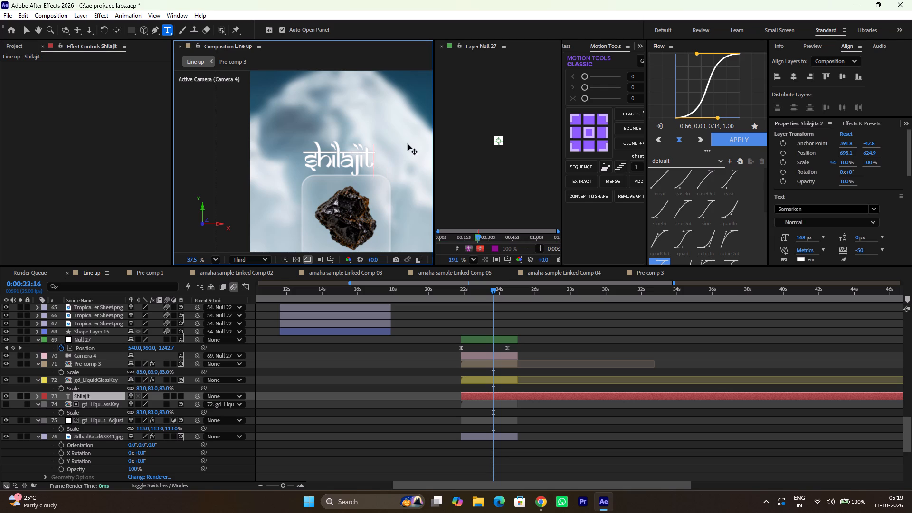
{"action": "left_click", "coordinate": [443, 50]}
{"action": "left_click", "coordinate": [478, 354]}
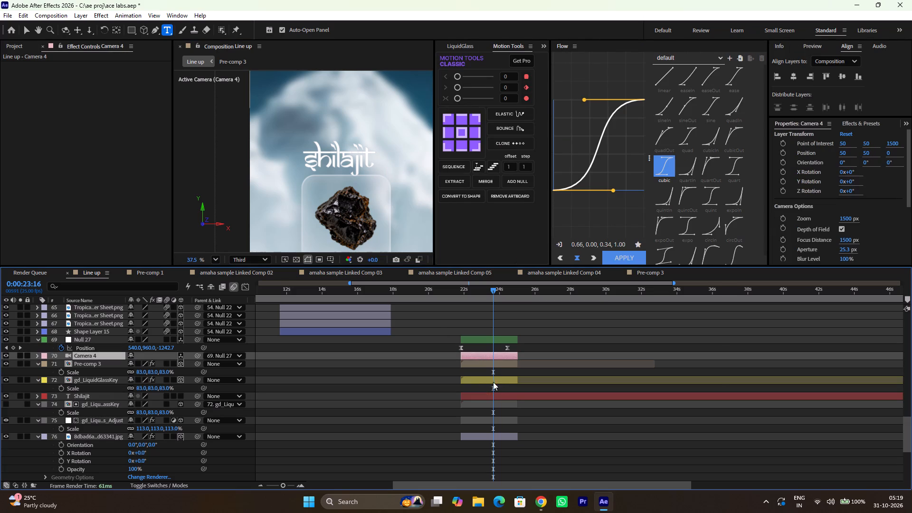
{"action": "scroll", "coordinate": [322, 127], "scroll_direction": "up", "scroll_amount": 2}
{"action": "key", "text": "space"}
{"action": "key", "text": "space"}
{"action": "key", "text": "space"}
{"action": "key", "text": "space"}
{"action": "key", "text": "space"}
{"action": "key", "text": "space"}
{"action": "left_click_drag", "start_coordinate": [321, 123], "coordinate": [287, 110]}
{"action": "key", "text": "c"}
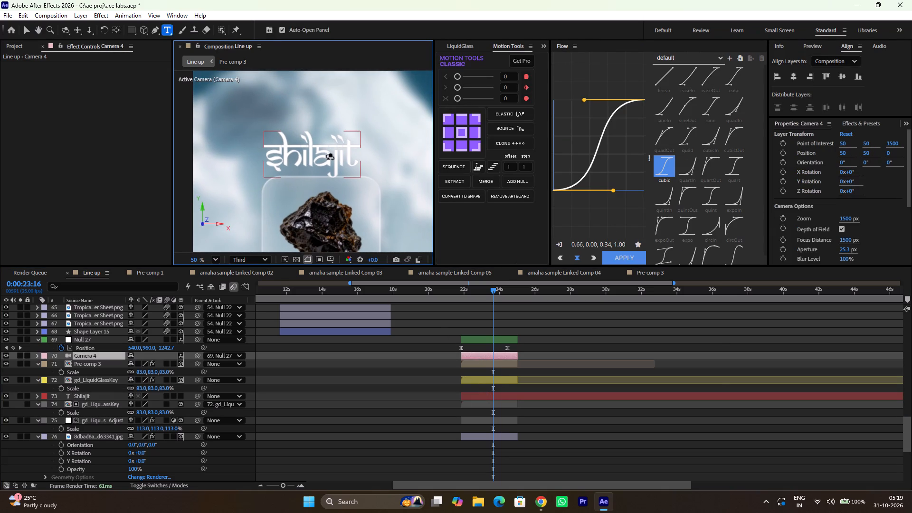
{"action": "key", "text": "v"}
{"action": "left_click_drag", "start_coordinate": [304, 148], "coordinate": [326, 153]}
Split the Shilajit title layer at 0:00:25:01, where the glass card layers end, and delete the part after it.
{"action": "left_click", "coordinate": [504, 399]}
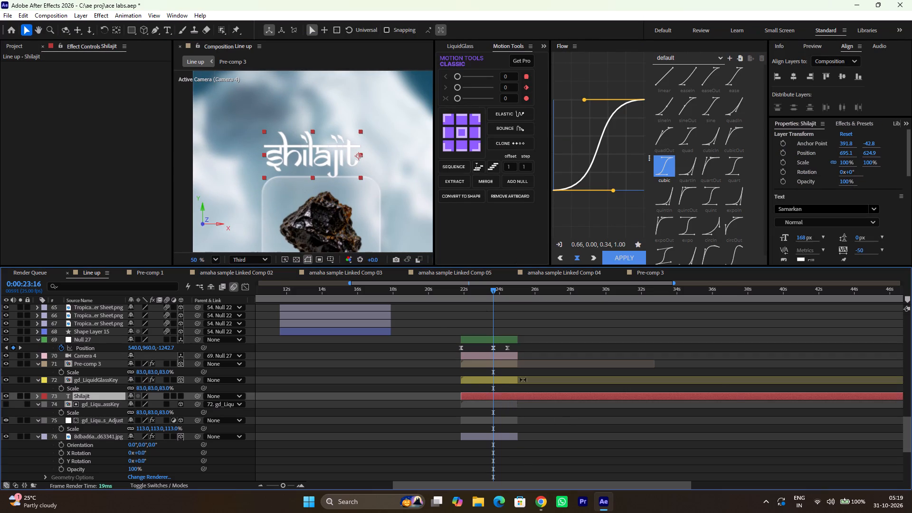
{"action": "left_click_drag", "start_coordinate": [491, 293], "coordinate": [515, 304]}
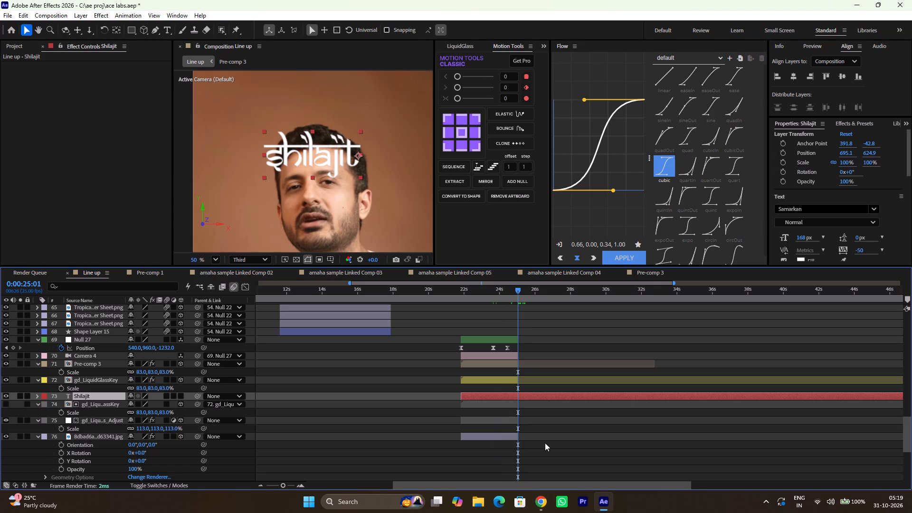
{"action": "key", "text": "ctrl+shift+d"}
{"action": "left_click", "coordinate": [524, 397]}
{"action": "key", "text": "BackSpace"}
{"action": "scroll", "coordinate": [524, 397], "scroll_direction": "up", "scroll_amount": 1, "text": "alt"}
{"action": "scroll", "coordinate": [524, 397], "scroll_direction": "down", "scroll_amount": 1, "text": "alt"}
{"action": "scroll", "coordinate": [524, 397], "scroll_direction": "up", "scroll_amount": 2, "text": "alt"}
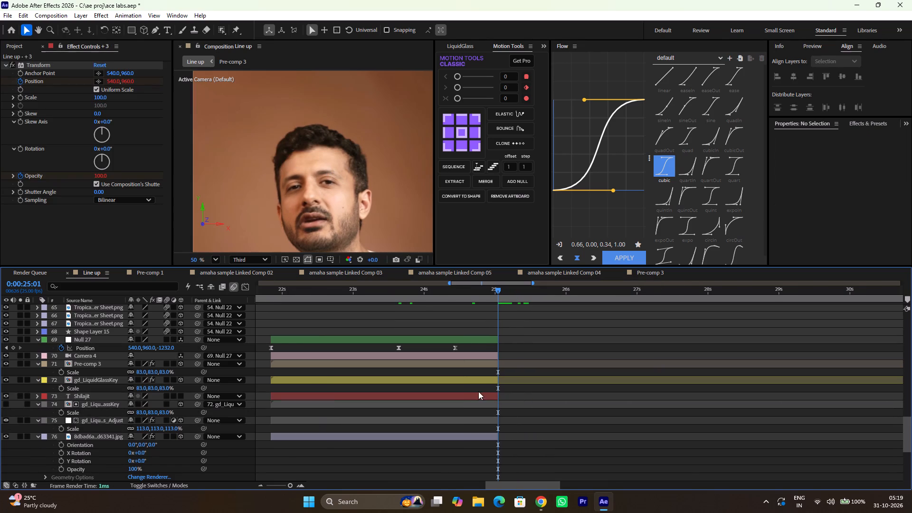
Switch to Chrome and open the direct message inbox on Instagram.
{"action": "left_click", "coordinate": [541, 499]}
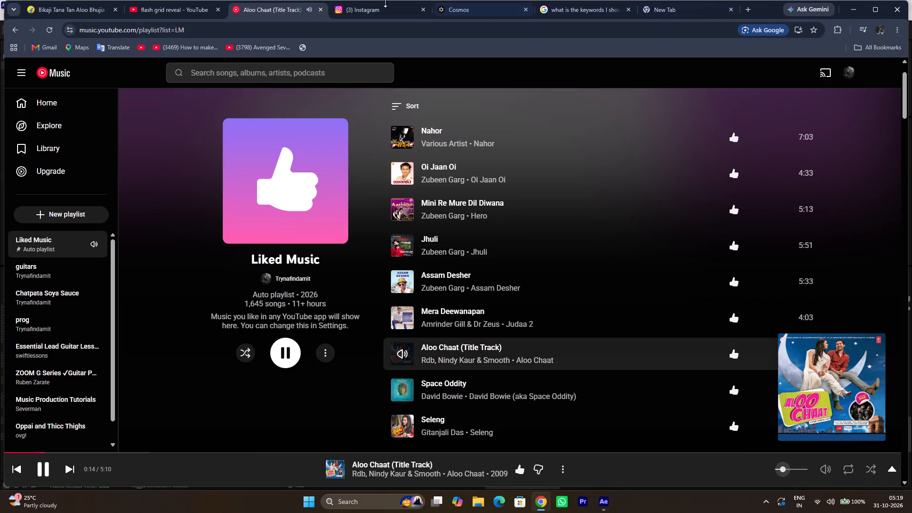
{"action": "left_click", "coordinate": [365, 3]}
{"action": "left_click", "coordinate": [30, 228]}
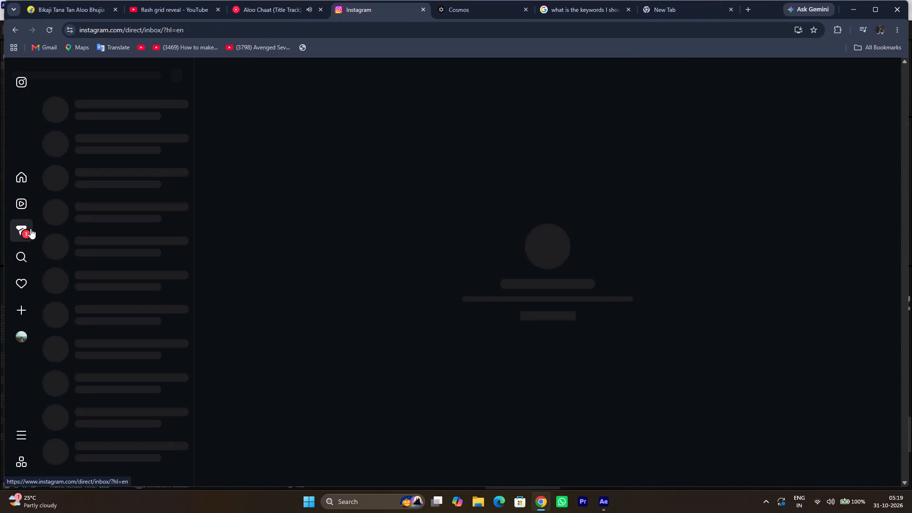
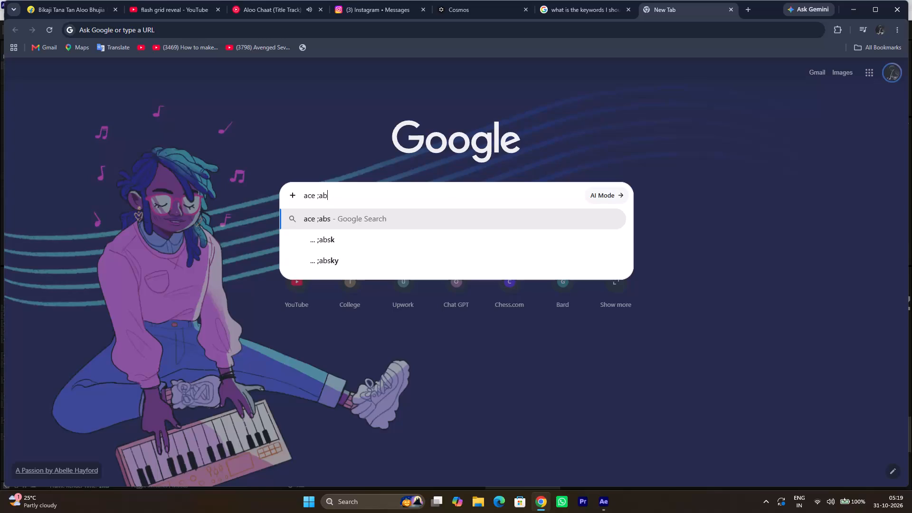
Search the web for "ace labs logo" and look through the image results for the brand's logo.
{"action": "key", "text": "BackSpace"}
{"action": "key", "text": "BackSpace"}
{"action": "key", "text": "BackSpace"}
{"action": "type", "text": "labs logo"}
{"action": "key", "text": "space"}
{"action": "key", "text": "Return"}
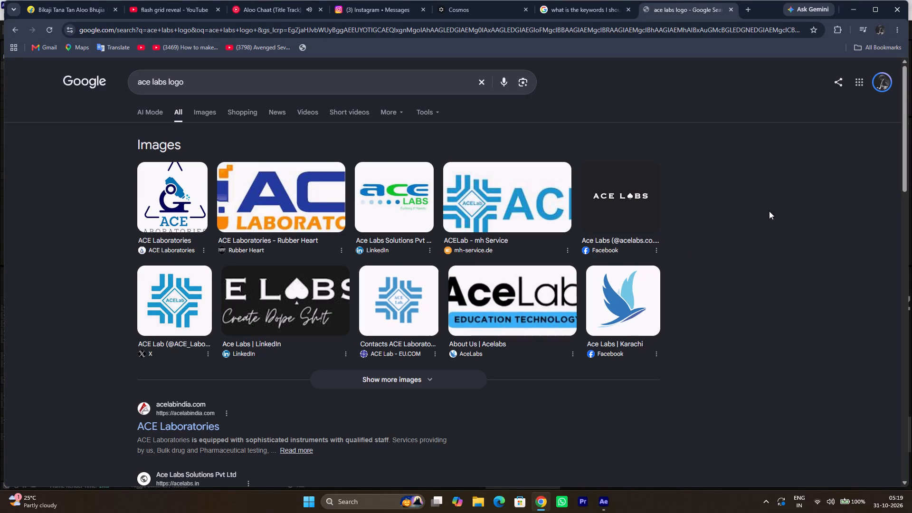
{"action": "left_click", "coordinate": [195, 113]}
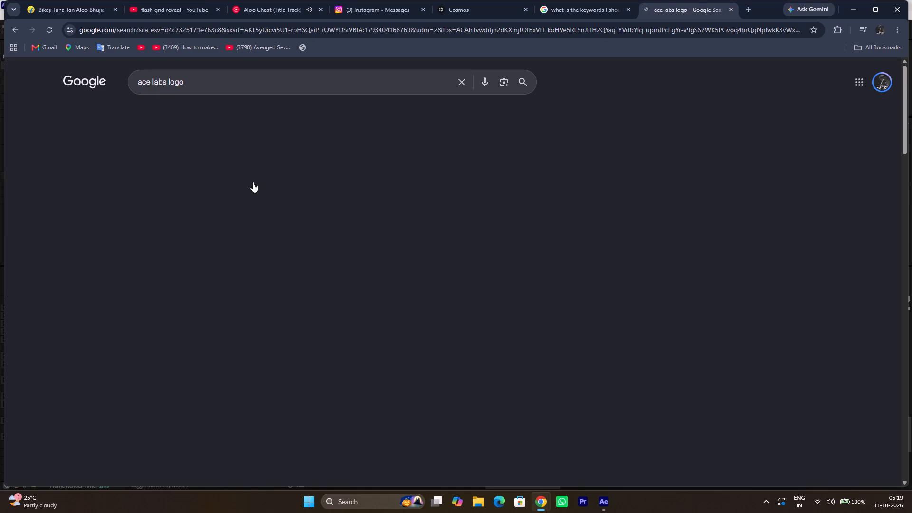
{"action": "scroll", "coordinate": [425, 258], "scroll_direction": "up", "scroll_amount": 1}
{"action": "scroll", "coordinate": [425, 258], "scroll_direction": "down", "scroll_amount": 2}
{"action": "scroll", "coordinate": [425, 258], "scroll_direction": "up", "scroll_amount": 1}
{"action": "scroll", "coordinate": [424, 258], "scroll_direction": "down", "scroll_amount": 1}
{"action": "scroll", "coordinate": [408, 261], "scroll_direction": "up", "scroll_amount": 2}
{"action": "scroll", "coordinate": [397, 266], "scroll_direction": "down", "scroll_amount": 4}
Refine the image search to "ace labs protien logo" and look through the results for the supplement brand.
{"action": "left_click", "coordinate": [168, 76]}
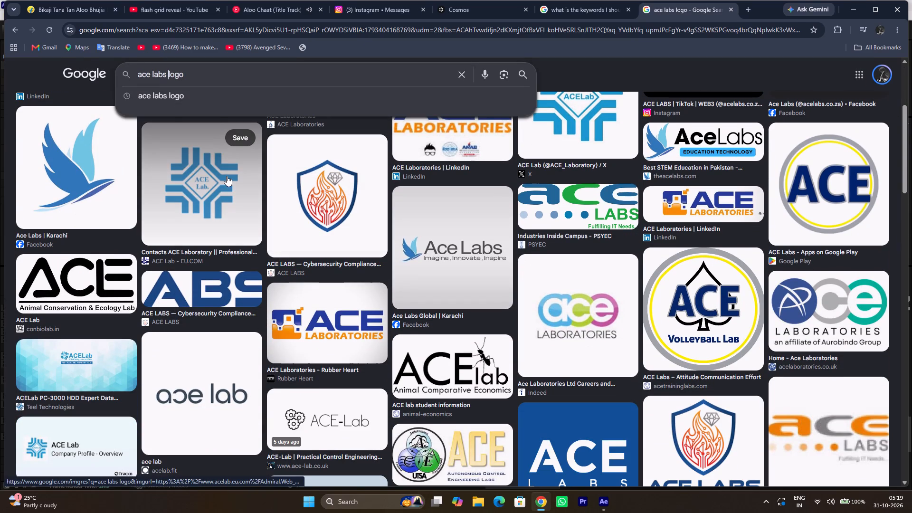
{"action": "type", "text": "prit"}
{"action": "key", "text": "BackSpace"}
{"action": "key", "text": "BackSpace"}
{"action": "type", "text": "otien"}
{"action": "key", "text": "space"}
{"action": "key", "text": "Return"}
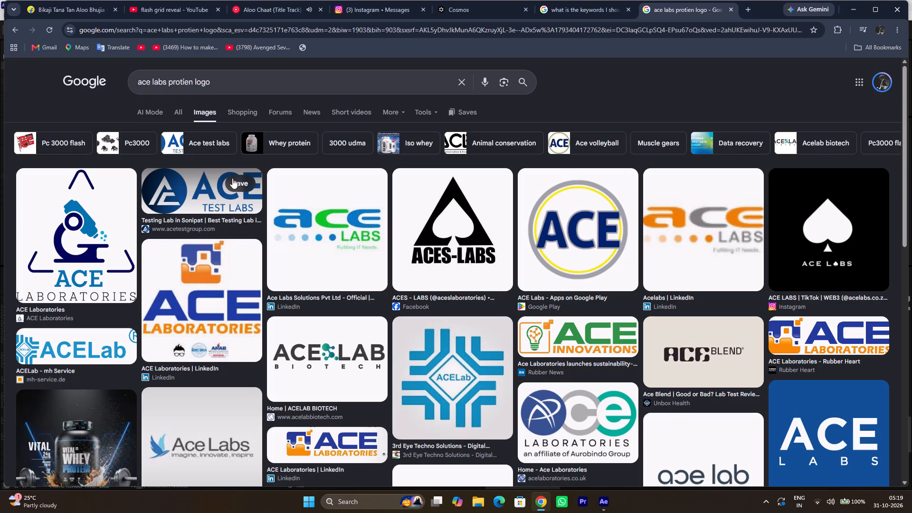
{"action": "scroll", "coordinate": [351, 233], "scroll_direction": "down", "scroll_amount": 6}
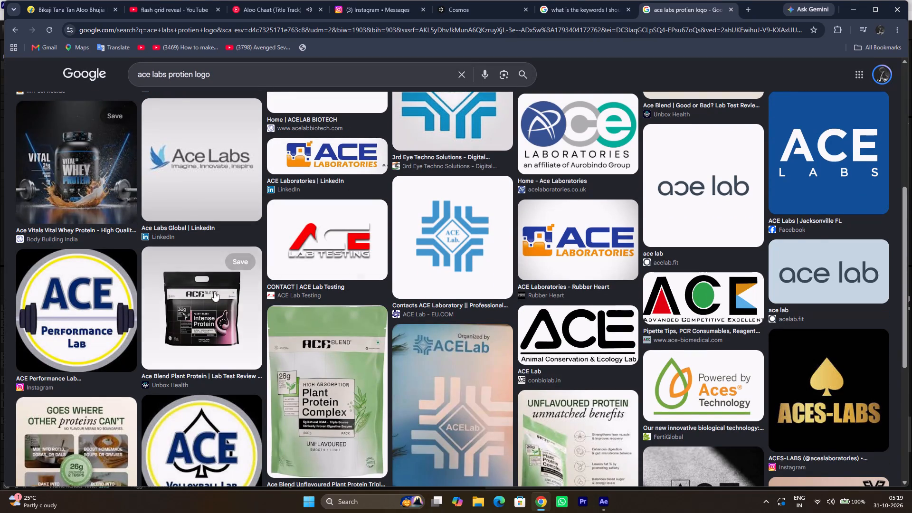
{"action": "scroll", "coordinate": [204, 304], "scroll_direction": "down", "scroll_amount": 4}
{"action": "scroll", "coordinate": [205, 290], "scroll_direction": "up", "scroll_amount": 3}
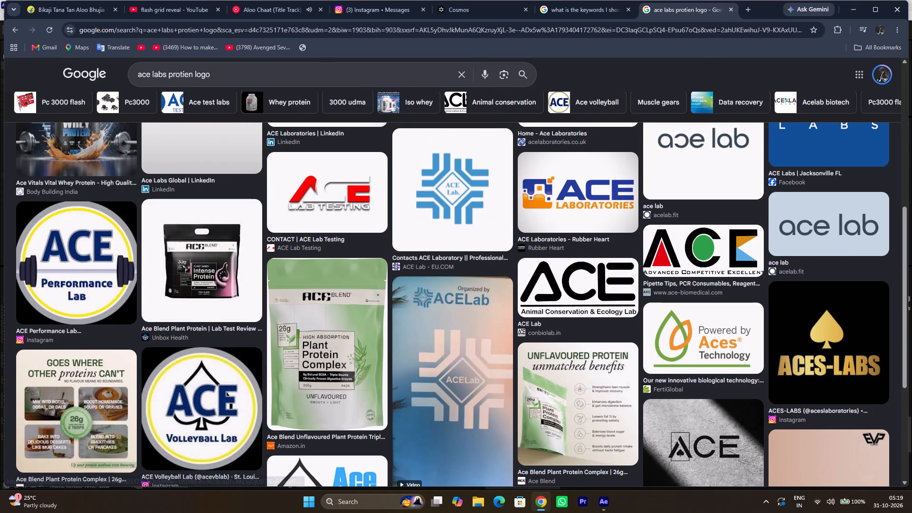
Replace the image search query with "ace blend logo" and run the search.
{"action": "double_click", "coordinate": [158, 77]}
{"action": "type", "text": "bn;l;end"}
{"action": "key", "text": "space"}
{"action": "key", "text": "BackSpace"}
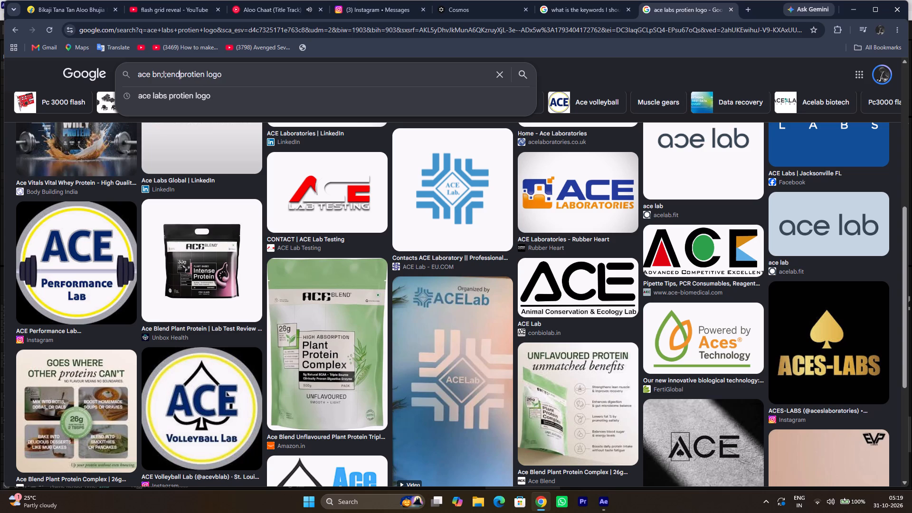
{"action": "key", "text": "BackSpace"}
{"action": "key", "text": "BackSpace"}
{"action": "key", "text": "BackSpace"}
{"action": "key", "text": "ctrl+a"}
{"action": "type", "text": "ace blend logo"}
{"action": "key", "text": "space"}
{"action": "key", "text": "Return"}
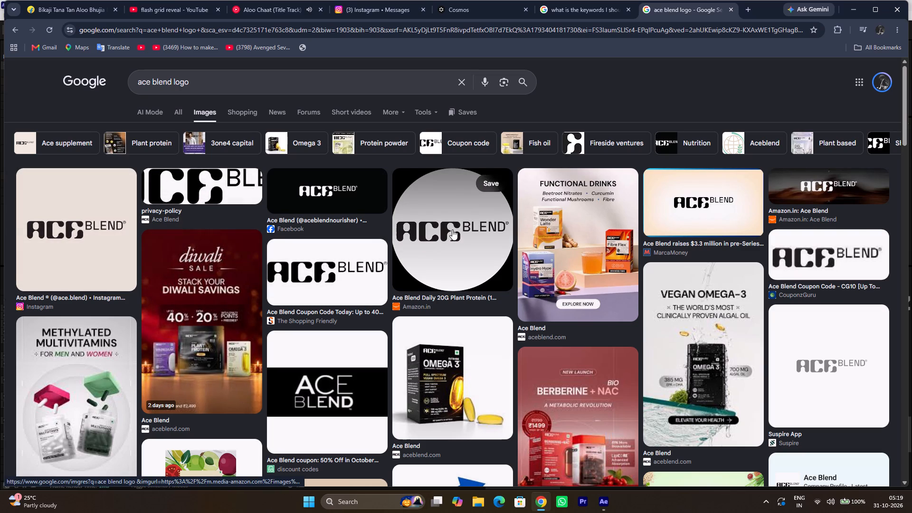
Open the Ace Blend Instagram logo image and take a screen snip of its bold ACE lettering.
{"action": "left_click", "coordinate": [80, 207]}
{"action": "key", "text": "Print"}
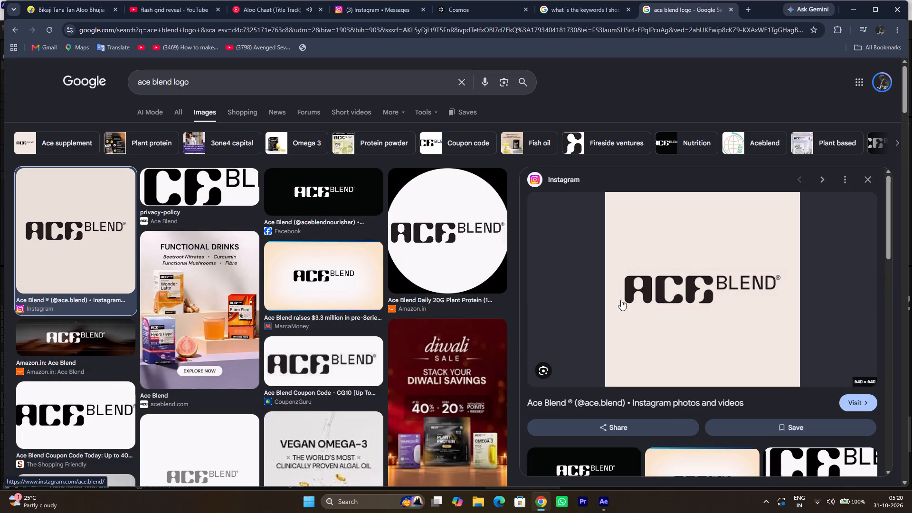
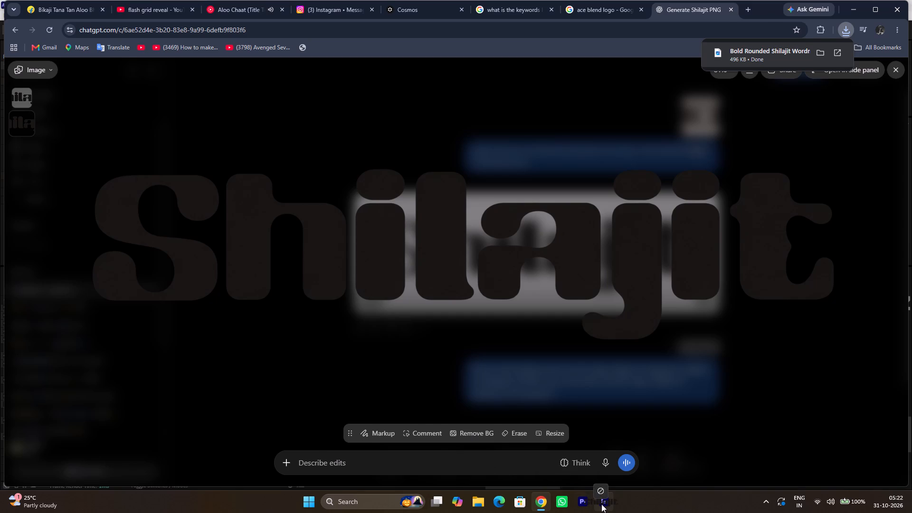
{"action": "left_click_drag", "start_coordinate": [601, 504], "coordinate": [535, 380]}
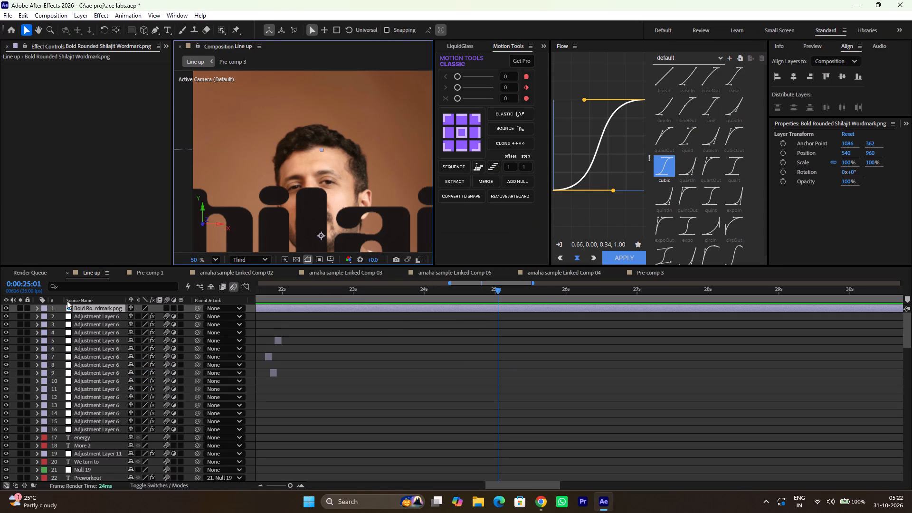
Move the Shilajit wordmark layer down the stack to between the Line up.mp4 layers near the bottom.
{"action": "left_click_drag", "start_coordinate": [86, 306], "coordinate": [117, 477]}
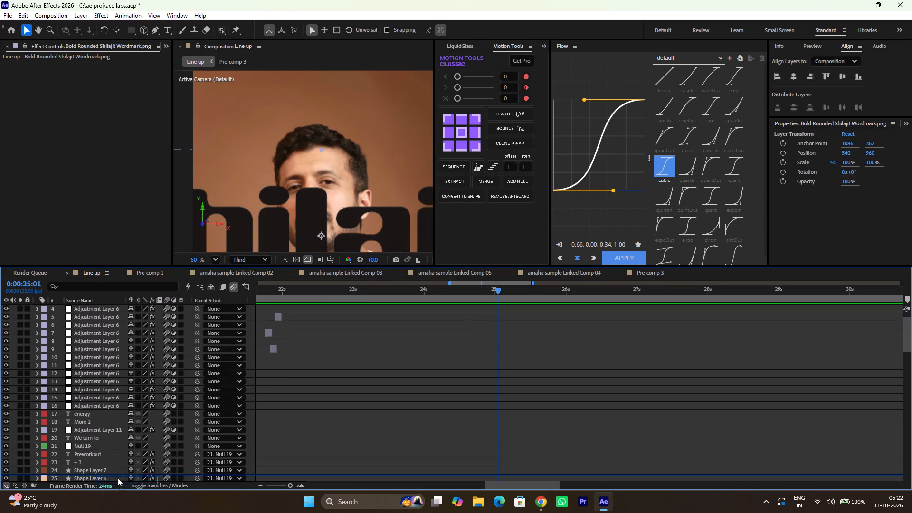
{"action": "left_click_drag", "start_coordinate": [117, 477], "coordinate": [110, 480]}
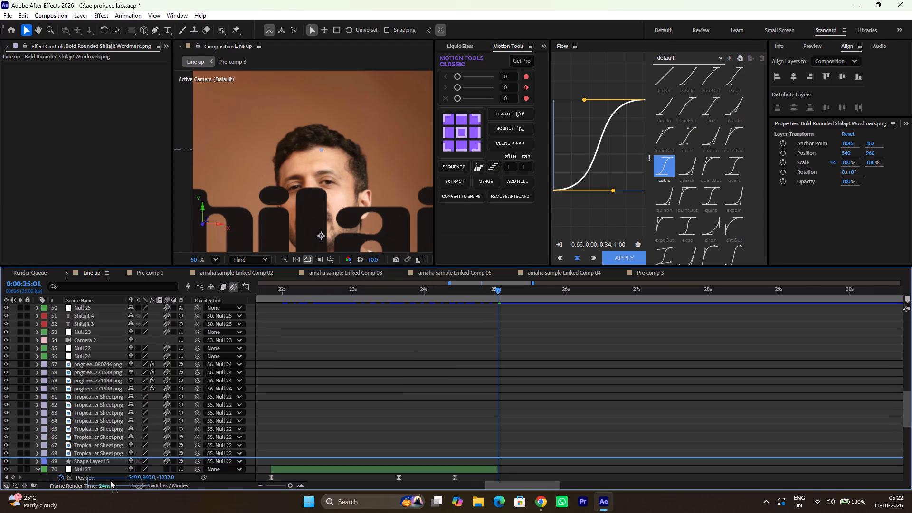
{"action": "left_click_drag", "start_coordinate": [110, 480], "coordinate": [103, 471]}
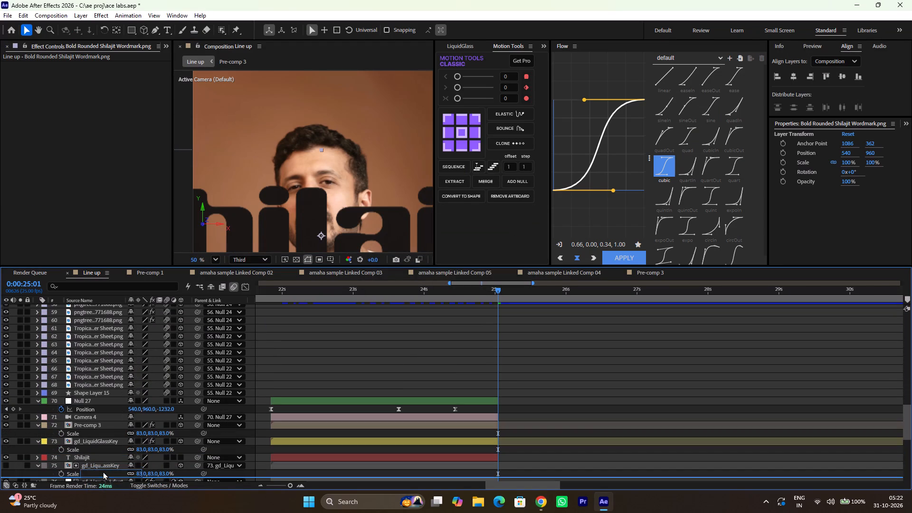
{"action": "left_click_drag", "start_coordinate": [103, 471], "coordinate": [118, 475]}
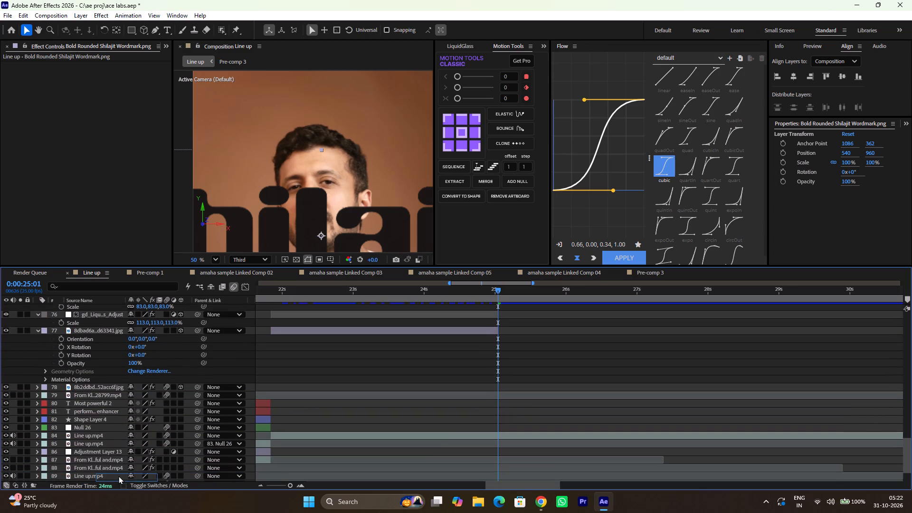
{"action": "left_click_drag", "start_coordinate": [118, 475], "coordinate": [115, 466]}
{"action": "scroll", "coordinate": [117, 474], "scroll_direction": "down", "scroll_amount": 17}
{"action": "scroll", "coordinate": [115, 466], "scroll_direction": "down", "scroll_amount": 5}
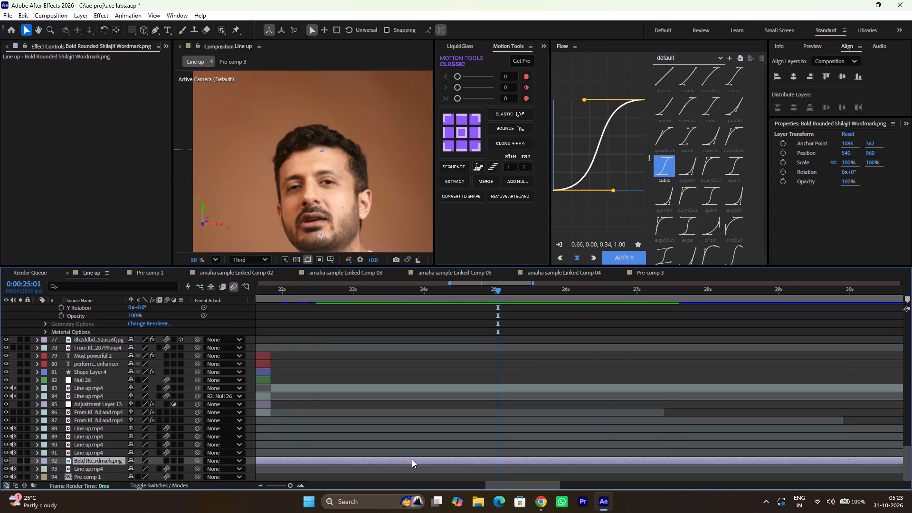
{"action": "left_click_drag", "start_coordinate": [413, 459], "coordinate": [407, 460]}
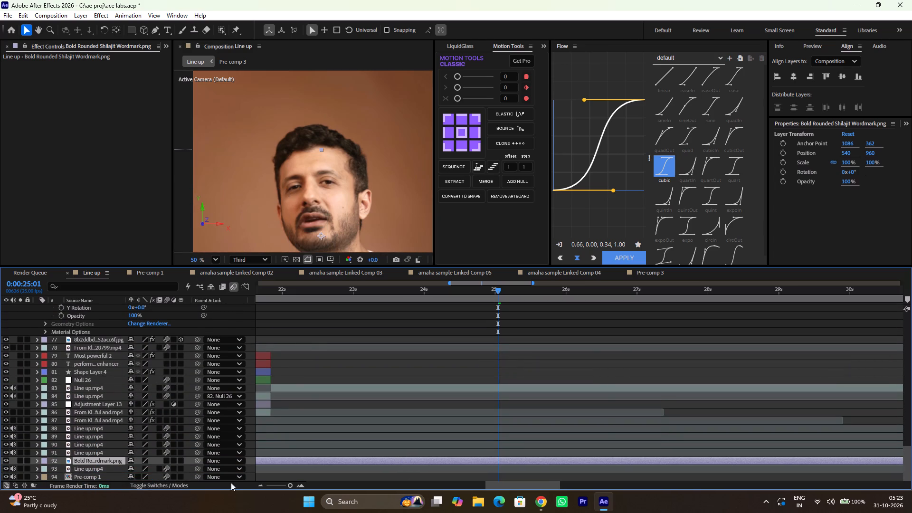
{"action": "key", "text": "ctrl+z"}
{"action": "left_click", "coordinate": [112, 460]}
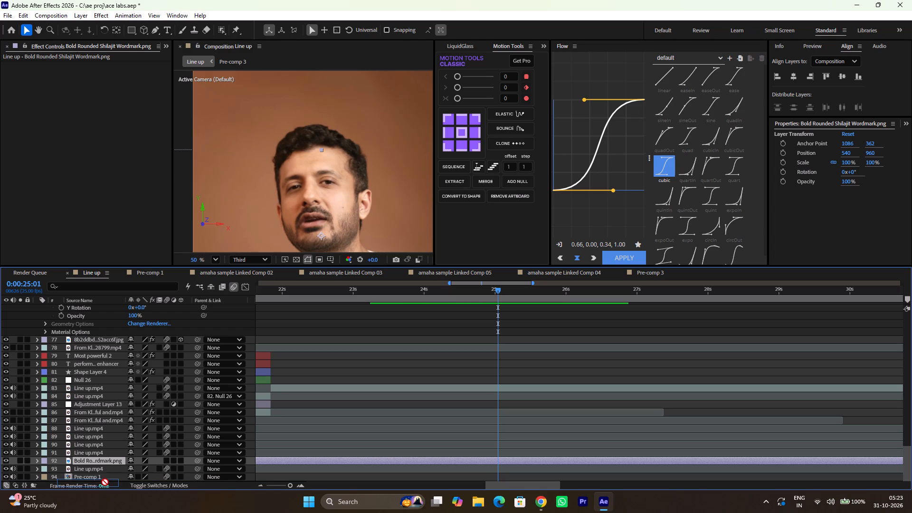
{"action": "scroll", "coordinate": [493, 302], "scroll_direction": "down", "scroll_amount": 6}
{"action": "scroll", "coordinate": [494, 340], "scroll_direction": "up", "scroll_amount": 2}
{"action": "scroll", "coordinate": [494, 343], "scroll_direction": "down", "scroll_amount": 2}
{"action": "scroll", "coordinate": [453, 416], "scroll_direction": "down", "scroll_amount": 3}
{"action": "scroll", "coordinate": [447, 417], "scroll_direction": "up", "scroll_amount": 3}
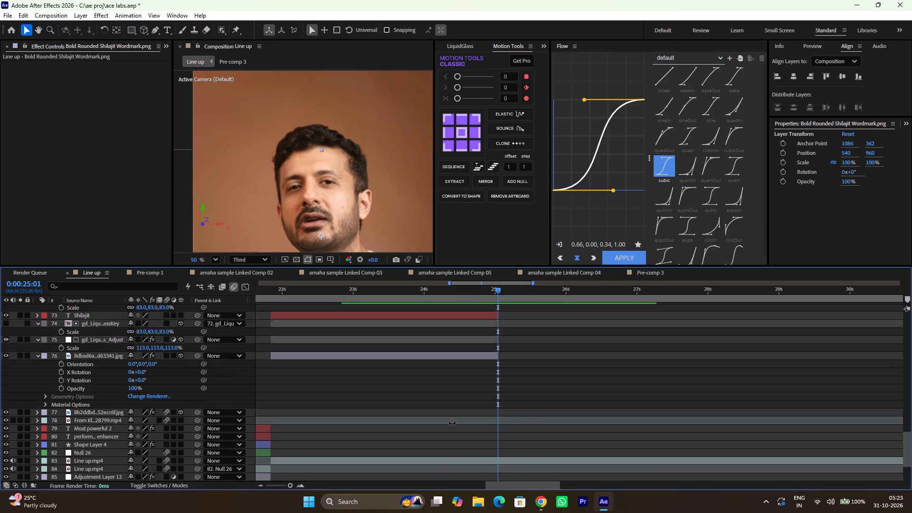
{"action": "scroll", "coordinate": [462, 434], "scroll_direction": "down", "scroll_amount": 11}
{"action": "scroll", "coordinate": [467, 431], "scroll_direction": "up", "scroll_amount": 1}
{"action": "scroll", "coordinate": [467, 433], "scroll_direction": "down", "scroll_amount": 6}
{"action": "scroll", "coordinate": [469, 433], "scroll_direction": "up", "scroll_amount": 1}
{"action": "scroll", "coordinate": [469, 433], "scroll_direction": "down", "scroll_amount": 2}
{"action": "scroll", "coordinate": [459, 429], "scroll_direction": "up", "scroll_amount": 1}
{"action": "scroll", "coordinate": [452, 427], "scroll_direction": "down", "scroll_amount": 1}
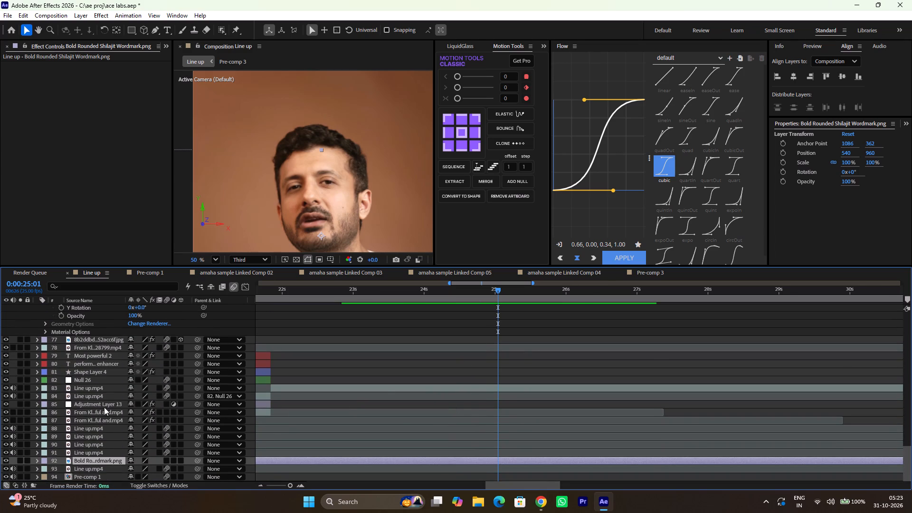
At 0:00:23:01, move the Shilajit wordmark layer up the stack among the Tropical sheet layers, above Shape Layer 15 and Null 27.
{"action": "left_click_drag", "start_coordinate": [405, 291], "coordinate": [356, 297]}
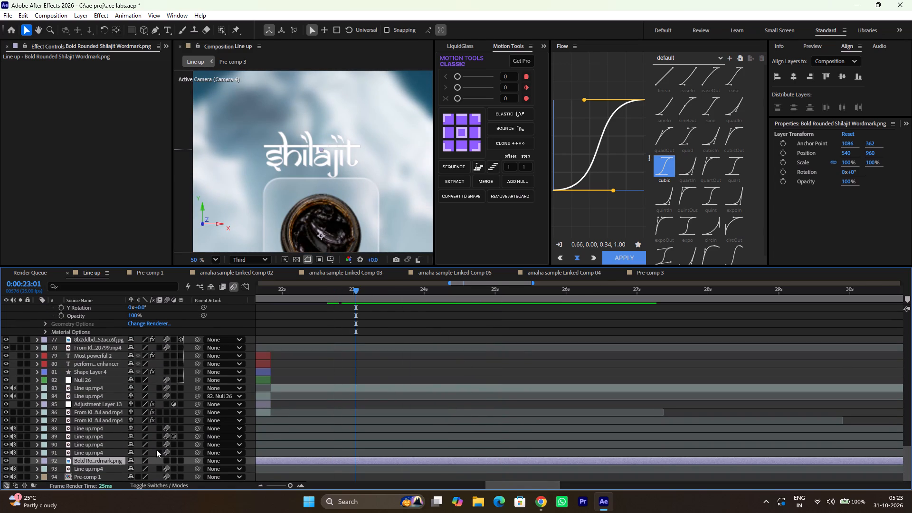
{"action": "left_click_drag", "start_coordinate": [104, 460], "coordinate": [76, 293]}
{"action": "left_click_drag", "start_coordinate": [76, 293], "coordinate": [103, 283]}
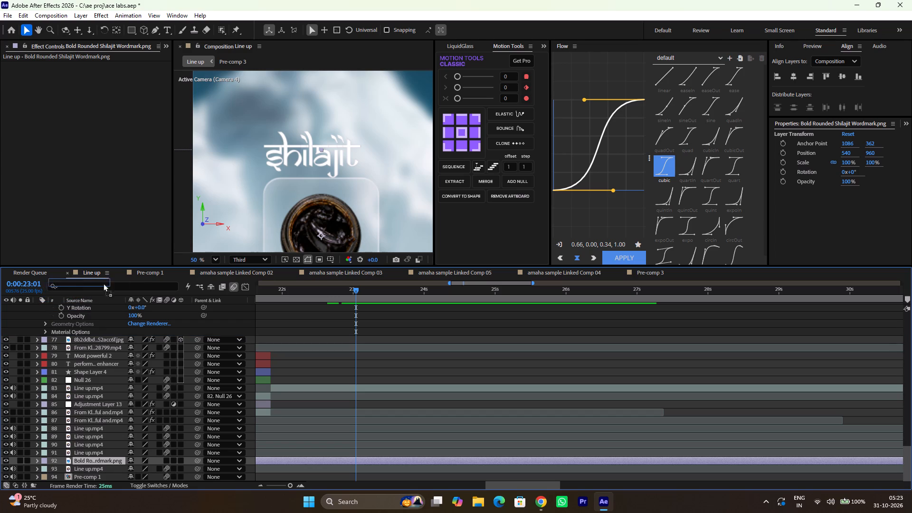
{"action": "left_click_drag", "start_coordinate": [103, 283], "coordinate": [104, 309]}
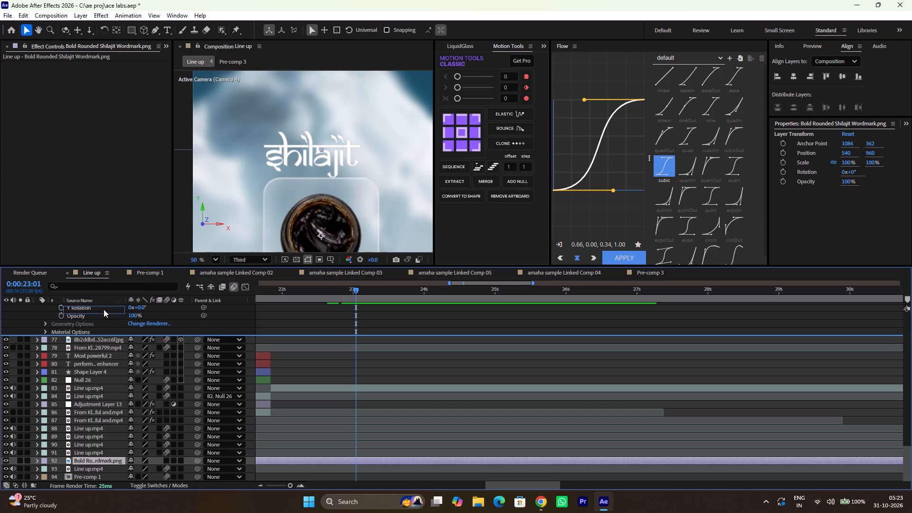
{"action": "left_click_drag", "start_coordinate": [104, 309], "coordinate": [104, 309]}
{"action": "scroll", "coordinate": [129, 346], "scroll_direction": "up", "scroll_amount": 1}
{"action": "scroll", "coordinate": [129, 346], "scroll_direction": "down", "scroll_amount": 4}
{"action": "scroll", "coordinate": [130, 346], "scroll_direction": "up", "scroll_amount": 3}
{"action": "scroll", "coordinate": [255, 375], "scroll_direction": "down", "scroll_amount": 1}
{"action": "scroll", "coordinate": [255, 375], "scroll_direction": "up", "scroll_amount": 4}
{"action": "left_click_drag", "start_coordinate": [81, 464], "coordinate": [72, 288]}
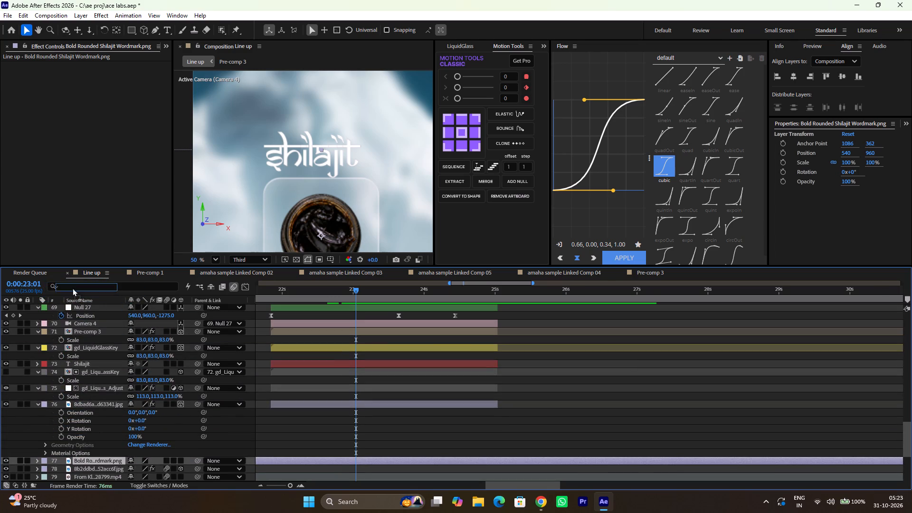
{"action": "left_click_drag", "start_coordinate": [72, 288], "coordinate": [74, 307]}
{"action": "scroll", "coordinate": [140, 337], "scroll_direction": "up", "scroll_amount": 2}
{"action": "scroll", "coordinate": [140, 337], "scroll_direction": "down", "scroll_amount": 1}
{"action": "scroll", "coordinate": [140, 337], "scroll_direction": "up", "scroll_amount": 1}
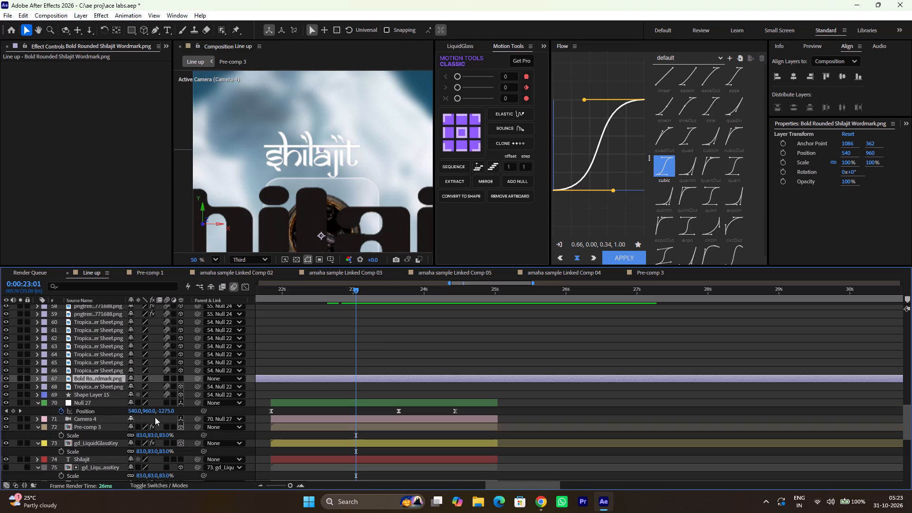
Hide the old Shilajit text layer below gd_LiquidGlassKey.
{"action": "left_click", "coordinate": [7, 456]}
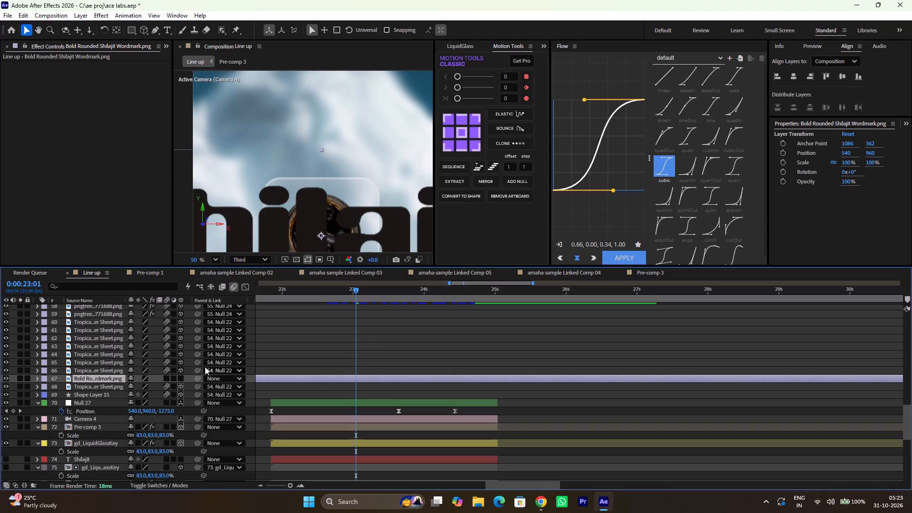
Split the Shilajit wordmark layer at 0:00:21:21 and delete the part before it.
{"action": "left_click_drag", "start_coordinate": [290, 286], "coordinate": [270, 292]}
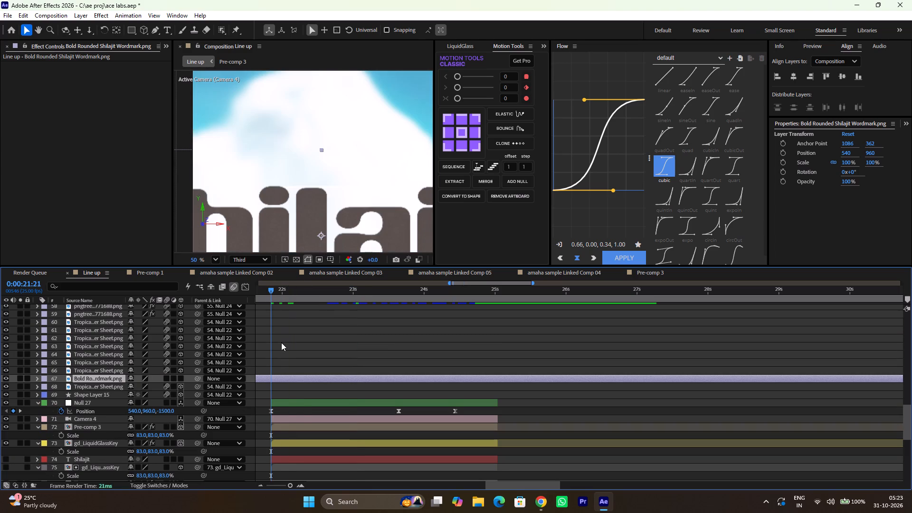
{"action": "key", "text": "ctrl+shift+d"}
{"action": "left_click", "coordinate": [261, 388]}
{"action": "key", "text": "BackSpace"}
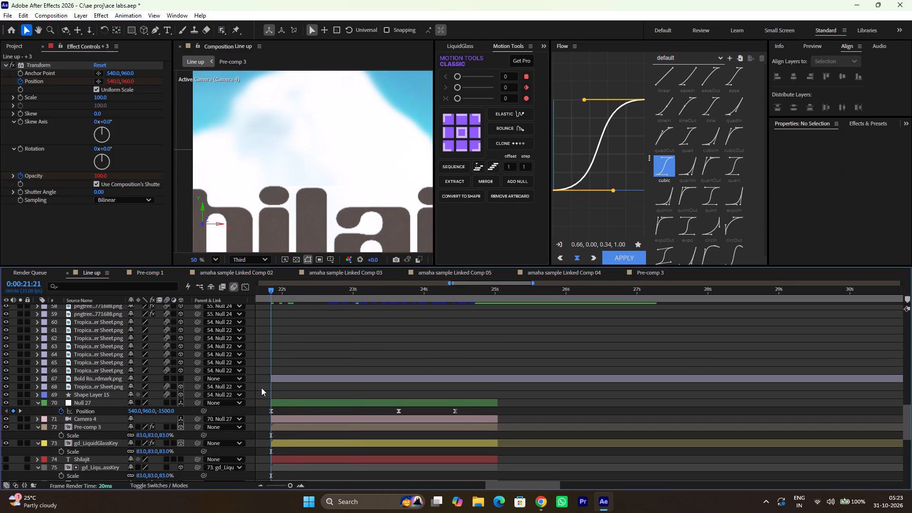
Apply a Fill effect to the Shilajit wordmark and set its color to white.
{"action": "left_click", "coordinate": [299, 379]}
{"action": "key", "text": "ctrl+space"}
{"action": "type", "text": "fill"}
{"action": "key", "text": "Return"}
{"action": "left_click", "coordinate": [99, 88]}
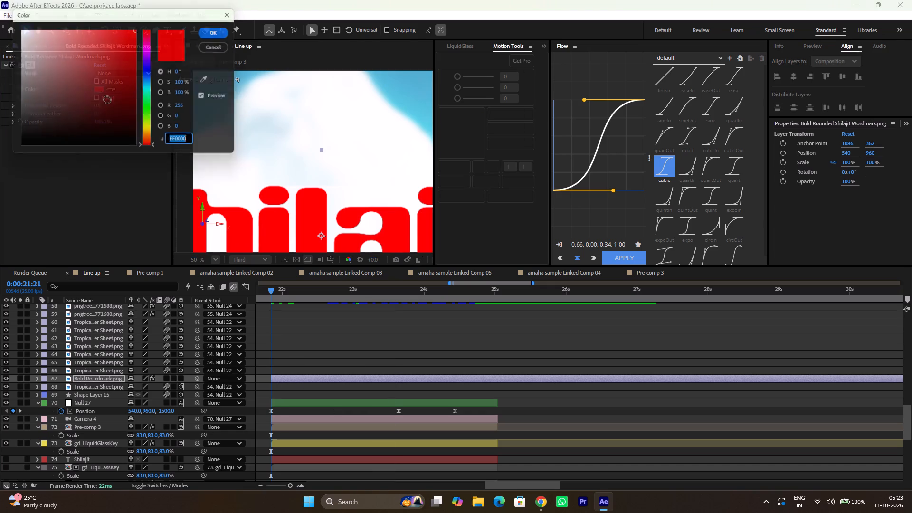
{"action": "left_click_drag", "start_coordinate": [97, 78], "coordinate": [0, 0]}
{"action": "left_click", "coordinate": [224, 30]}
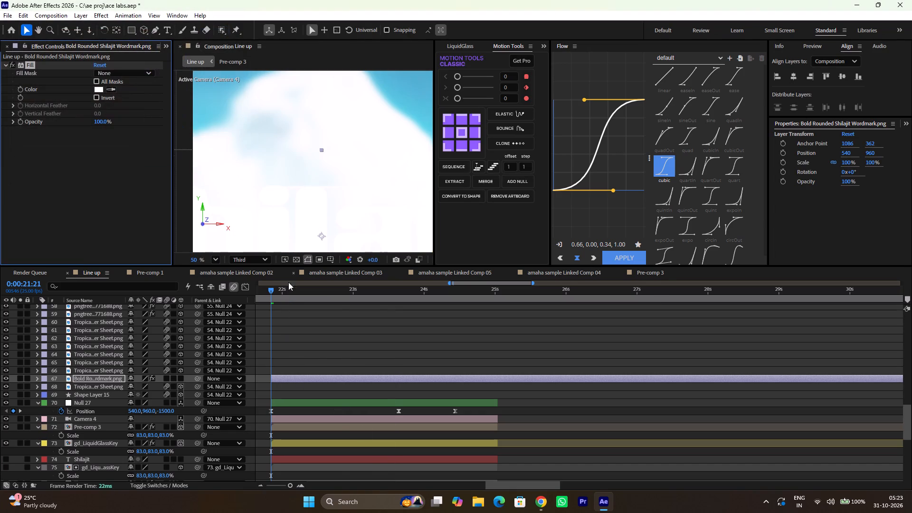
At 0:00:23:08, make the Shilajit wordmark a 3D layer and scale it to 26%.
{"action": "left_click_drag", "start_coordinate": [293, 295], "coordinate": [375, 299]}
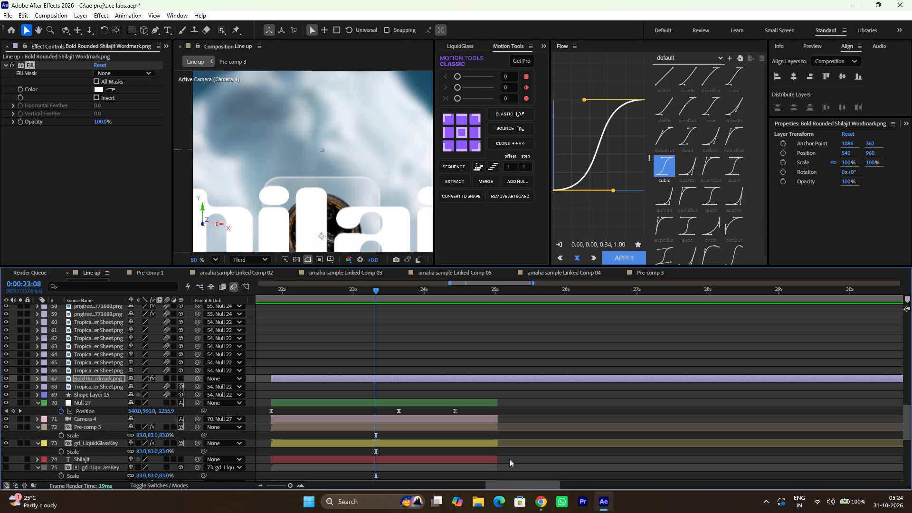
{"action": "left_click", "coordinate": [181, 380]}
{"action": "key", "text": "s"}
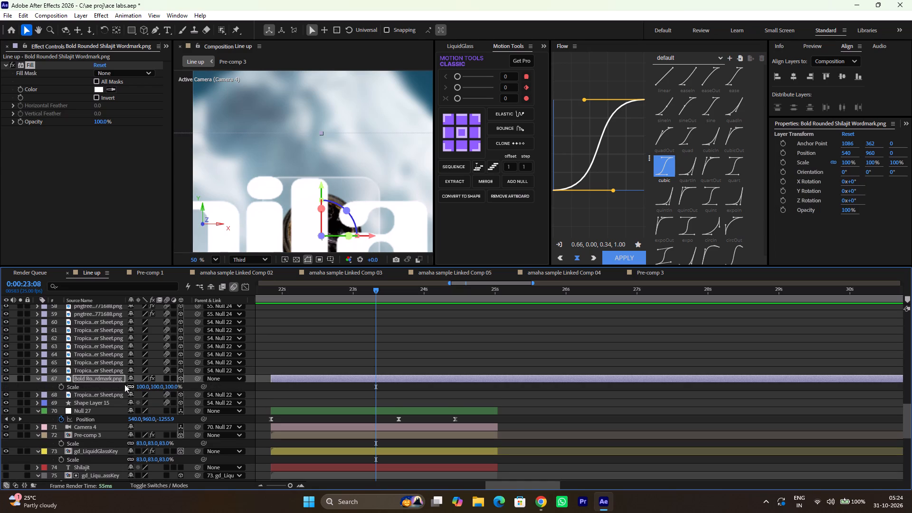
{"action": "left_click_drag", "start_coordinate": [142, 389], "coordinate": [107, 389]}
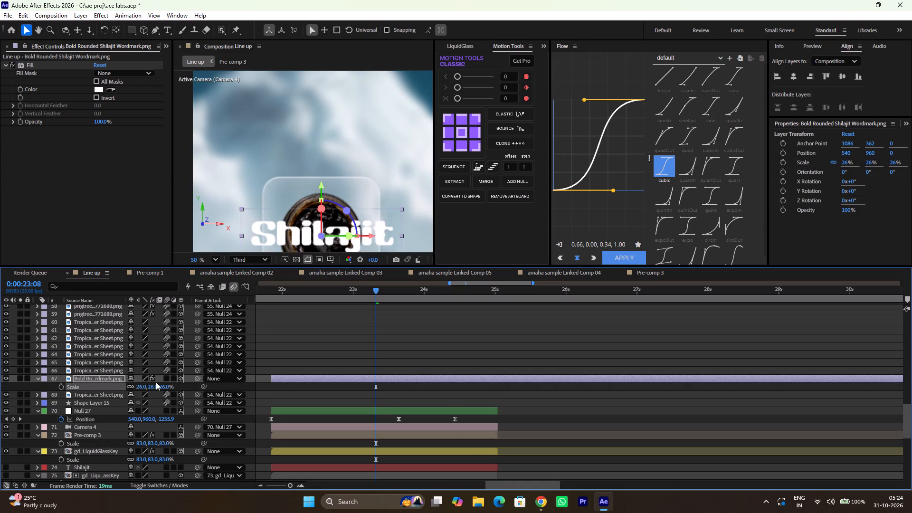
Move the Shilajit wordmark up above the glass card to a Y position of 620.
{"action": "key", "text": "shift+Up"}
{"action": "key", "text": "shift+Up"}
{"action": "key", "text": "shift+Up"}
{"action": "key", "text": "shift+Up"}
{"action": "key", "text": "shift+Up"}
{"action": "key", "text": "shift+Up"}
{"action": "key", "text": "shift+Up"}
{"action": "key", "text": "shift+Up"}
{"action": "key", "text": "shift+Up"}
{"action": "key", "text": "shift+Up"}
{"action": "key", "text": "shift+Up"}
{"action": "key", "text": "shift+Up"}
{"action": "key", "text": "shift+Up"}
{"action": "key", "text": "shift+Up"}
{"action": "key", "text": "shift+Up"}
{"action": "key", "text": "shift+Up"}
{"action": "key", "text": "shift+Up"}
{"action": "key", "text": "shift+Up"}
{"action": "key", "text": "shift+Up"}
{"action": "key", "text": "shift+Up"}
{"action": "key", "text": "shift+Up"}
{"action": "key", "text": "shift+Up"}
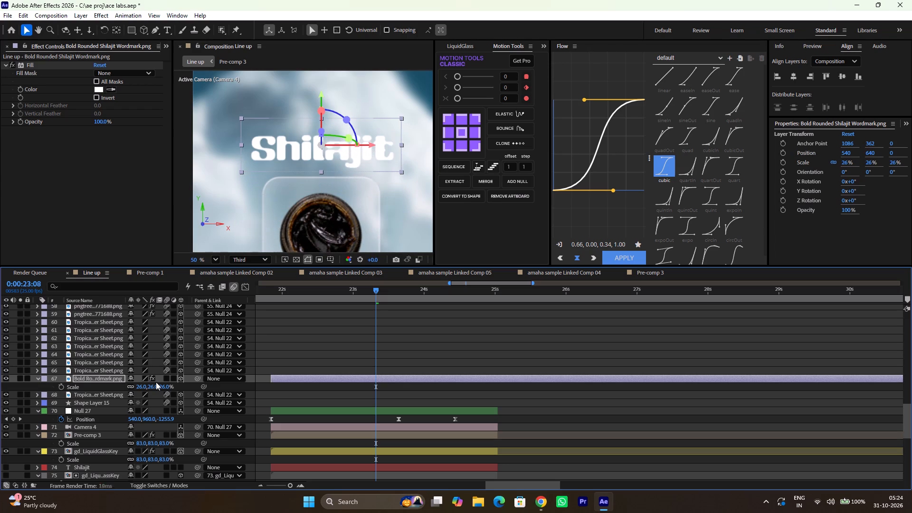
{"action": "key", "text": "shift+Up"}
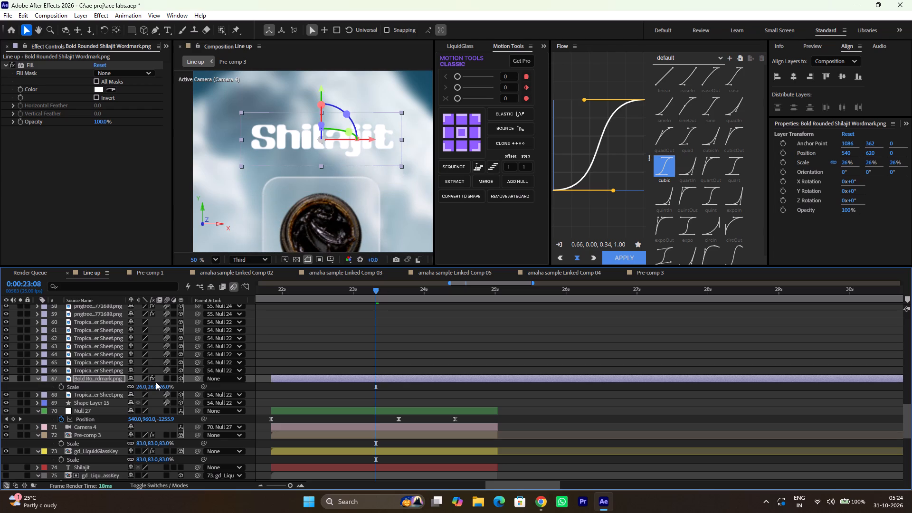
Apply a Drop Shadow effect to the Shilajit wordmark and raise its softness to 102.
{"action": "scroll", "coordinate": [263, 171], "scroll_direction": "down", "scroll_amount": 1}
{"action": "scroll", "coordinate": [263, 171], "scroll_direction": "up", "scroll_amount": 2}
{"action": "key", "text": "space"}
{"action": "key", "text": "space"}
{"action": "key", "text": "space"}
{"action": "key", "text": "space"}
{"action": "key", "text": "space"}
{"action": "key", "text": "space"}
{"action": "key", "text": "space"}
{"action": "key", "text": "space"}
{"action": "left_click_drag", "start_coordinate": [293, 142], "coordinate": [235, 176]}
{"action": "key", "text": "ctrl+space"}
{"action": "key", "text": "ctrl+space"}
{"action": "type", "text": "drop"}
{"action": "key", "text": "space"}
{"action": "key", "text": "Return"}
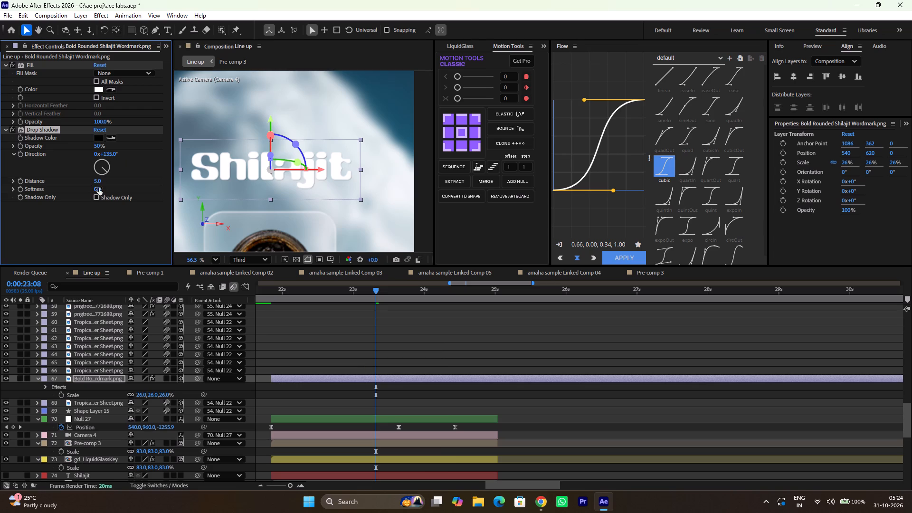
{"action": "left_click_drag", "start_coordinate": [99, 188], "coordinate": [160, 201]}
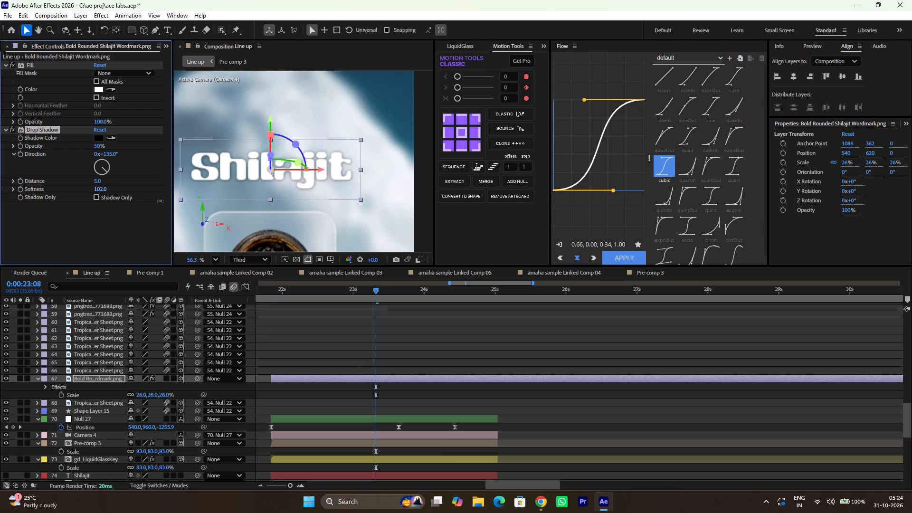
Raise the Shilajit wordmark's drop shadow softness to 158 and set the shadow opacity to 30%.
{"action": "left_click_drag", "start_coordinate": [160, 201], "coordinate": [192, 207]}
{"action": "left_click_drag", "start_coordinate": [101, 146], "coordinate": [92, 147]}
{"action": "left_click_drag", "start_coordinate": [95, 145], "coordinate": [76, 151]}
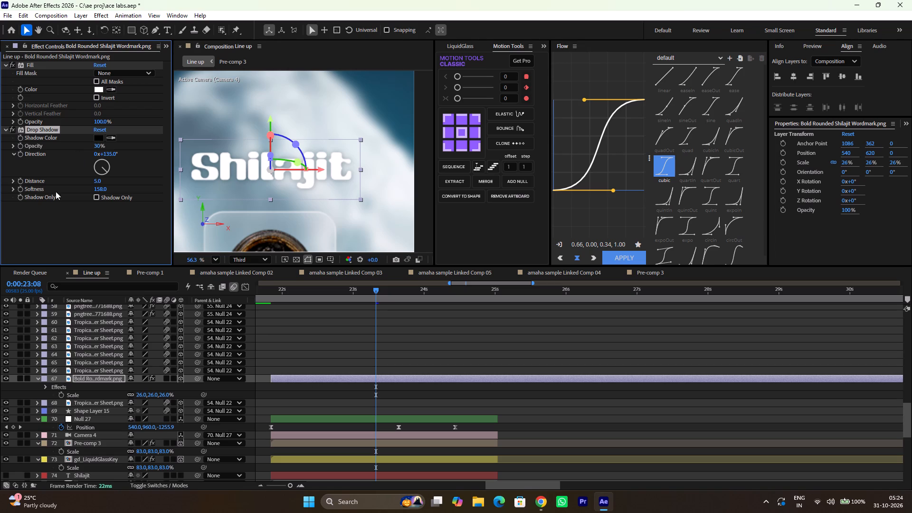
Add a new adjustment layer directly above the Shilajit wordmark and apply the Magic Bullet Looks effect to it.
{"action": "right_click", "coordinate": [226, 386]}
{"action": "left_click", "coordinate": [272, 269]}
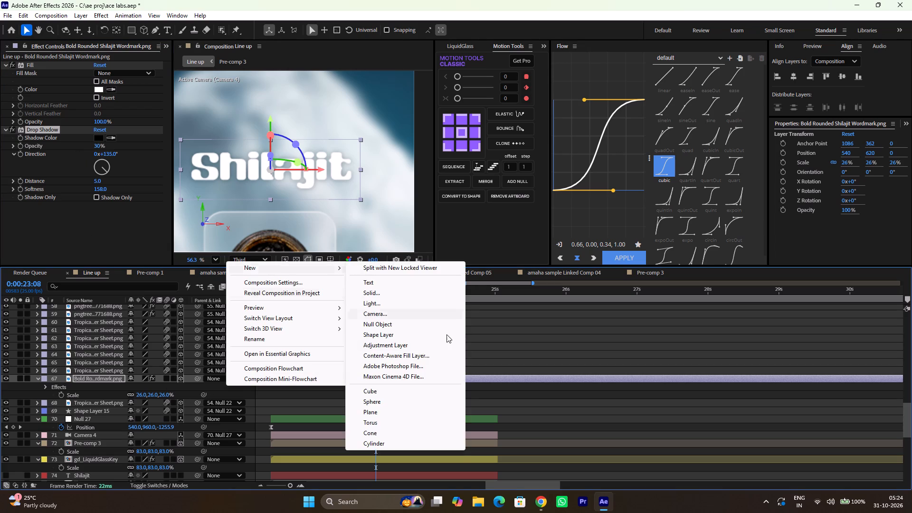
{"action": "left_click", "coordinate": [399, 349]}
{"action": "key", "text": "ctrl+space"}
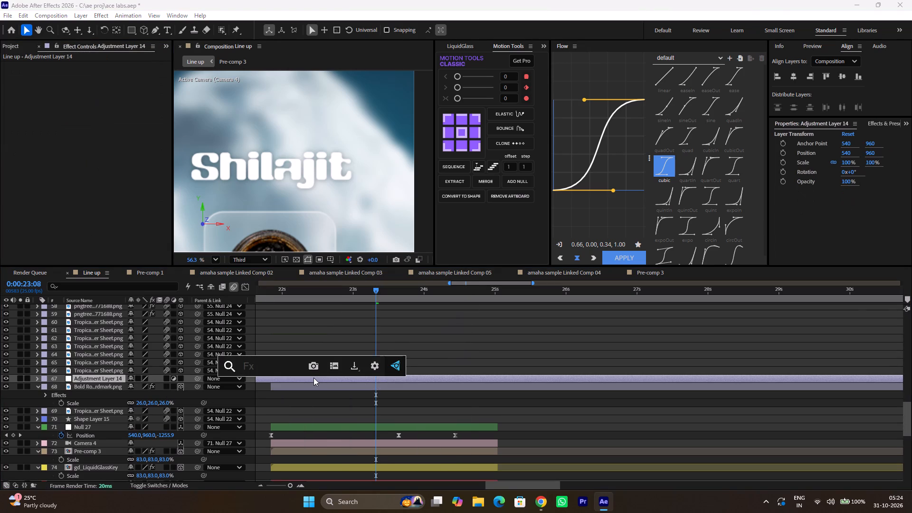
{"action": "type", "text": "magic"}
{"action": "key", "text": "Return"}
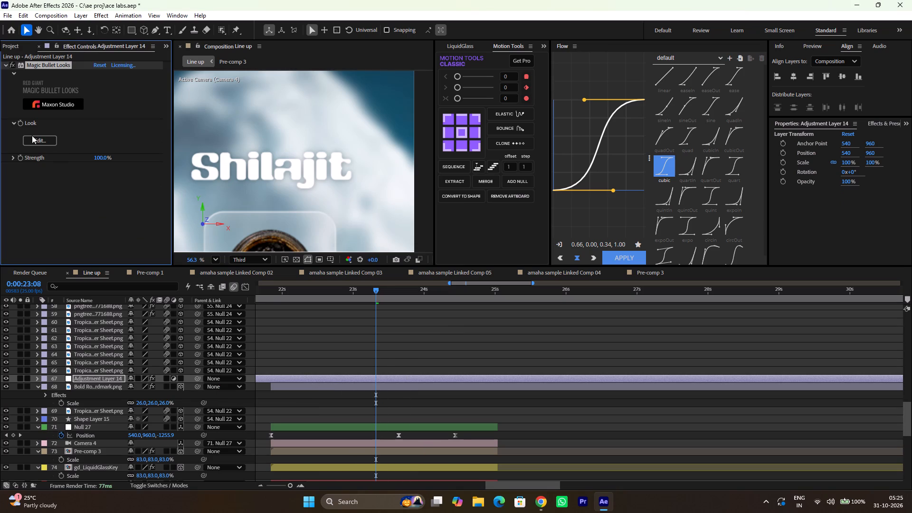
Save the project and open the look editor of the adjustment layer's Magic Bullet Looks effect.
{"action": "left_click", "coordinate": [38, 135]}
{"action": "left_click", "coordinate": [39, 141]}
{"action": "key", "text": "ctrl+s"}
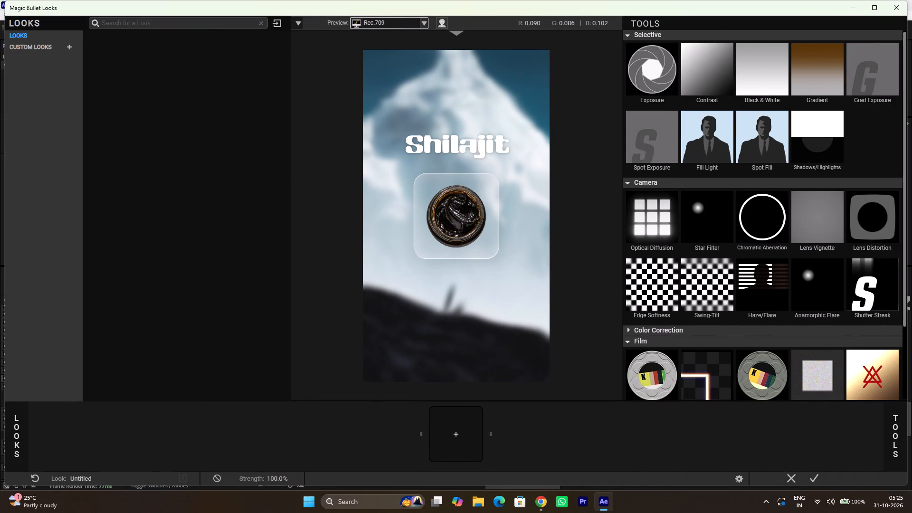
Try to list the preset looks in the Looks category, and maximize the Magic Bullet Looks window.
{"action": "left_click", "coordinate": [25, 34]}
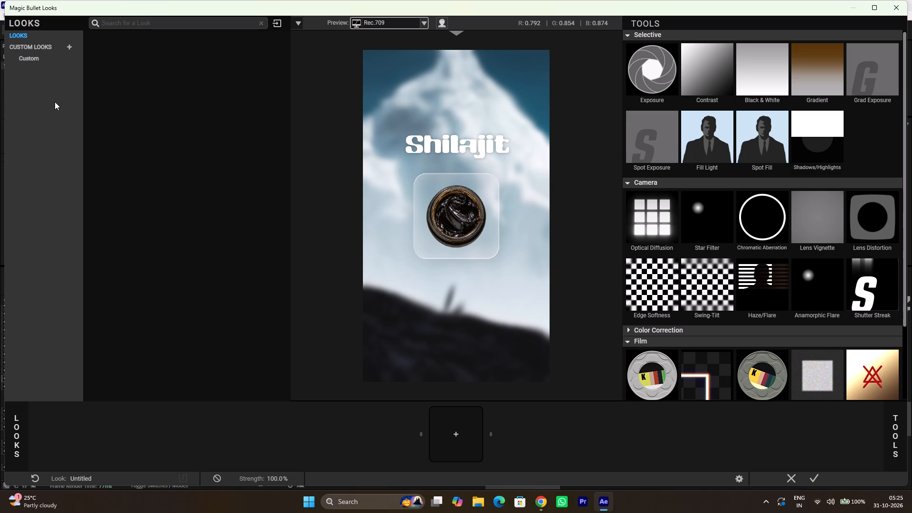
{"action": "left_click", "coordinate": [14, 36]}
{"action": "double_click", "coordinate": [18, 40]}
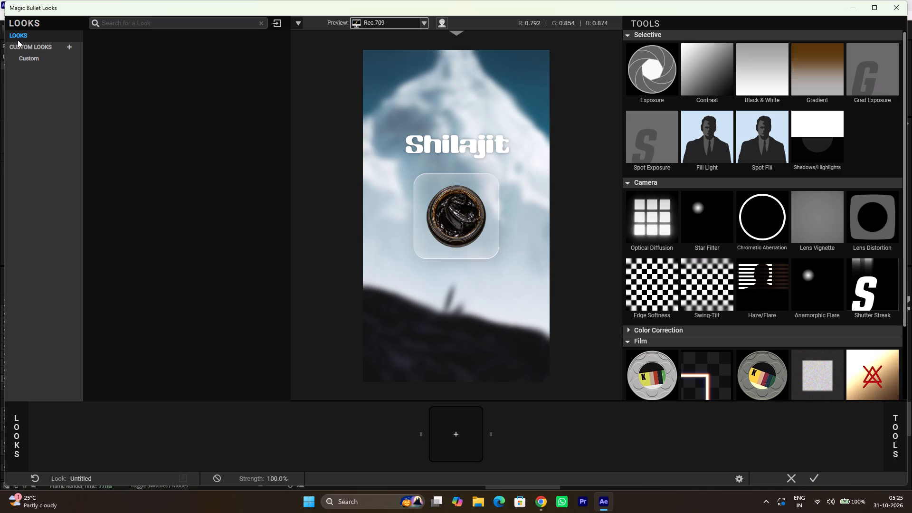
{"action": "left_click", "coordinate": [21, 37]}
{"action": "left_click", "coordinate": [21, 34]}
{"action": "left_click_drag", "start_coordinate": [21, 34], "coordinate": [20, 41]}
{"action": "left_click", "coordinate": [22, 23]}
{"action": "left_click", "coordinate": [21, 7]}
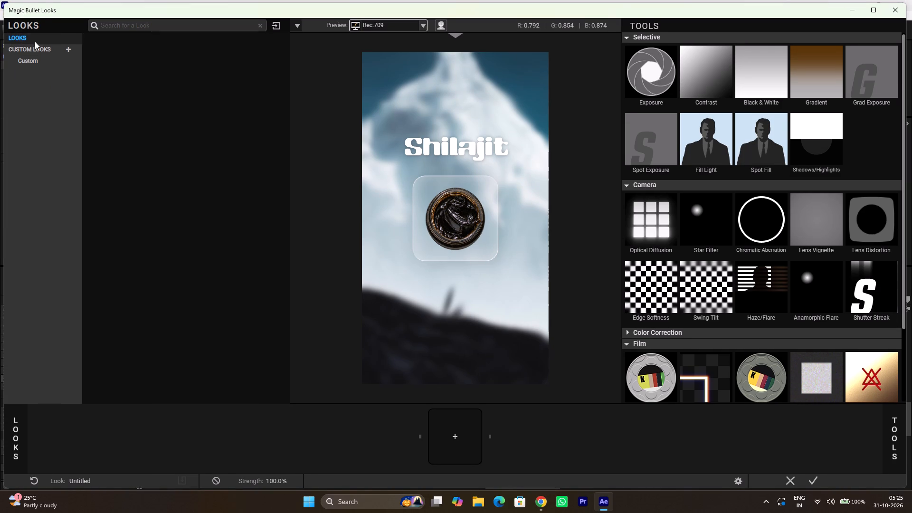
{"action": "left_click_drag", "start_coordinate": [121, 9], "coordinate": [128, 0]}
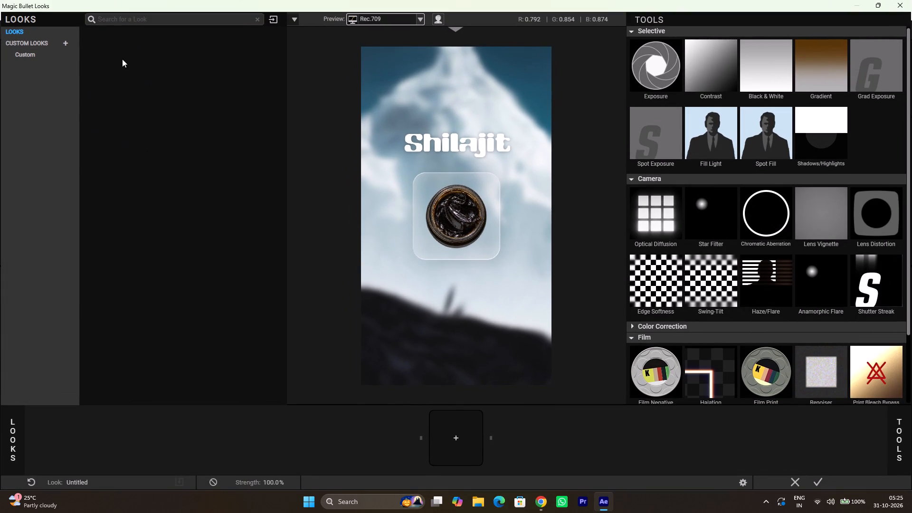
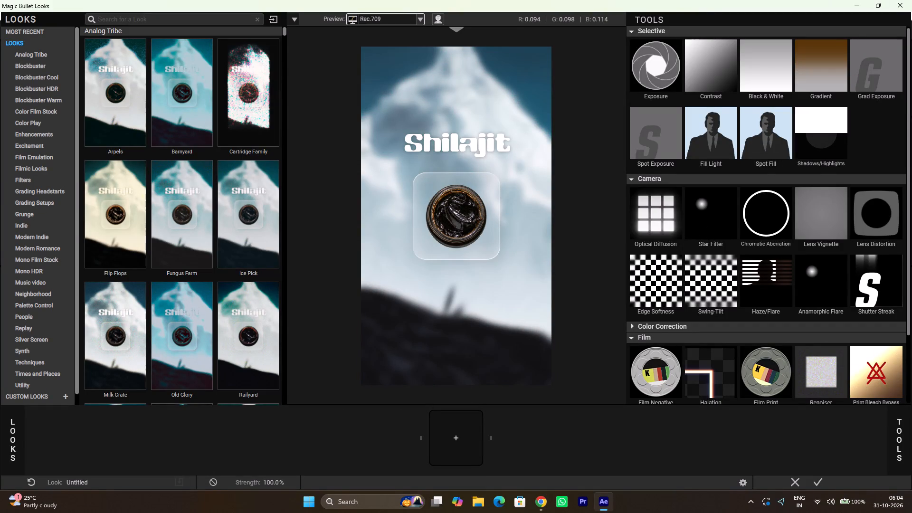
Apply the Ice Pick look from the Analog Tribe presets to the adjustment layer.
{"action": "left_click", "coordinate": [259, 229]}
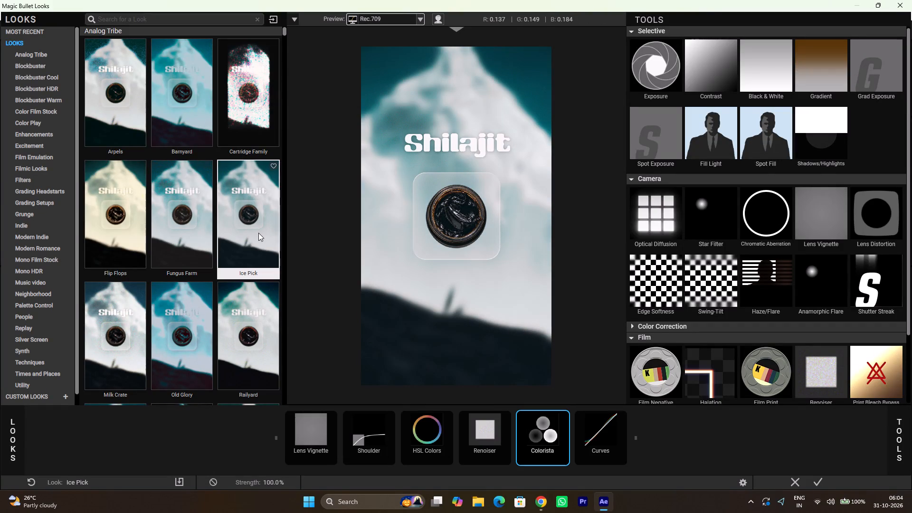
{"action": "left_click", "coordinate": [818, 480]}
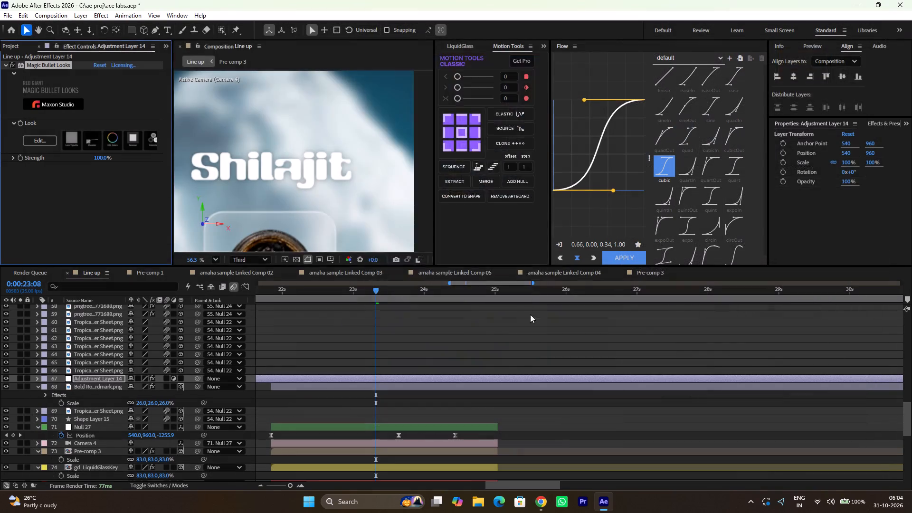
Split Adjustment Layer 14 at 0:00:21:21, where the Shilajit section starts, and delete the part before it.
{"action": "left_click_drag", "start_coordinate": [362, 295], "coordinate": [279, 293]}
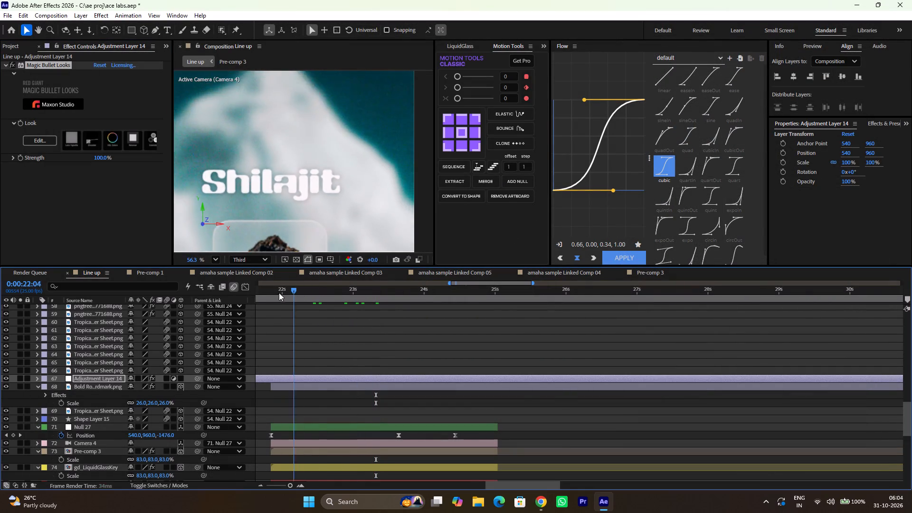
{"action": "left_click_drag", "start_coordinate": [279, 293], "coordinate": [409, 303]}
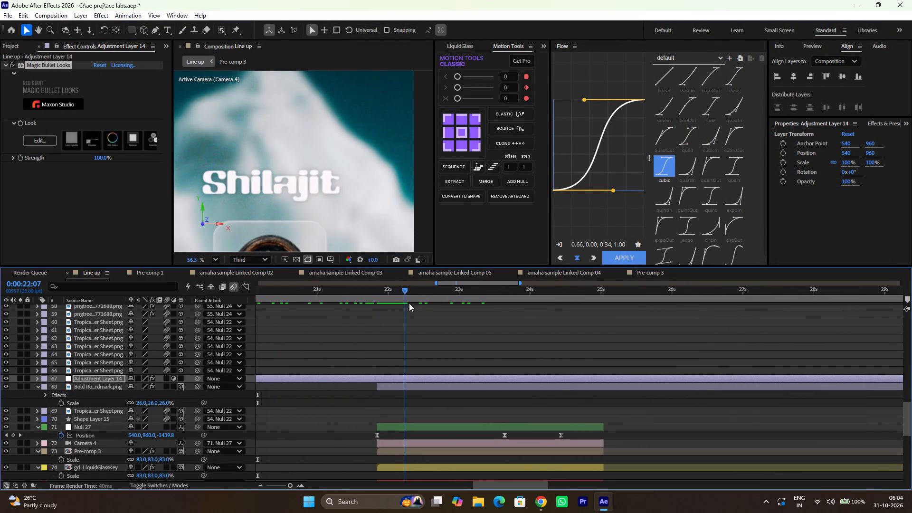
{"action": "left_click_drag", "start_coordinate": [409, 303], "coordinate": [375, 309]}
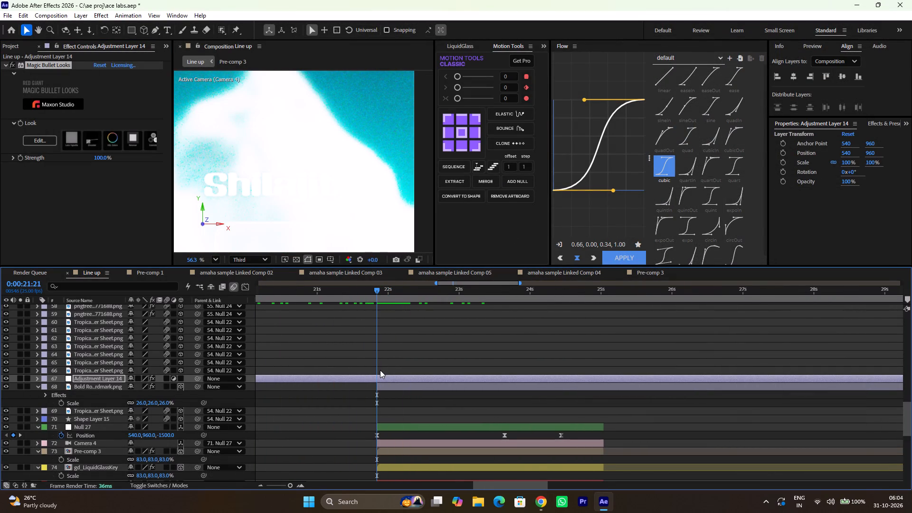
{"action": "key", "text": "ctrl+shift+d"}
{"action": "left_click", "coordinate": [372, 386]}
{"action": "key", "text": "BackSpace"}
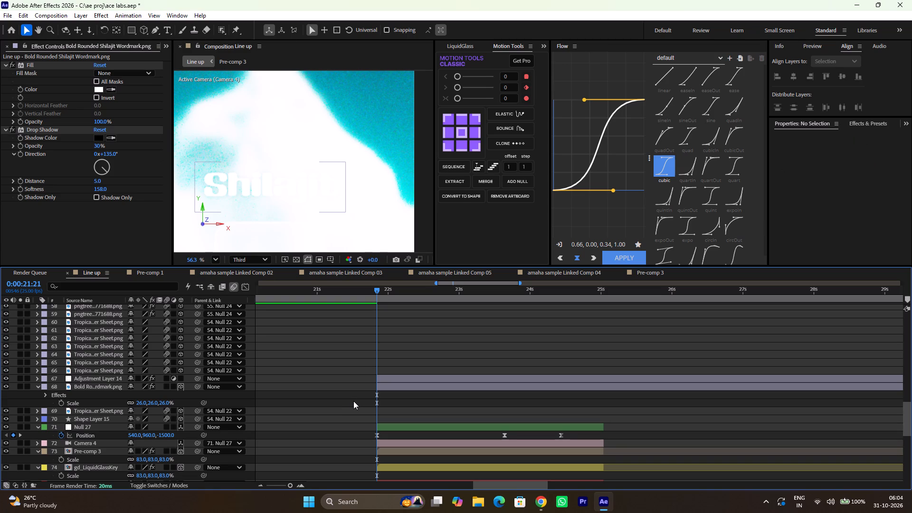
Fit the composition in the viewer and preview the graded Shilajit section from 0:00:21:17.
{"action": "left_click", "coordinate": [218, 260]}
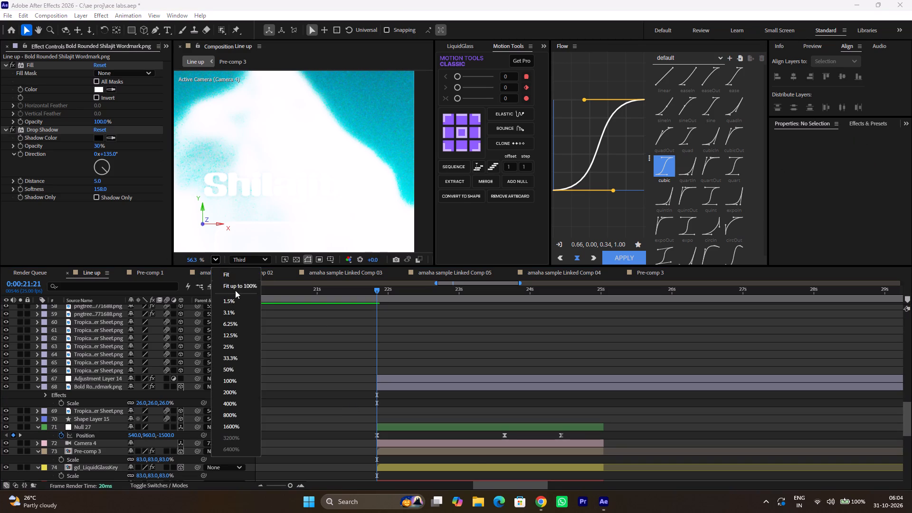
{"action": "left_click", "coordinate": [237, 280]}
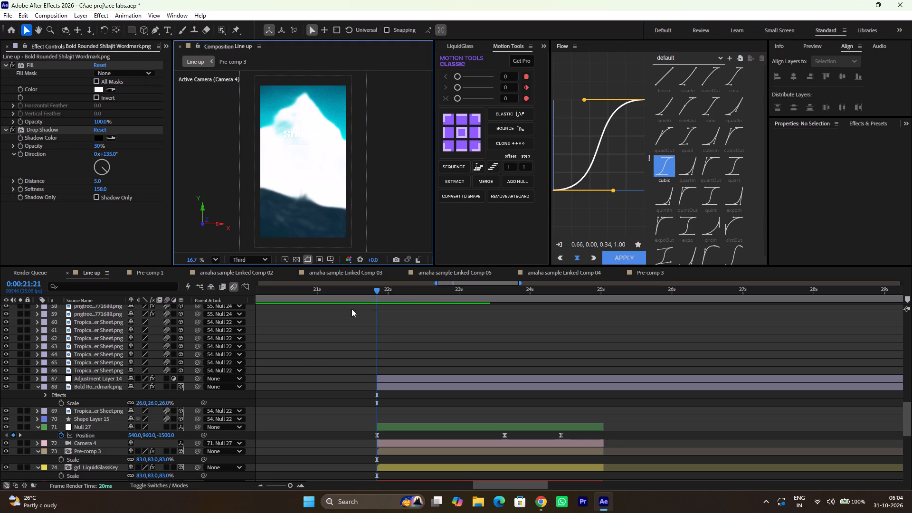
{"action": "left_click_drag", "start_coordinate": [384, 290], "coordinate": [364, 309]}
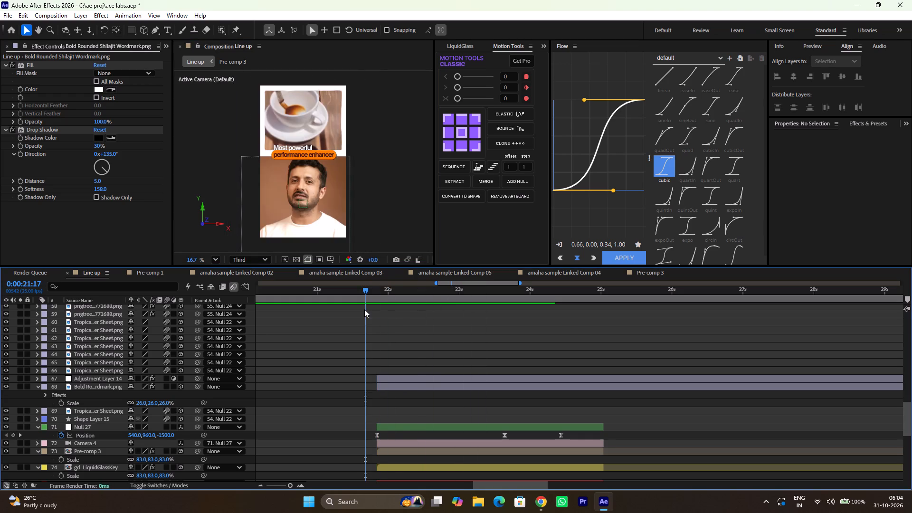
{"action": "key", "text": "space"}
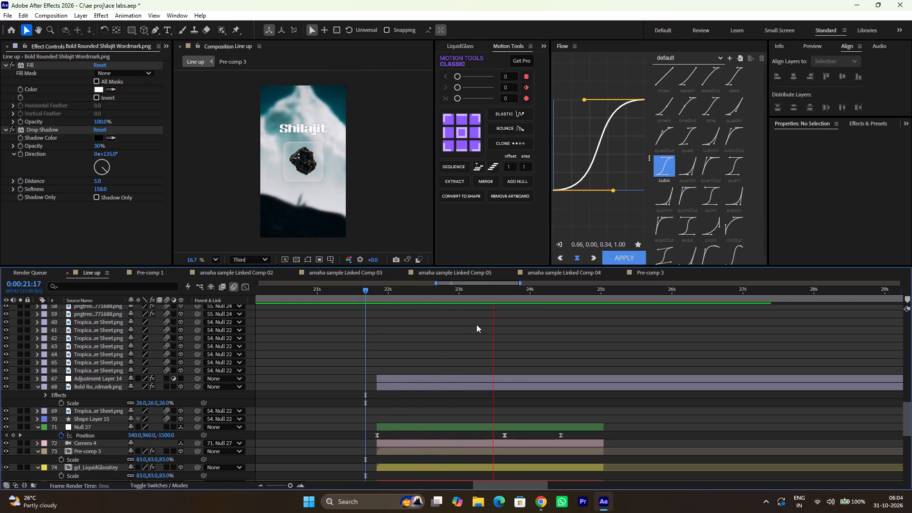
{"action": "key", "text": "space"}
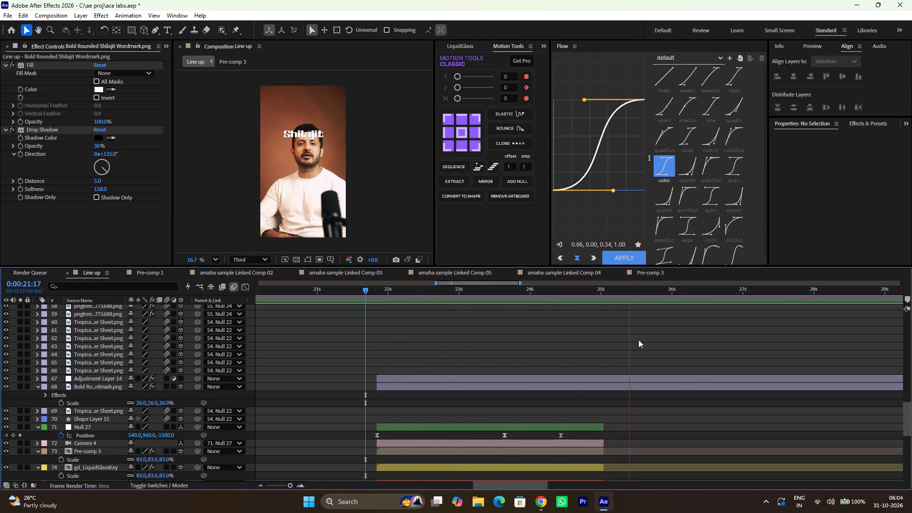
Split Adjustment Layer 14 and the Shilajit wordmark at 0:00:25:01 and delete the parts after the section's end.
{"action": "left_click_drag", "start_coordinate": [619, 292], "coordinate": [602, 300]}
{"action": "left_click", "coordinate": [609, 379]}
{"action": "left_click", "coordinate": [615, 389], "text": "shift"}
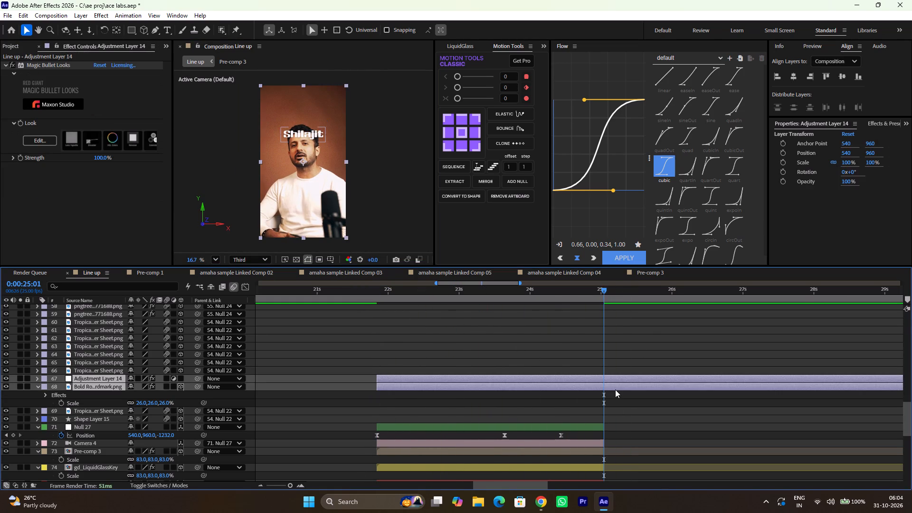
{"action": "key", "text": "ctrl+shift+d"}
{"action": "key", "text": "BackSpace"}
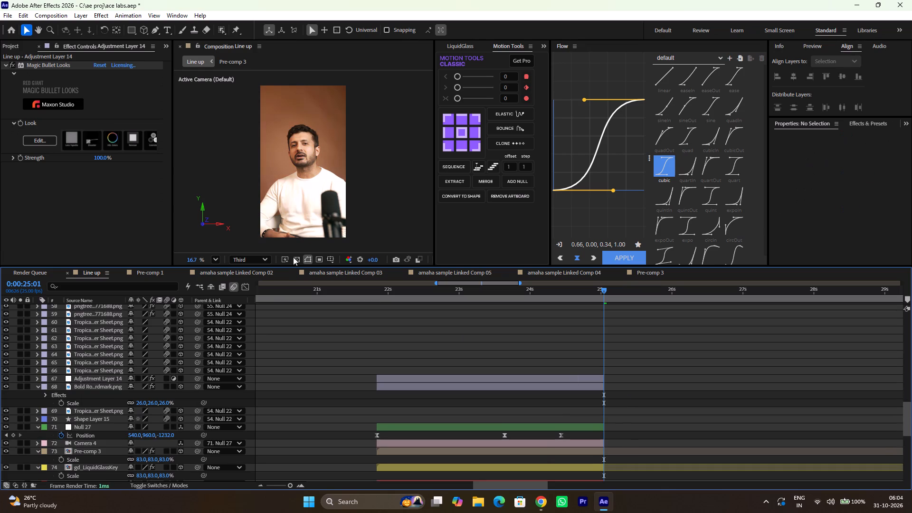
{"action": "left_click_drag", "start_coordinate": [369, 290], "coordinate": [354, 291]}
Switch to YouTube Music in Chrome and browse the Liked Music playlist and Yo Yo Honey Singh's full list of top songs.
{"action": "left_click", "coordinate": [547, 499]}
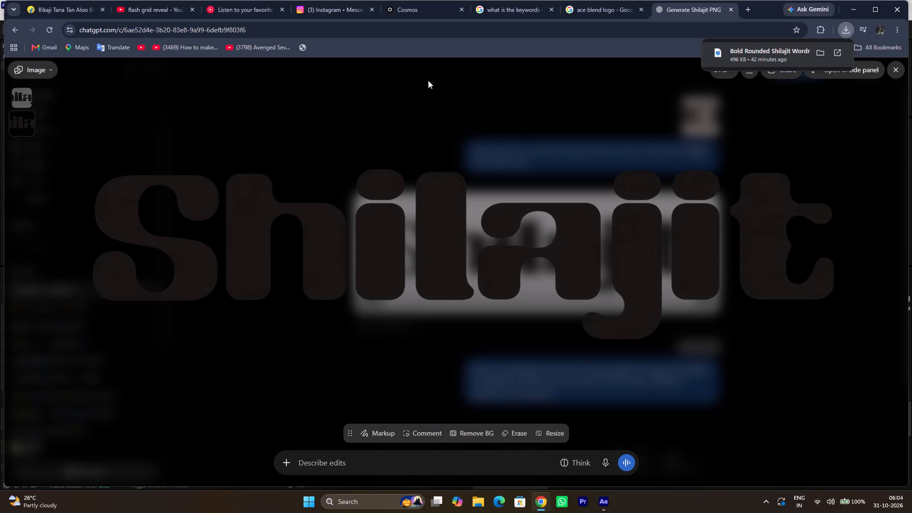
{"action": "left_click", "coordinate": [223, 11]}
{"action": "left_click", "coordinate": [538, 284]}
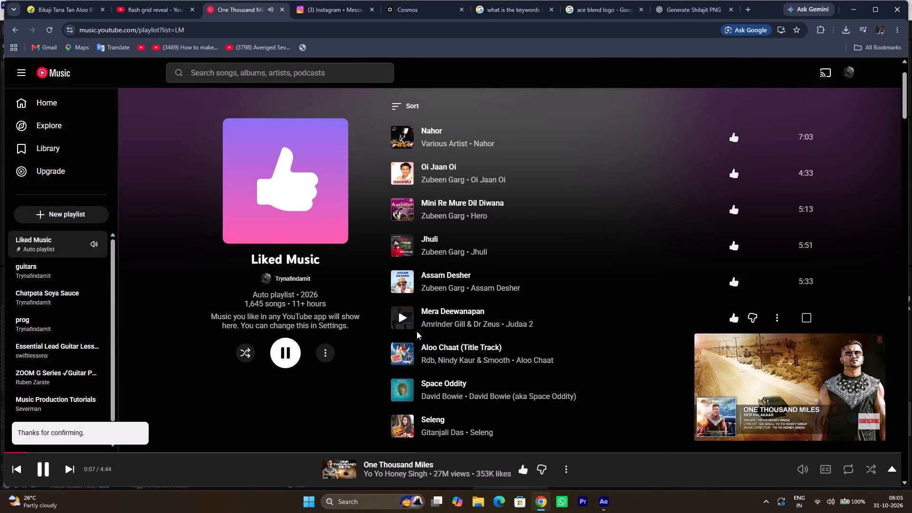
{"action": "scroll", "coordinate": [418, 332], "scroll_direction": "down", "scroll_amount": 4}
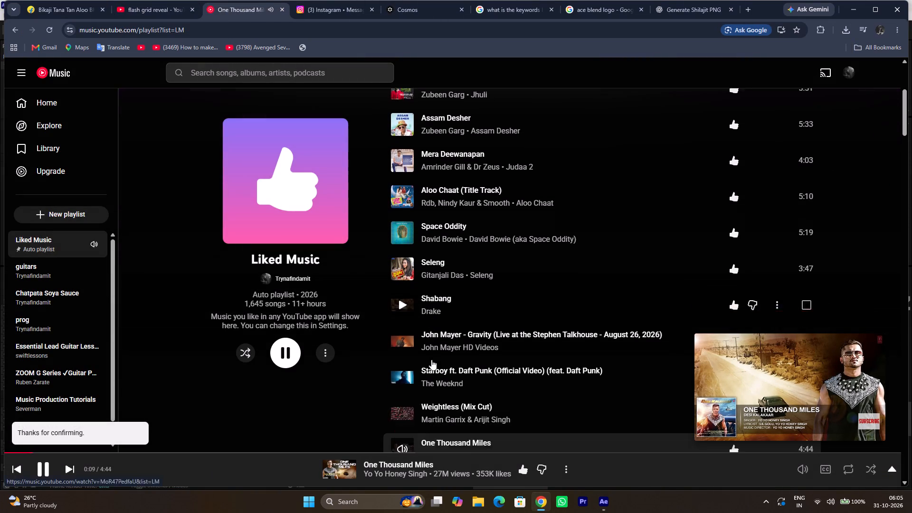
{"action": "scroll", "coordinate": [431, 360], "scroll_direction": "down", "scroll_amount": 3}
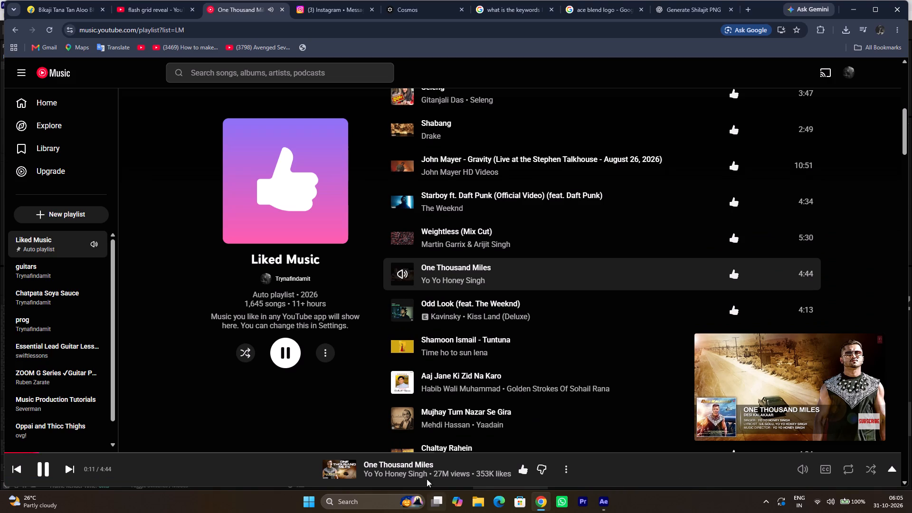
{"action": "left_click", "coordinate": [401, 471]}
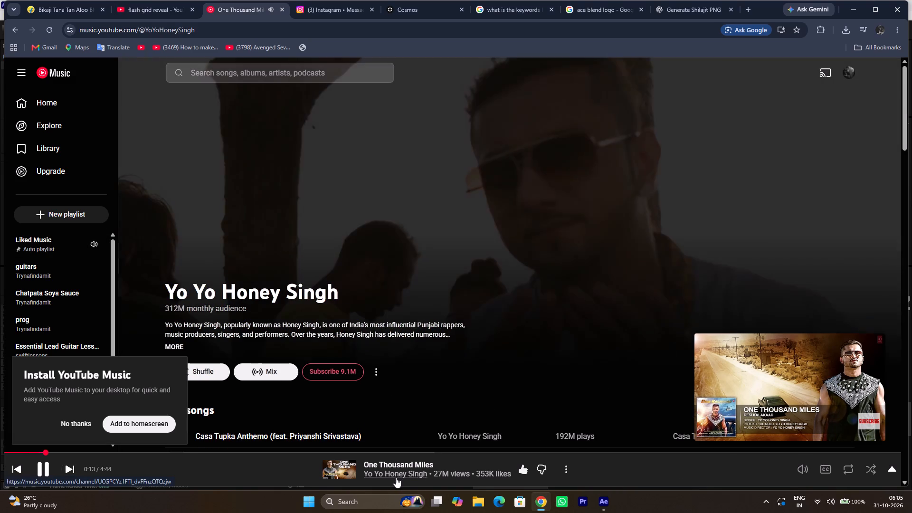
{"action": "scroll", "coordinate": [325, 323], "scroll_direction": "down", "scroll_amount": 3}
{"action": "scroll", "coordinate": [325, 323], "scroll_direction": "up", "scroll_amount": 2}
{"action": "scroll", "coordinate": [325, 323], "scroll_direction": "down", "scroll_amount": 4}
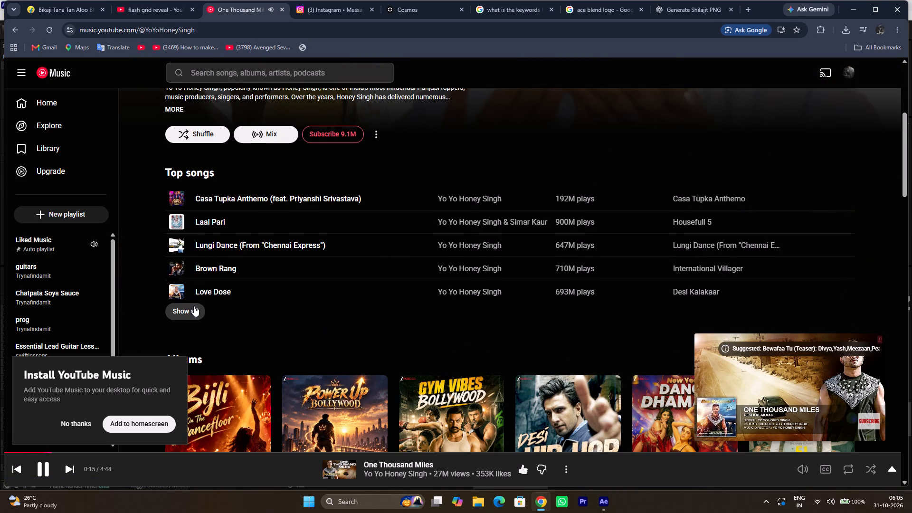
{"action": "left_click", "coordinate": [194, 306]}
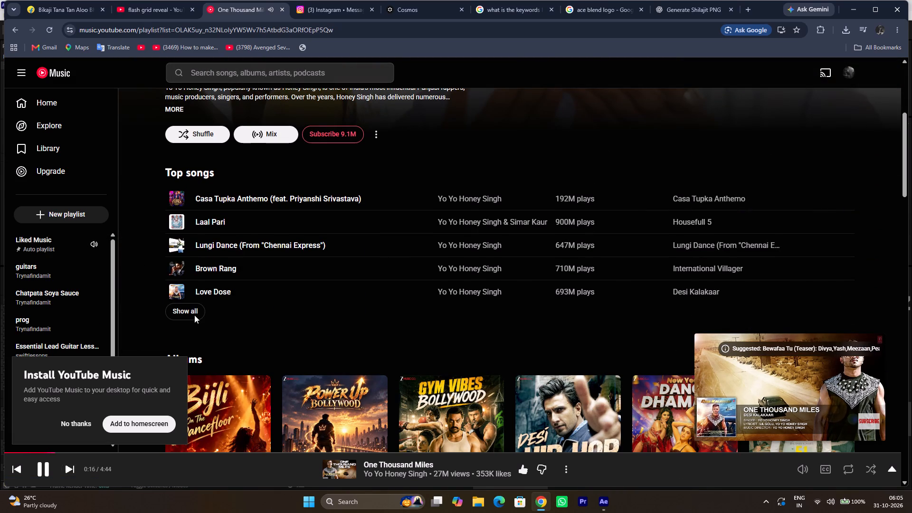
{"action": "scroll", "coordinate": [205, 326], "scroll_direction": "down", "scroll_amount": 4}
{"action": "scroll", "coordinate": [208, 325], "scroll_direction": "up", "scroll_amount": 1}
{"action": "scroll", "coordinate": [208, 325], "scroll_direction": "down", "scroll_amount": 1}
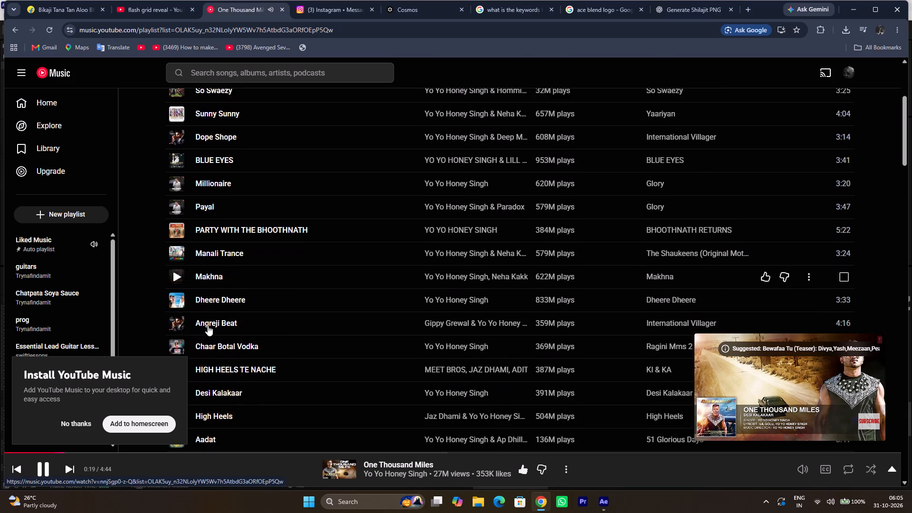
{"action": "scroll", "coordinate": [208, 325], "scroll_direction": "down", "scroll_amount": 4}
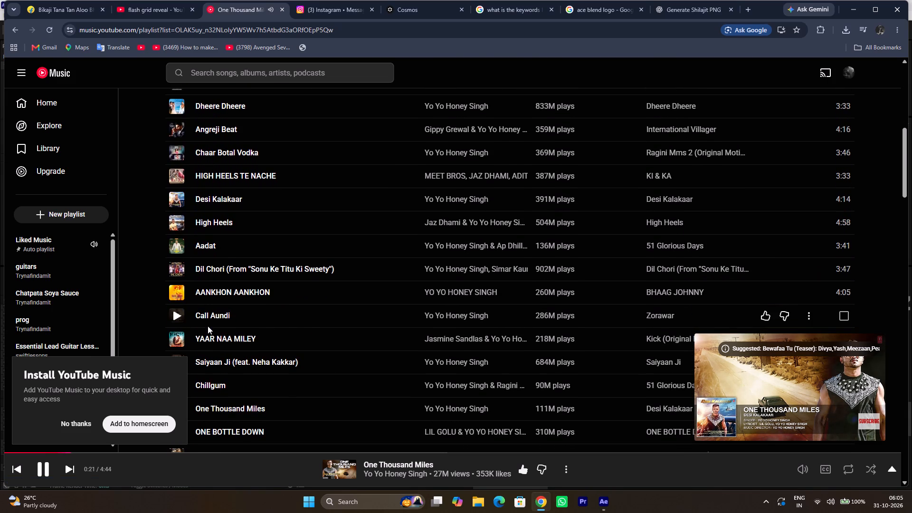
Play the XORUMAI video by The Bound Morphemes from the YouTube Music home page, and return to After Effects.
{"action": "left_click", "coordinate": [41, 98]}
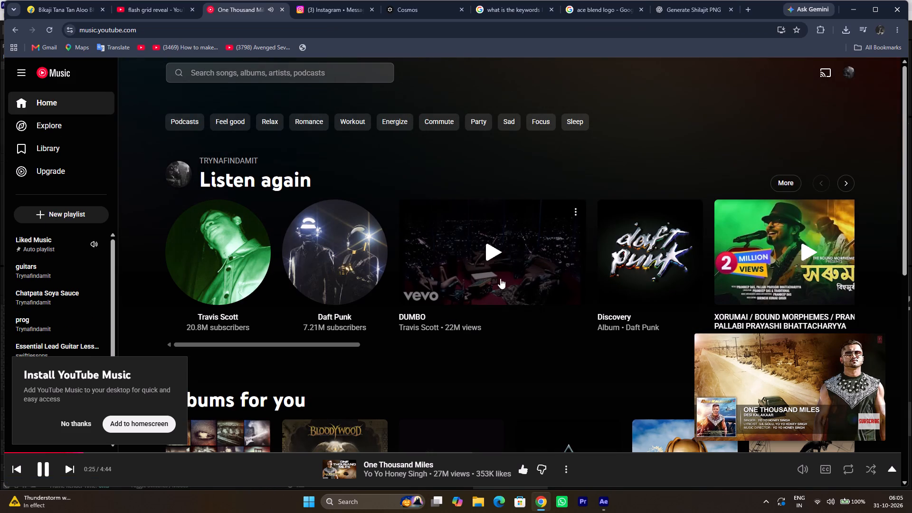
{"action": "scroll", "coordinate": [513, 265], "scroll_direction": "down", "scroll_amount": 4}
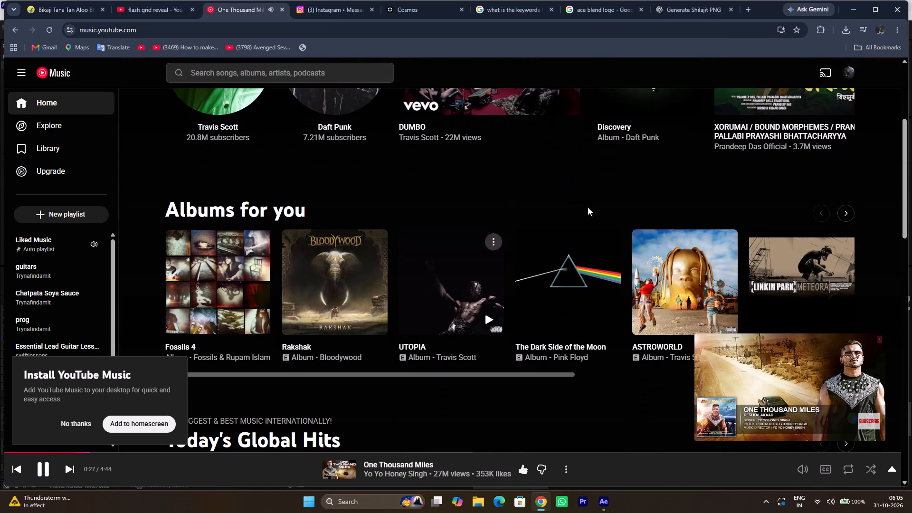
{"action": "left_click", "coordinate": [790, 93]}
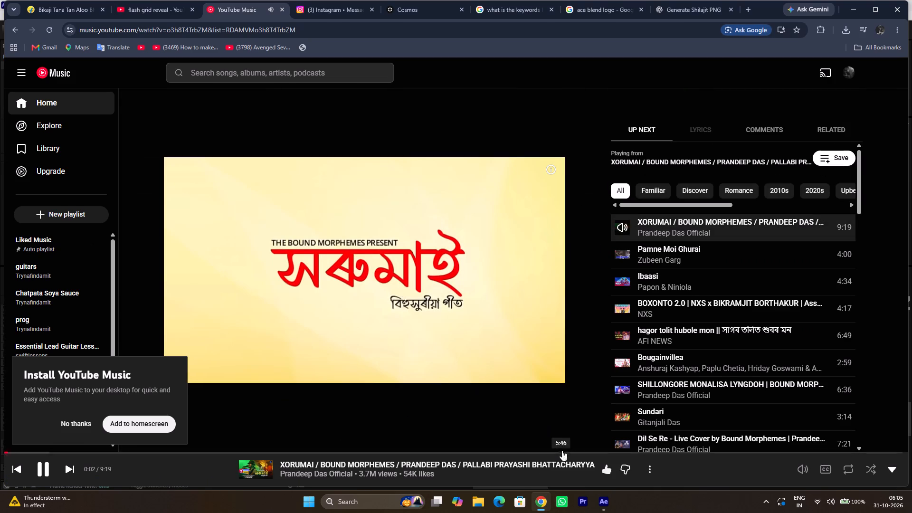
{"action": "left_click", "coordinate": [606, 506]}
Scrub through the start of the Shilajit section, from 0:00:21:17 to 0:00:22:02.
{"action": "left_click_drag", "start_coordinate": [365, 298], "coordinate": [362, 298]}
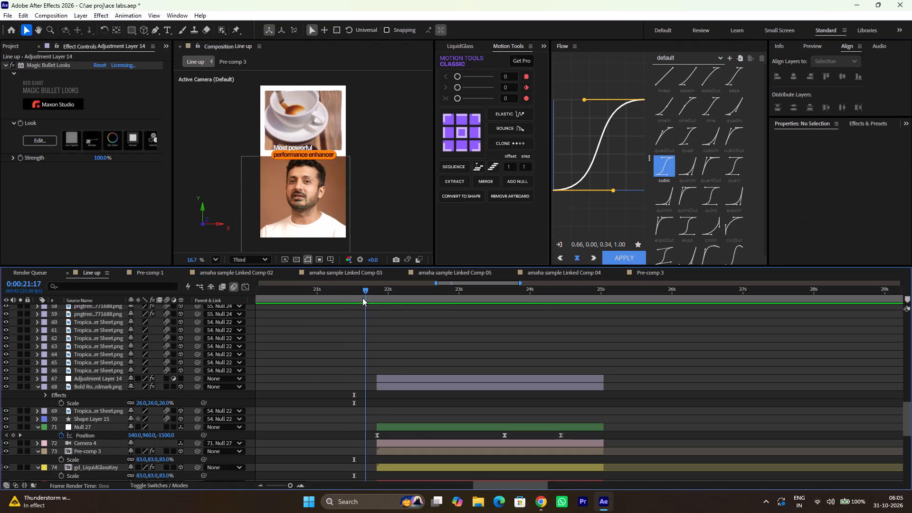
{"action": "left_click_drag", "start_coordinate": [362, 298], "coordinate": [393, 304]}
{"action": "left_click", "coordinate": [524, 490]}
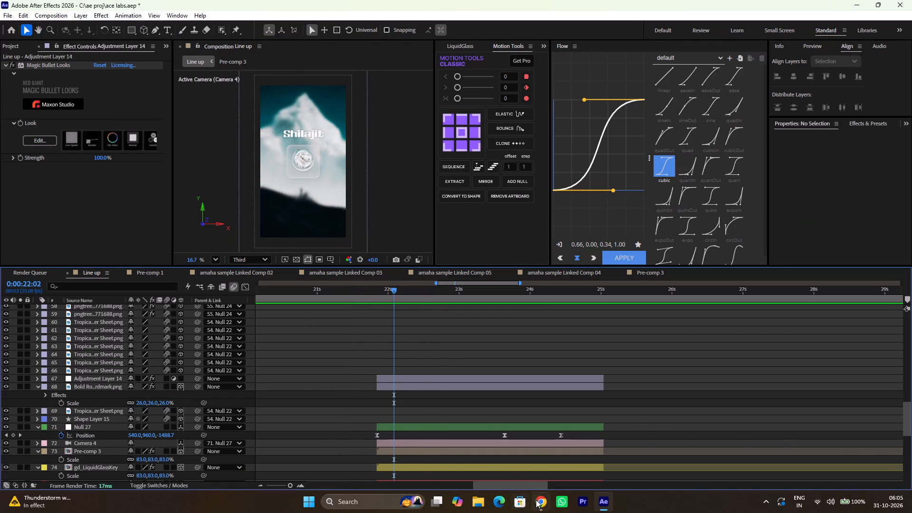
Switch to Chrome, skip the XORUMAI video ahead to about 45 seconds, adjust its volume, and return to After Effects.
{"action": "left_click", "coordinate": [536, 500]}
{"action": "left_click", "coordinate": [74, 452]}
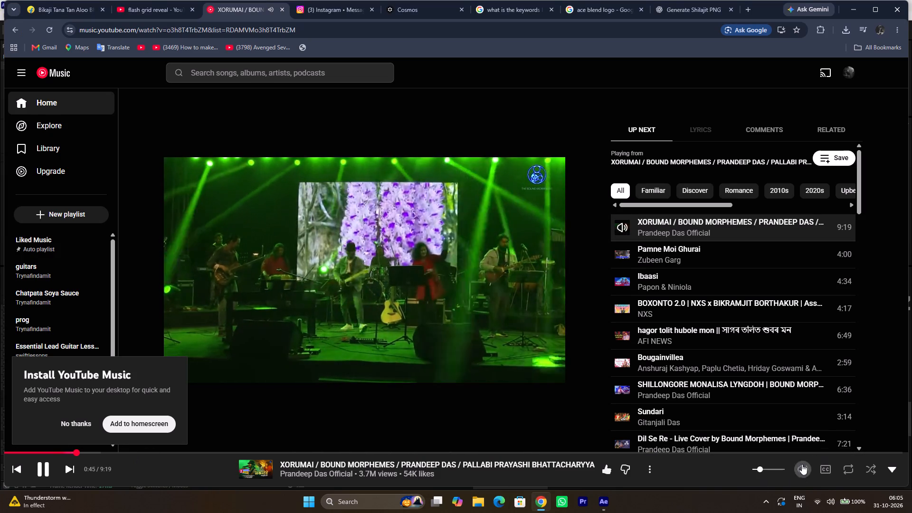
{"action": "left_click", "coordinate": [764, 470]}
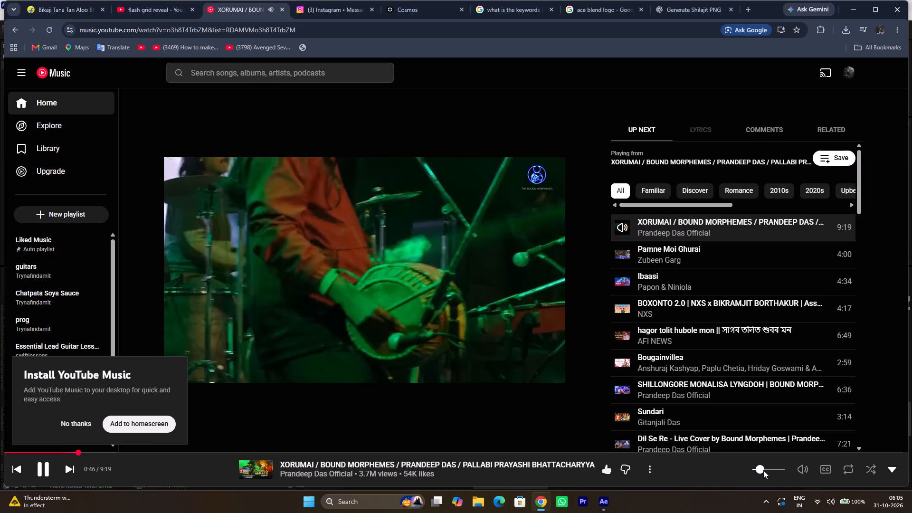
{"action": "left_click", "coordinate": [608, 494]}
Preview the Shilajit section from 0:00:21:06 and examine the wordmark and glass card up close at 0:00:23:21.
{"action": "left_click", "coordinate": [381, 291]}
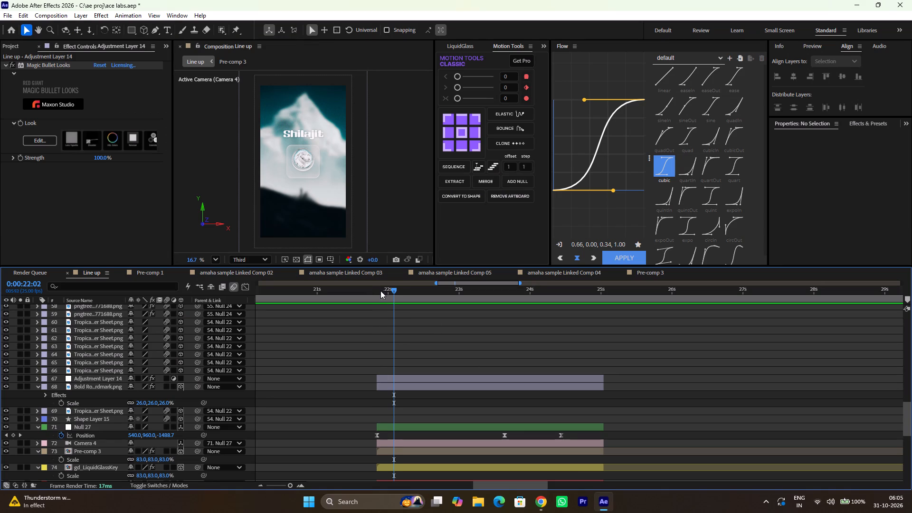
{"action": "left_click_drag", "start_coordinate": [380, 291], "coordinate": [364, 297]}
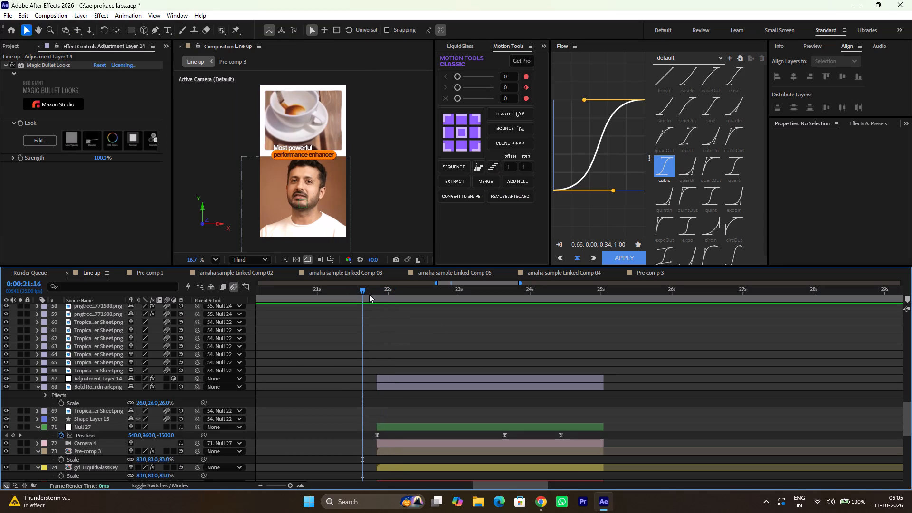
{"action": "left_click_drag", "start_coordinate": [362, 294], "coordinate": [334, 294]}
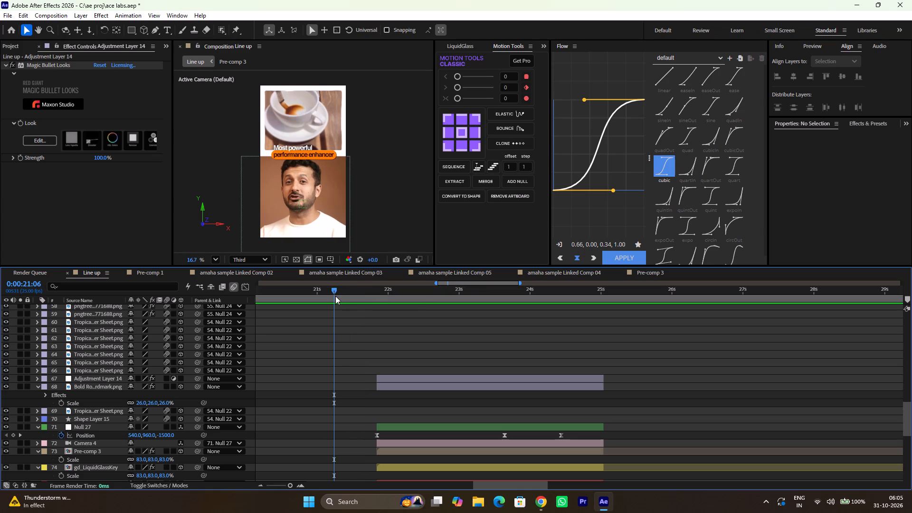
{"action": "key", "text": "space"}
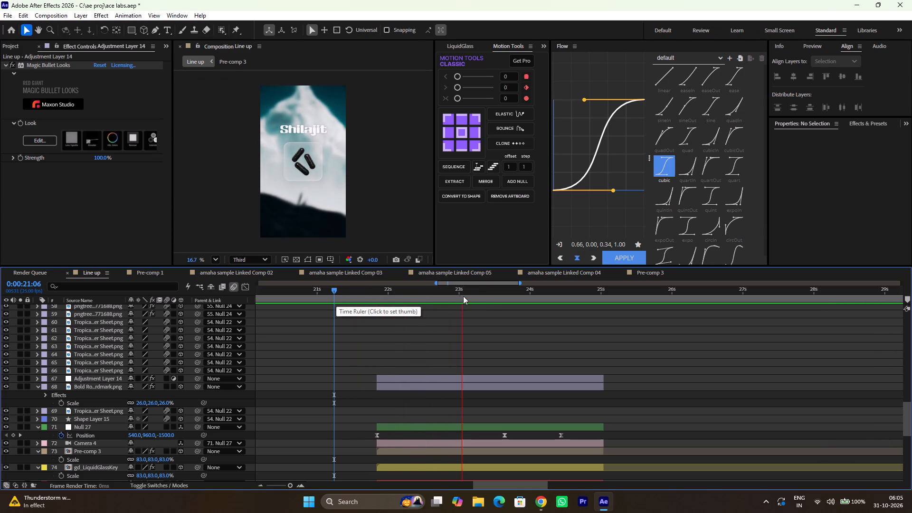
{"action": "key", "text": "space"}
{"action": "scroll", "coordinate": [294, 137], "scroll_direction": "up", "scroll_amount": 2, "text": "ctrl"}
{"action": "scroll", "coordinate": [294, 137], "scroll_direction": "down", "scroll_amount": 1, "text": "ctrl"}
{"action": "scroll", "coordinate": [294, 137], "scroll_direction": "up", "scroll_amount": 5, "text": "ctrl"}
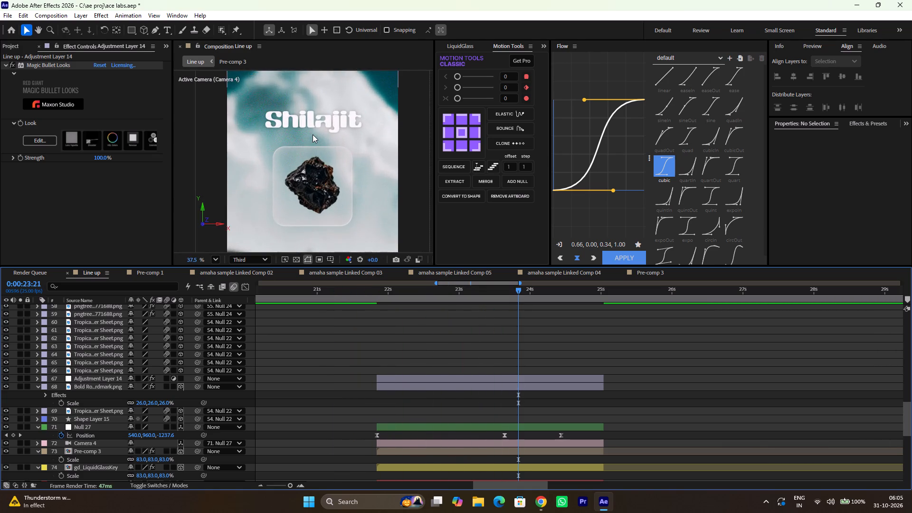
{"action": "scroll", "coordinate": [313, 133], "scroll_direction": "down", "scroll_amount": 2}
{"action": "scroll", "coordinate": [313, 141], "scroll_direction": "up", "scroll_amount": 2}
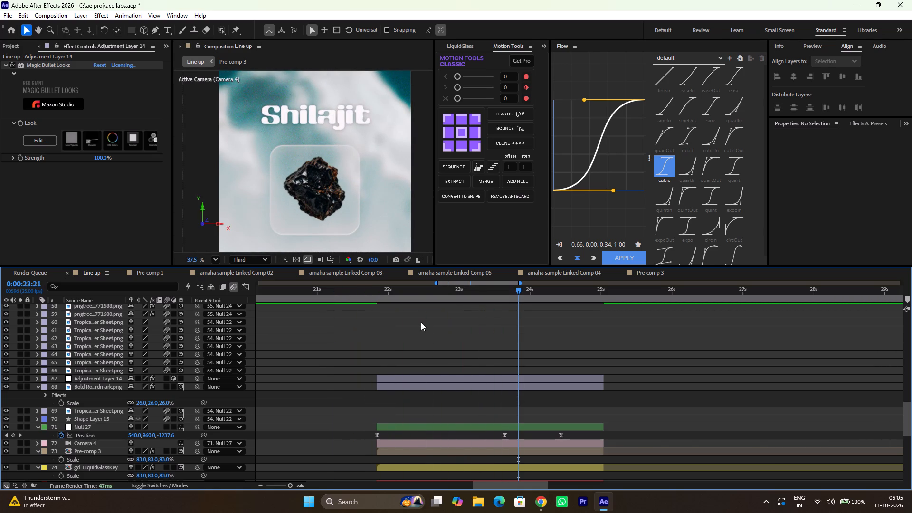
Draw a straight horizontal Pen tool line across the Shilajit wordmark and set its orange stroke to 199 px.
{"action": "left_click", "coordinate": [470, 355]}
{"action": "left_click", "coordinate": [156, 29]}
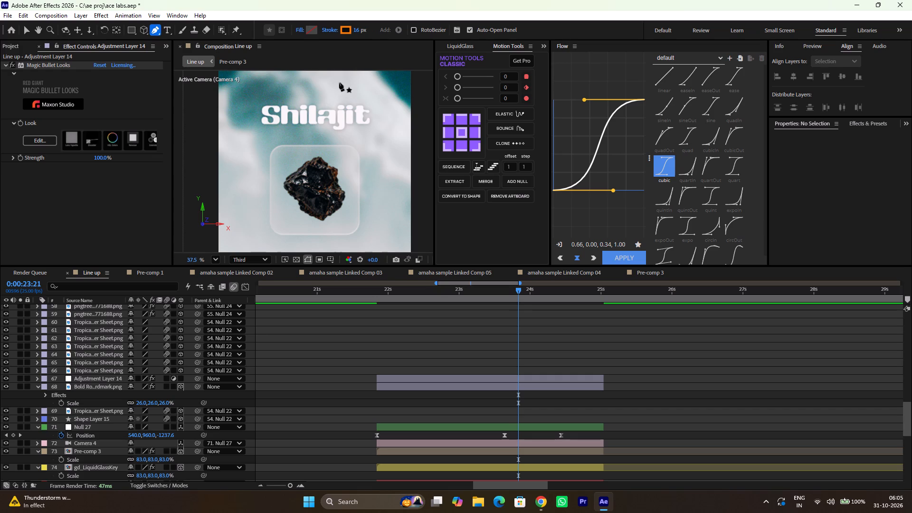
{"action": "left_click", "coordinate": [254, 114]}
{"action": "left_click", "coordinate": [370, 116], "text": "shift"}
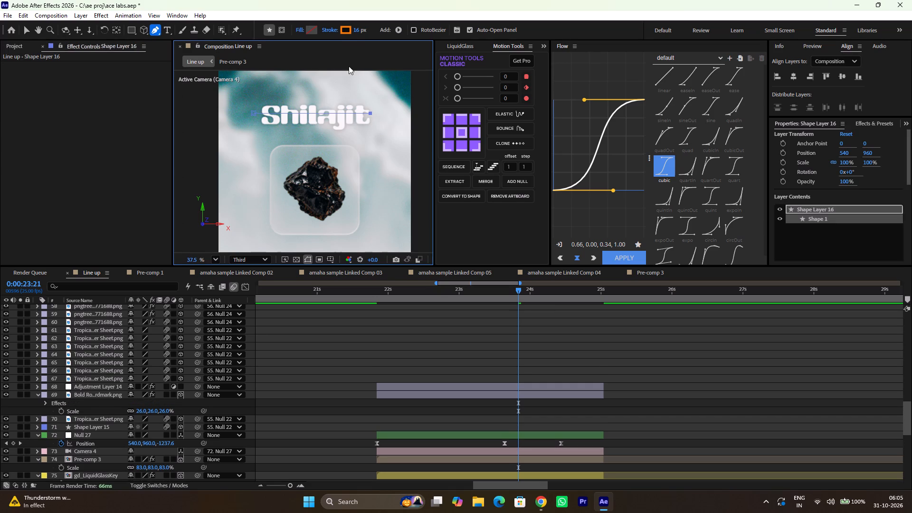
{"action": "left_click_drag", "start_coordinate": [357, 32], "coordinate": [456, 41]}
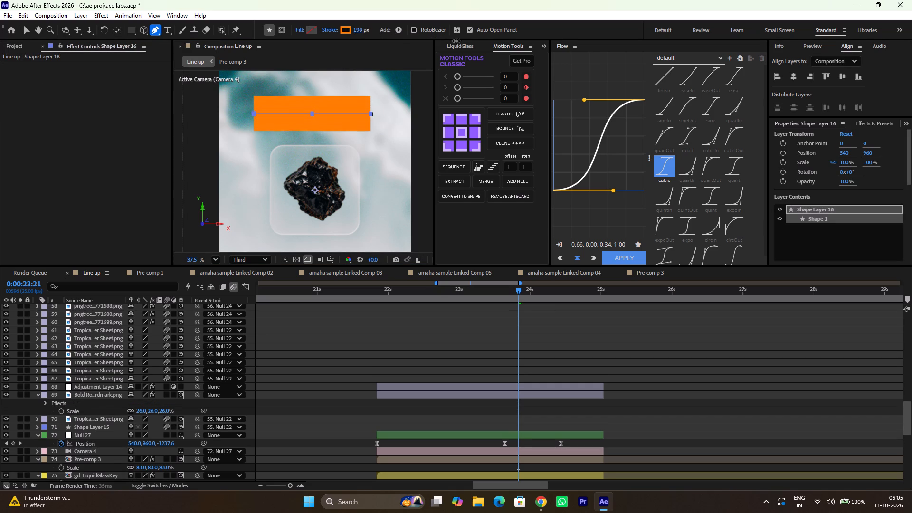
{"action": "left_click_drag", "start_coordinate": [456, 41], "coordinate": [452, 38]}
Move the new orange bar layer down the layer stack to directly beneath the Shilajit wordmark layer.
{"action": "scroll", "coordinate": [168, 364], "scroll_direction": "up", "scroll_amount": 13}
{"action": "scroll", "coordinate": [137, 331], "scroll_direction": "down", "scroll_amount": 1}
{"action": "scroll", "coordinate": [137, 331], "scroll_direction": "up", "scroll_amount": 6}
{"action": "scroll", "coordinate": [137, 331], "scroll_direction": "down", "scroll_amount": 1}
{"action": "scroll", "coordinate": [137, 331], "scroll_direction": "up", "scroll_amount": 2}
{"action": "scroll", "coordinate": [119, 318], "scroll_direction": "down", "scroll_amount": 2}
{"action": "scroll", "coordinate": [119, 318], "scroll_direction": "up", "scroll_amount": 5}
{"action": "left_click_drag", "start_coordinate": [91, 310], "coordinate": [98, 483]}
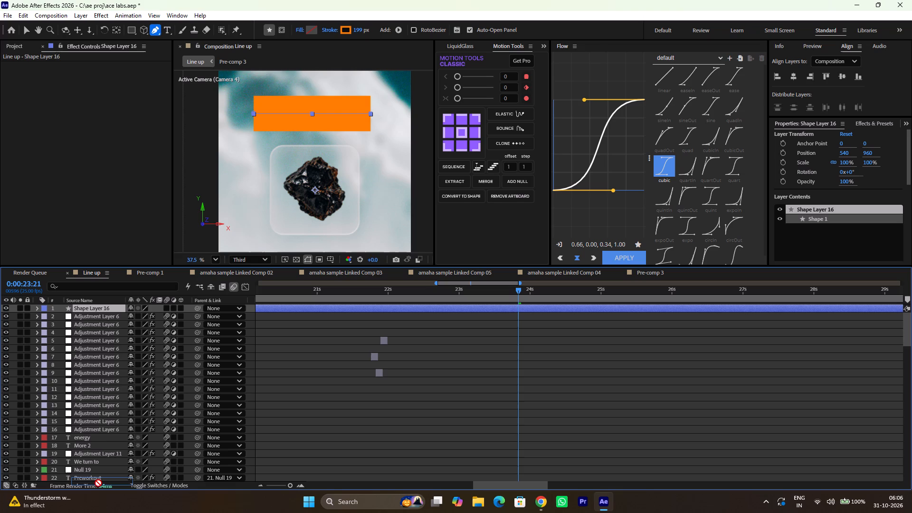
{"action": "left_click_drag", "start_coordinate": [98, 483], "coordinate": [99, 479]}
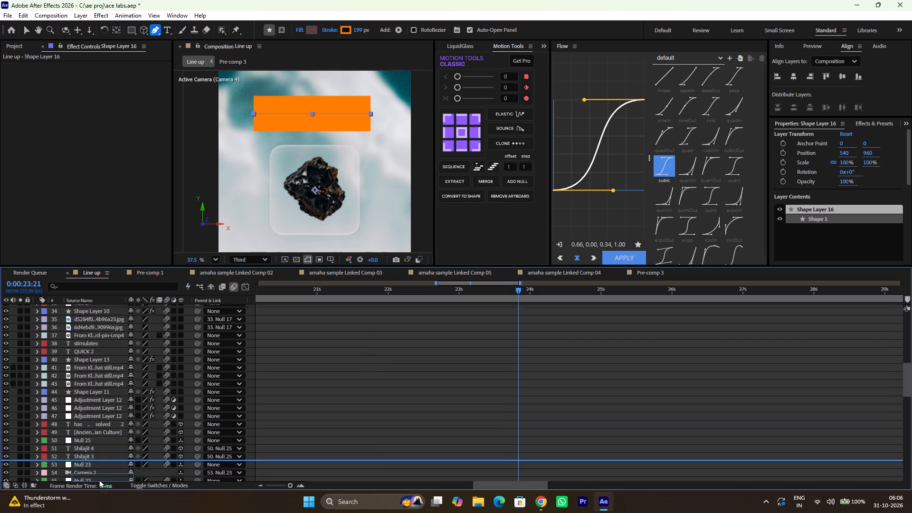
{"action": "left_click_drag", "start_coordinate": [99, 479], "coordinate": [117, 351]}
{"action": "left_click_drag", "start_coordinate": [87, 350], "coordinate": [87, 366]}
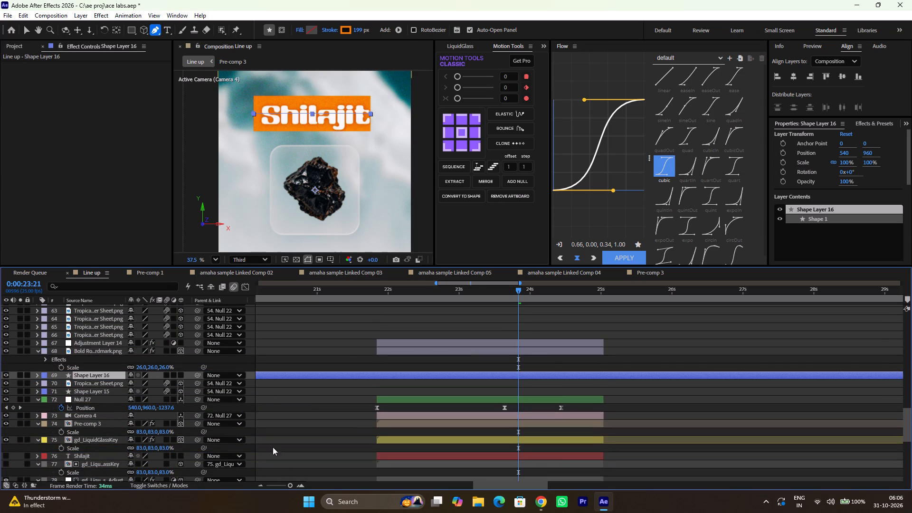
Split the orange bar layer at 0:00:21:21 and delete the part before it.
{"action": "left_click_drag", "start_coordinate": [380, 286], "coordinate": [374, 293]}
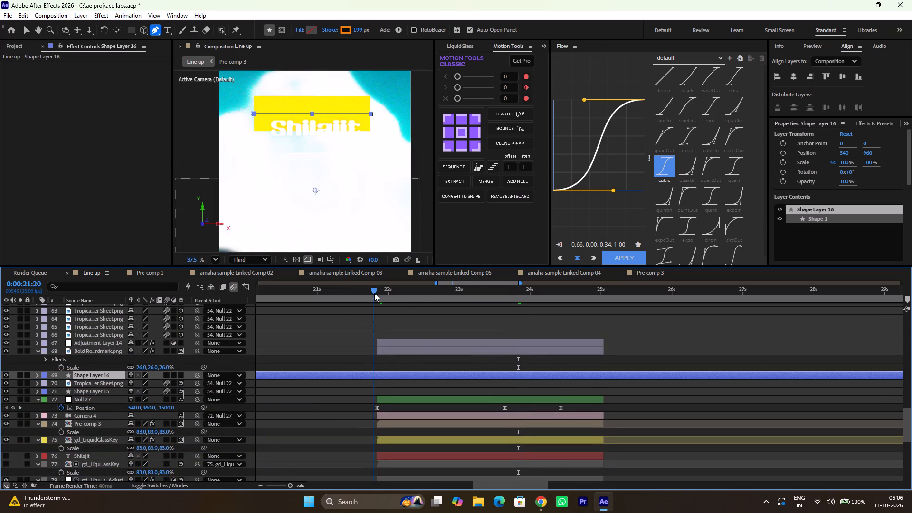
{"action": "left_click_drag", "start_coordinate": [374, 293], "coordinate": [377, 293]}
{"action": "key", "text": "ctrl+shift+d"}
{"action": "left_click", "coordinate": [363, 385]}
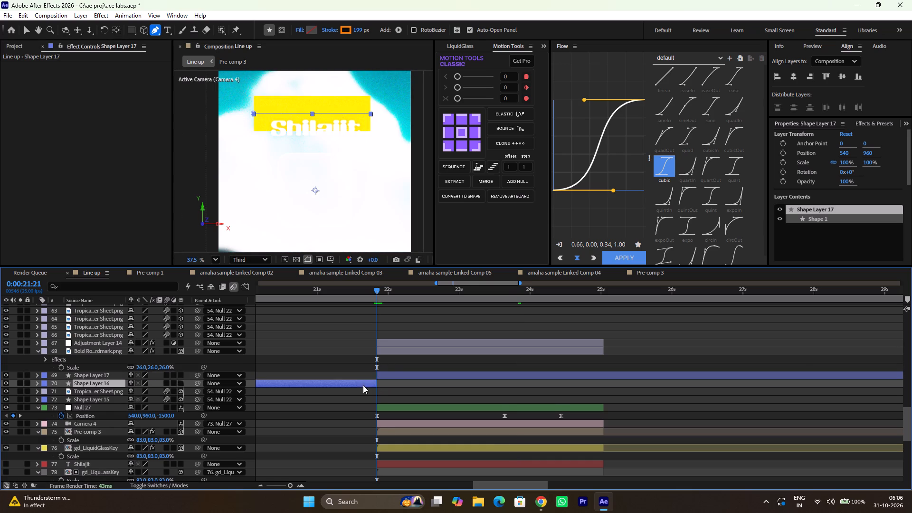
{"action": "key", "text": "BackSpace"}
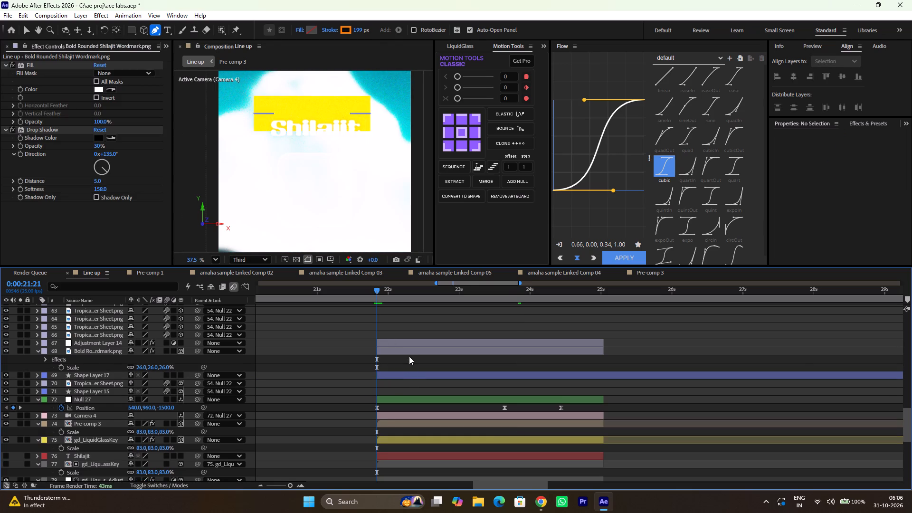
Disable the white Fill effect on the Shilajit wordmark layer.
{"action": "left_click", "coordinate": [409, 356]}
{"action": "left_click", "coordinate": [409, 352]}
{"action": "left_click", "coordinate": [15, 63]}
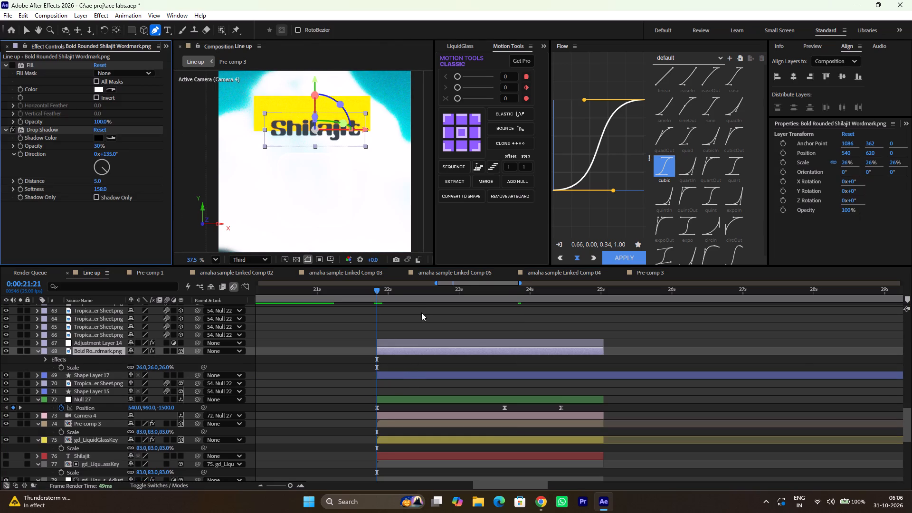
Make the orange bar a 3D layer and scale it to 86%, checking it at 0:00:23:14.
{"action": "left_click_drag", "start_coordinate": [380, 293], "coordinate": [498, 306]}
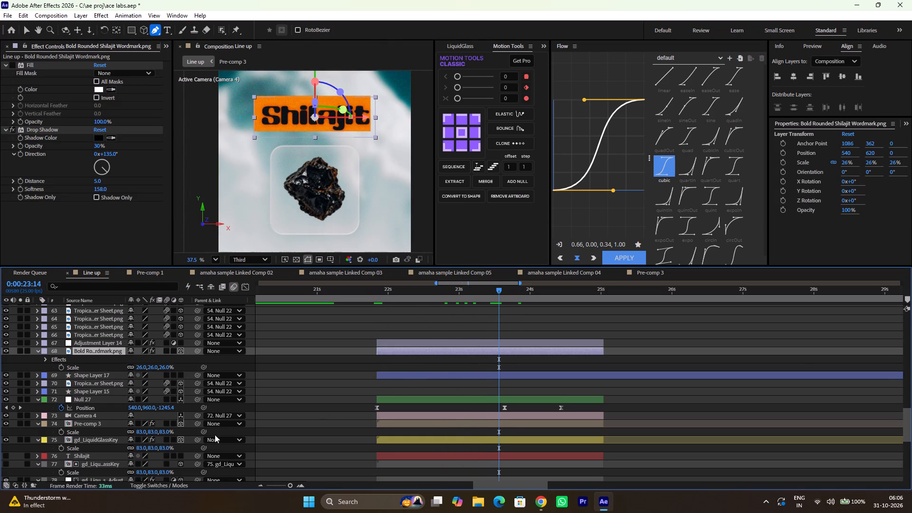
{"action": "left_click", "coordinate": [182, 376]}
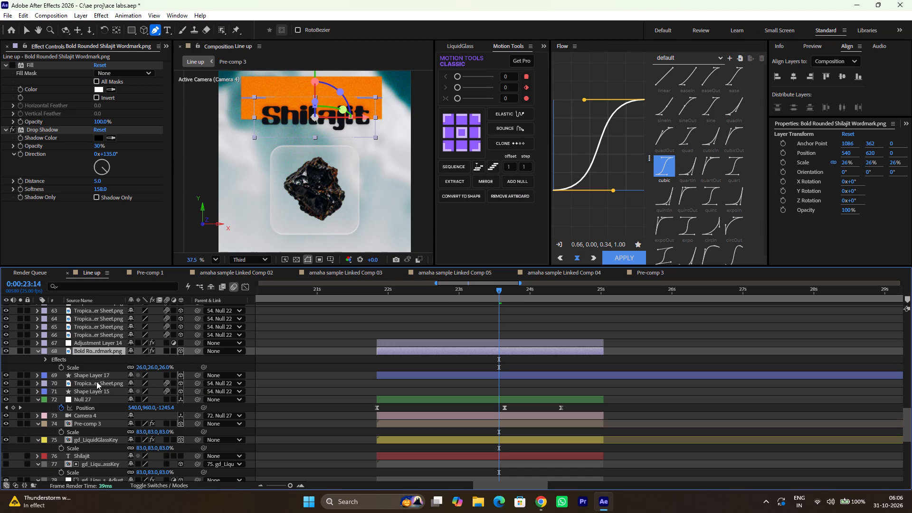
{"action": "left_click_drag", "start_coordinate": [142, 365], "coordinate": [133, 368]}
{"action": "key", "text": "ctrl+z"}
{"action": "double_click", "coordinate": [427, 371]}
{"action": "left_click", "coordinate": [426, 374]}
{"action": "key", "text": "s"}
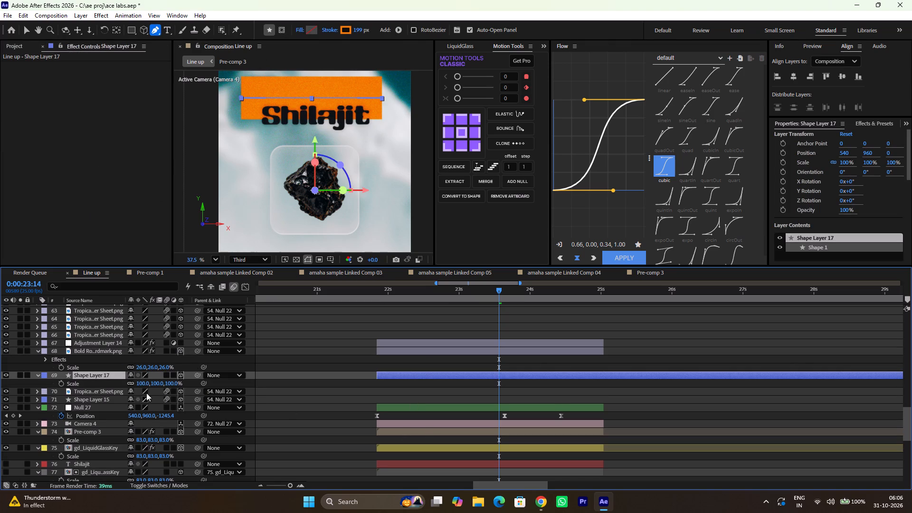
{"action": "left_click_drag", "start_coordinate": [144, 385], "coordinate": [139, 387]}
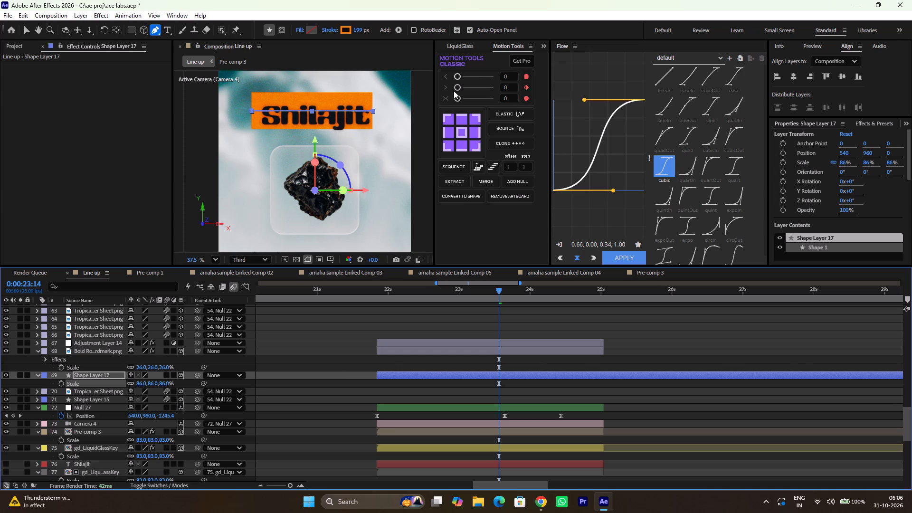
Centre the orange bar's anchor point and nudge the bar behind the wordmark to about X 542.4, Y 611.8.
{"action": "left_click", "coordinate": [461, 129]}
{"action": "left_click", "coordinate": [140, 384]}
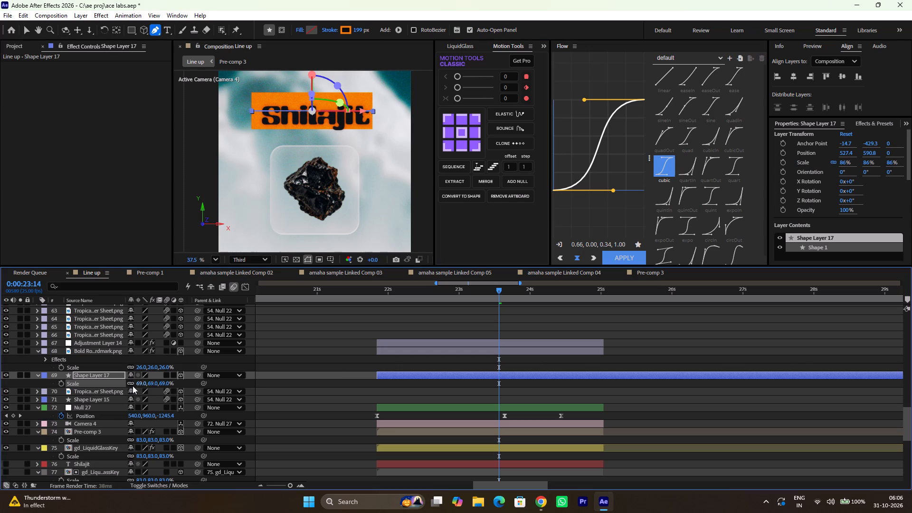
{"action": "key", "text": "Right"}
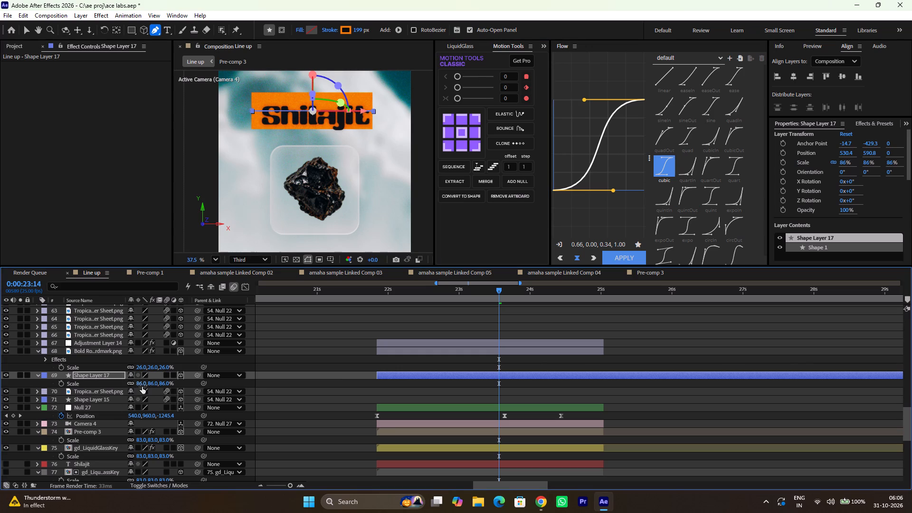
{"action": "key", "text": "Down"}
{"action": "key", "text": "Down"}
{"action": "key", "text": "Down"}
{"action": "key", "text": "Right"}
{"action": "key", "text": "Right"}
{"action": "key", "text": "Down"}
{"action": "key", "text": "Right"}
{"action": "key", "text": "Down"}
{"action": "key", "text": "Right"}
{"action": "key", "text": "Down"}
{"action": "key", "text": "Right"}
{"action": "key", "text": "Left"}
{"action": "key", "text": "Down"}
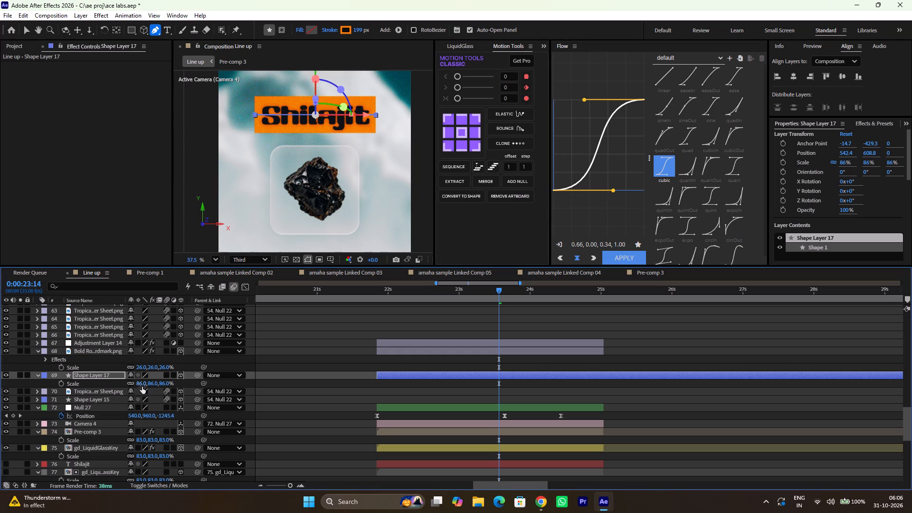
{"action": "key", "text": "Left"}
{"action": "key", "text": "Left"}
{"action": "key", "text": "Right"}
{"action": "key", "text": "Right"}
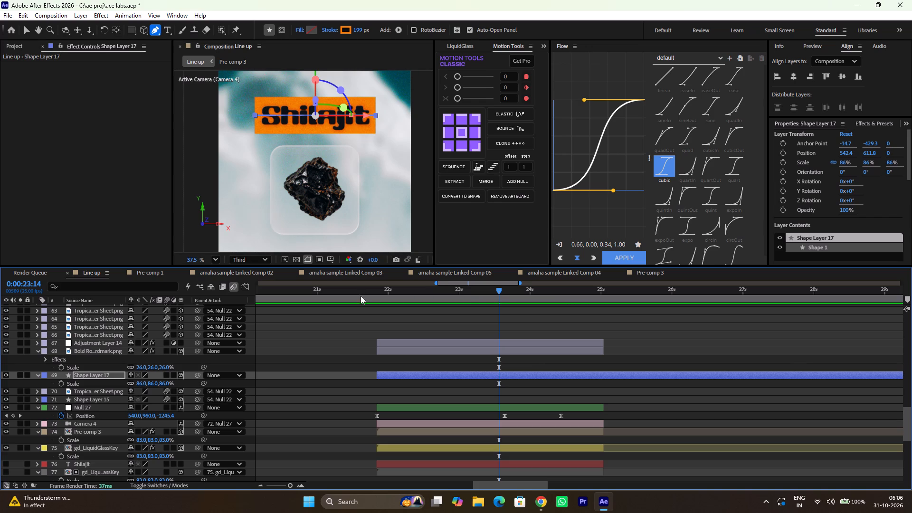
Split the orange bar layer where the Shilajit section ends at 0:00:25:01 and delete the remainder.
{"action": "left_click_drag", "start_coordinate": [510, 290], "coordinate": [605, 347]}
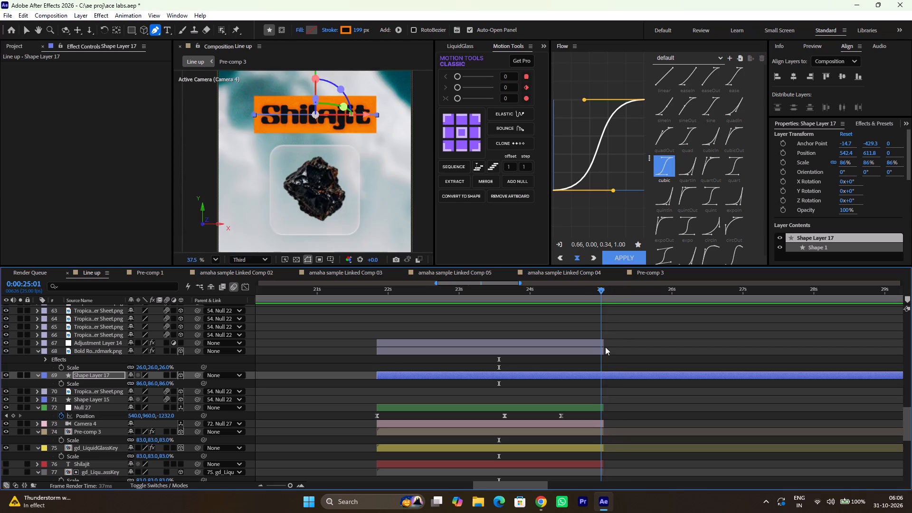
{"action": "left_click_drag", "start_coordinate": [605, 347], "coordinate": [601, 347]}
{"action": "left_click", "coordinate": [601, 347]}
{"action": "left_click", "coordinate": [601, 295]}
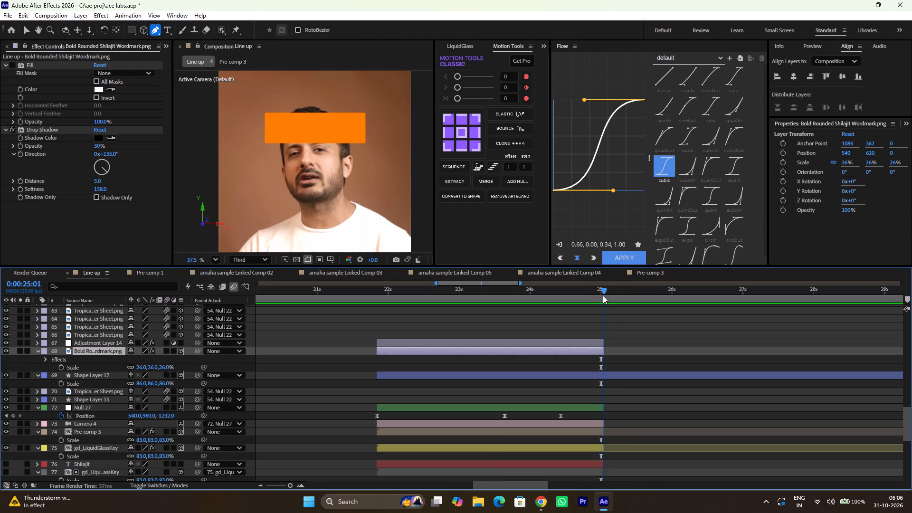
{"action": "double_click", "coordinate": [617, 371]}
{"action": "key", "text": "shift+d"}
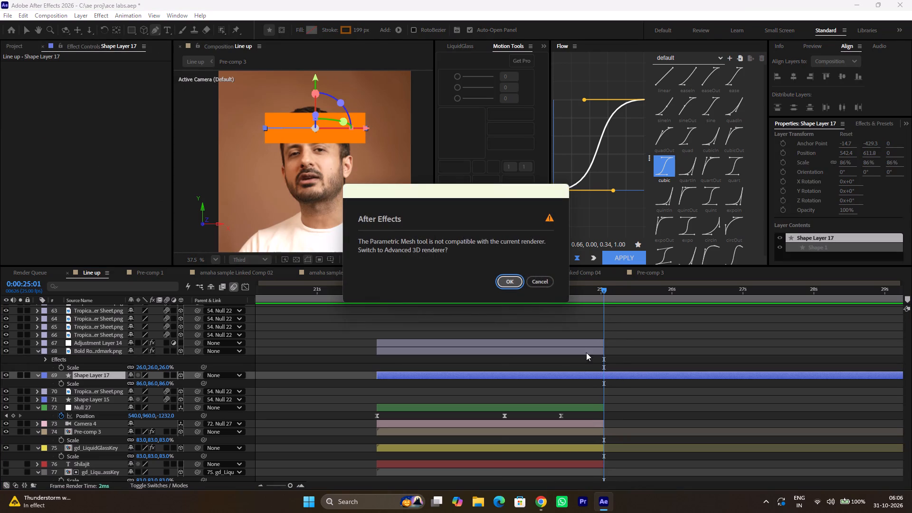
{"action": "left_click", "coordinate": [547, 285]}
{"action": "key", "text": "ctrl+shift+d"}
{"action": "key", "text": "BackSpace"}
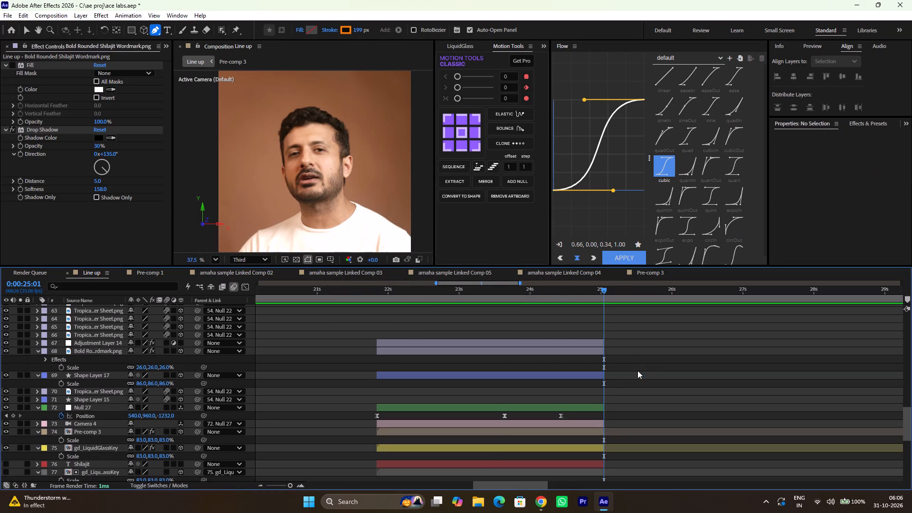
Set the orange bar's line cap and line join to round, viewing it at 0:00:22:12.
{"action": "left_click_drag", "start_coordinate": [495, 294], "coordinate": [409, 294]}
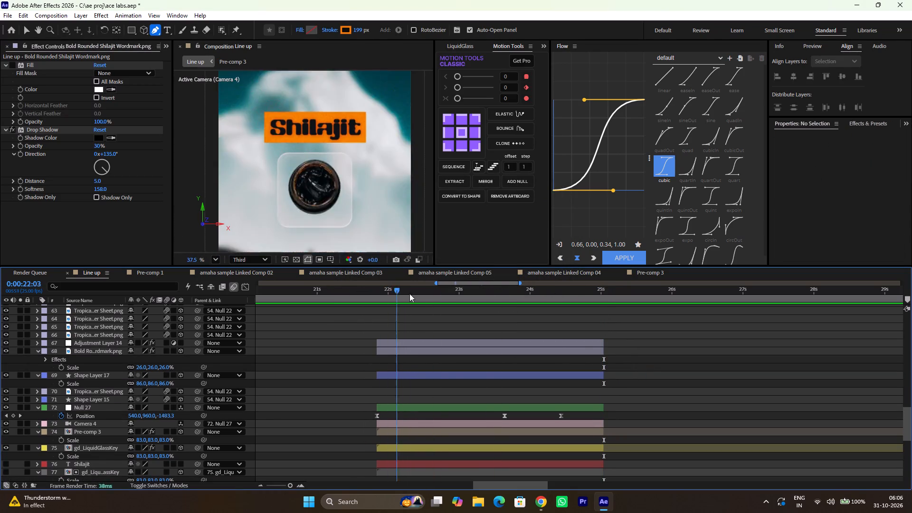
{"action": "left_click_drag", "start_coordinate": [409, 294], "coordinate": [412, 302]}
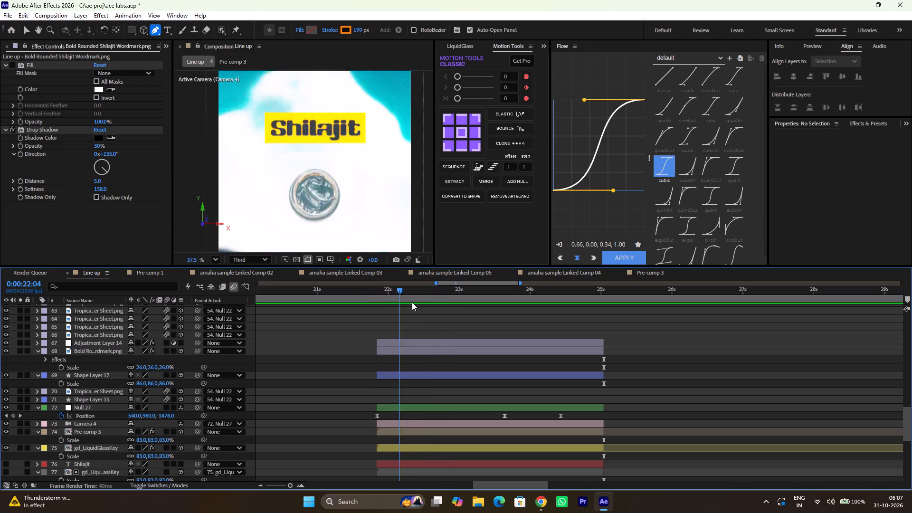
{"action": "left_click_drag", "start_coordinate": [412, 302], "coordinate": [422, 304]}
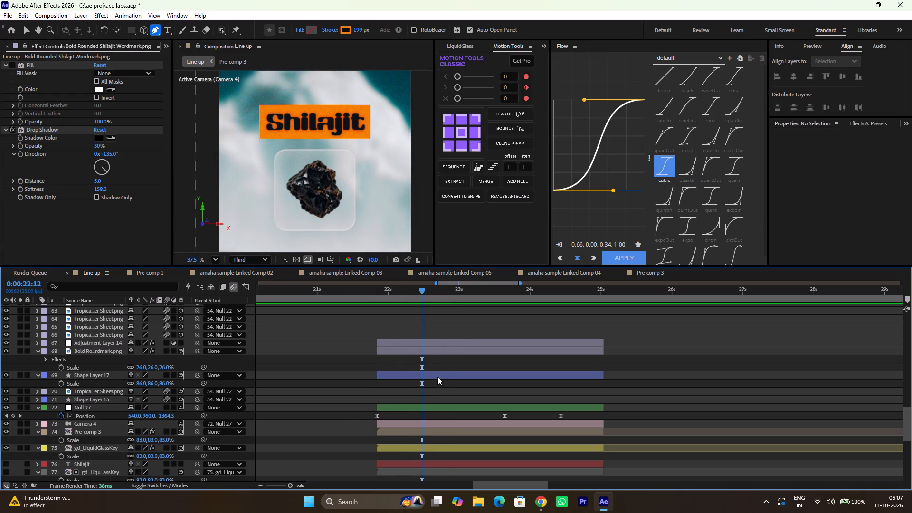
{"action": "left_click", "coordinate": [437, 377]}
{"action": "scroll", "coordinate": [803, 249], "scroll_direction": "down", "scroll_amount": 6}
{"action": "scroll", "coordinate": [798, 236], "scroll_direction": "up", "scroll_amount": 1}
{"action": "scroll", "coordinate": [795, 233], "scroll_direction": "down", "scroll_amount": 1}
{"action": "scroll", "coordinate": [795, 233], "scroll_direction": "up", "scroll_amount": 1}
{"action": "scroll", "coordinate": [817, 233], "scroll_direction": "down", "scroll_amount": 1}
{"action": "scroll", "coordinate": [815, 235], "scroll_direction": "up", "scroll_amount": 3}
{"action": "scroll", "coordinate": [813, 234], "scroll_direction": "down", "scroll_amount": 1}
{"action": "left_click", "coordinate": [811, 226]}
{"action": "triple_click", "coordinate": [814, 218]}
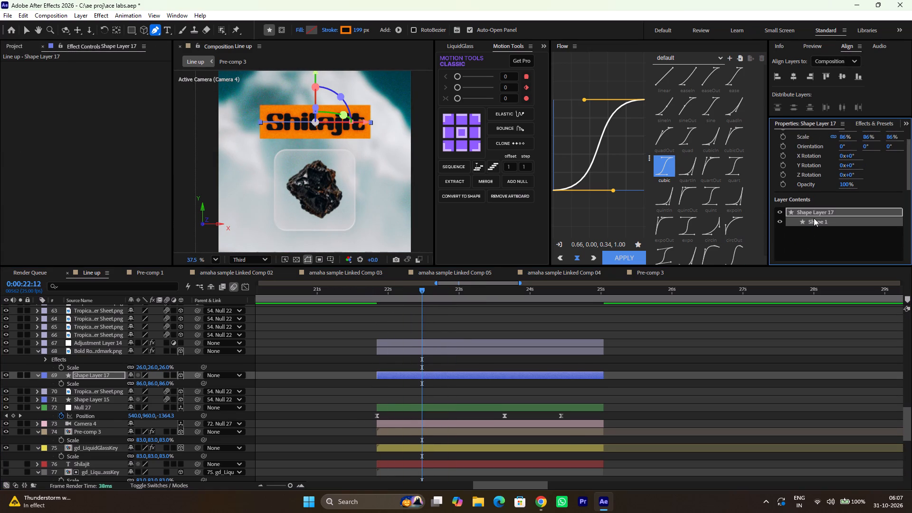
{"action": "double_click", "coordinate": [816, 222]}
{"action": "left_click", "coordinate": [813, 217]}
{"action": "scroll", "coordinate": [819, 204], "scroll_direction": "down", "scroll_amount": 9}
{"action": "scroll", "coordinate": [817, 209], "scroll_direction": "up", "scroll_amount": 2}
{"action": "scroll", "coordinate": [851, 233], "scroll_direction": "up", "scroll_amount": 1}
{"action": "scroll", "coordinate": [851, 233], "scroll_direction": "down", "scroll_amount": 2}
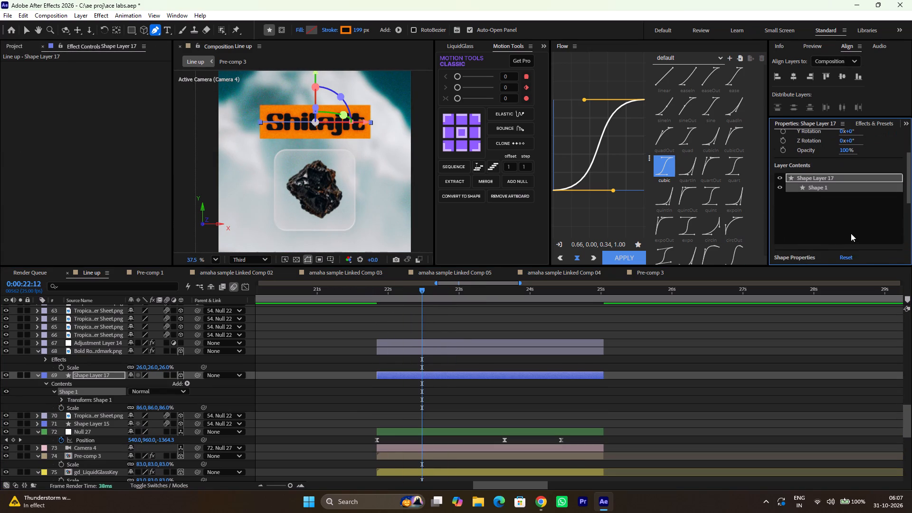
{"action": "scroll", "coordinate": [851, 233], "scroll_direction": "down", "scroll_amount": 8}
{"action": "right_click", "coordinate": [860, 239]}
{"action": "left_click", "coordinate": [858, 236]}
{"action": "left_click", "coordinate": [855, 237]}
{"action": "left_click", "coordinate": [859, 251]}
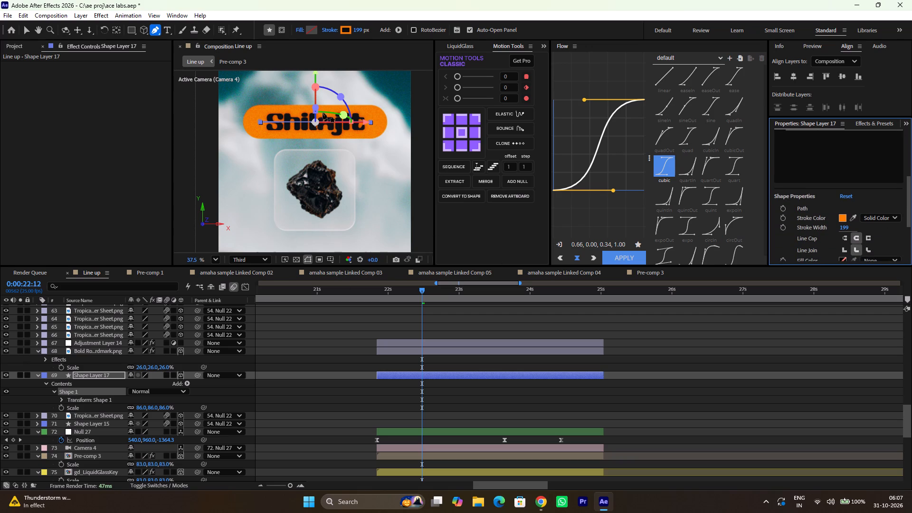
Shorten the rounded orange bar by moving both path end points inward to fit the Shilajit wordmark, and check the fit up close.
{"action": "left_click_drag", "start_coordinate": [261, 122], "coordinate": [272, 123]}
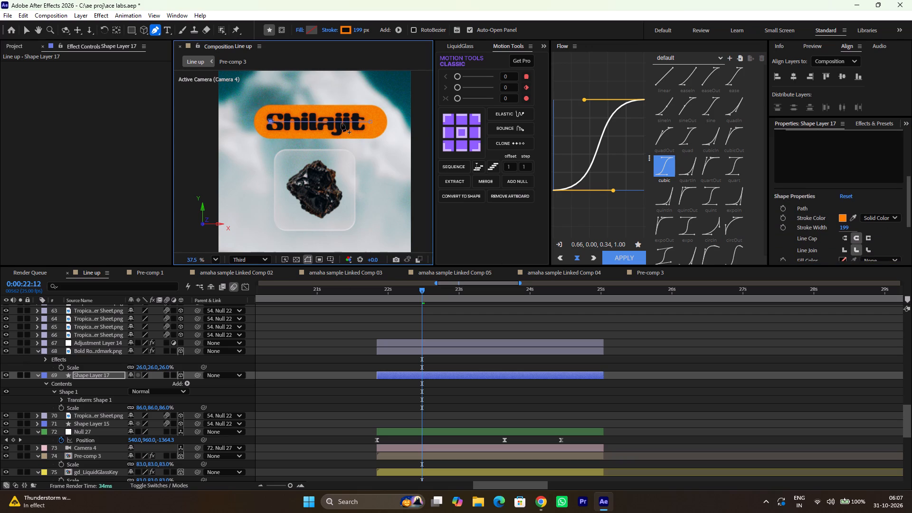
{"action": "key", "text": "v"}
{"action": "left_click", "coordinate": [371, 121]}
{"action": "left_click_drag", "start_coordinate": [371, 123], "coordinate": [370, 123], "text": "shift"}
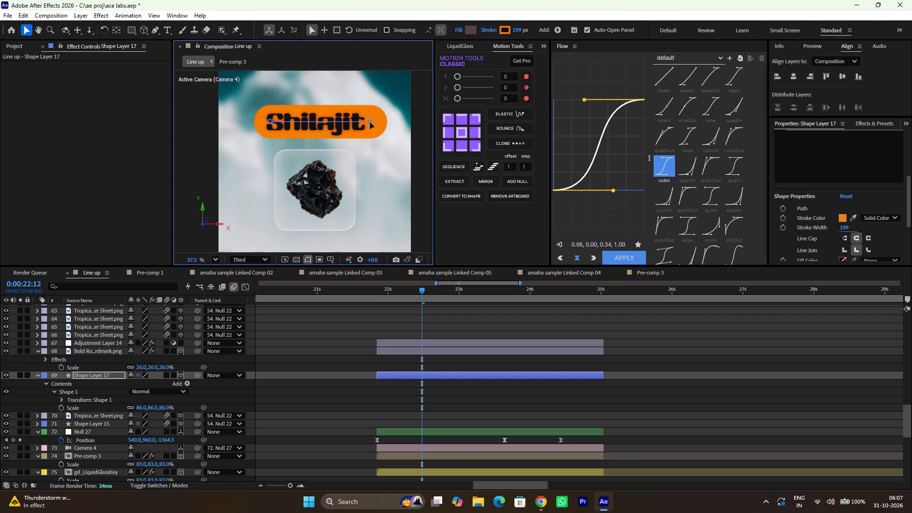
{"action": "left_click_drag", "start_coordinate": [370, 123], "coordinate": [363, 123], "text": "shift"}
{"action": "left_click", "coordinate": [370, 121]}
{"action": "left_click_drag", "start_coordinate": [370, 122], "coordinate": [359, 123]}
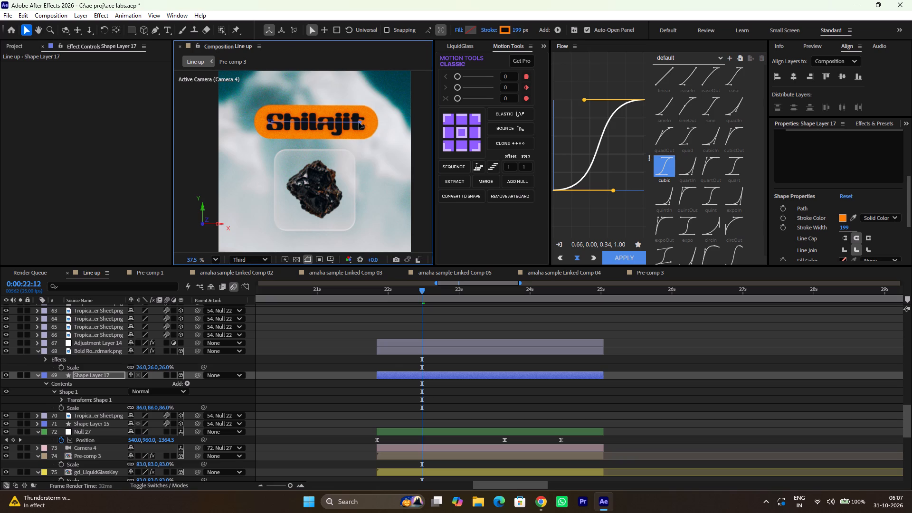
{"action": "left_click_drag", "start_coordinate": [359, 123], "coordinate": [362, 124]}
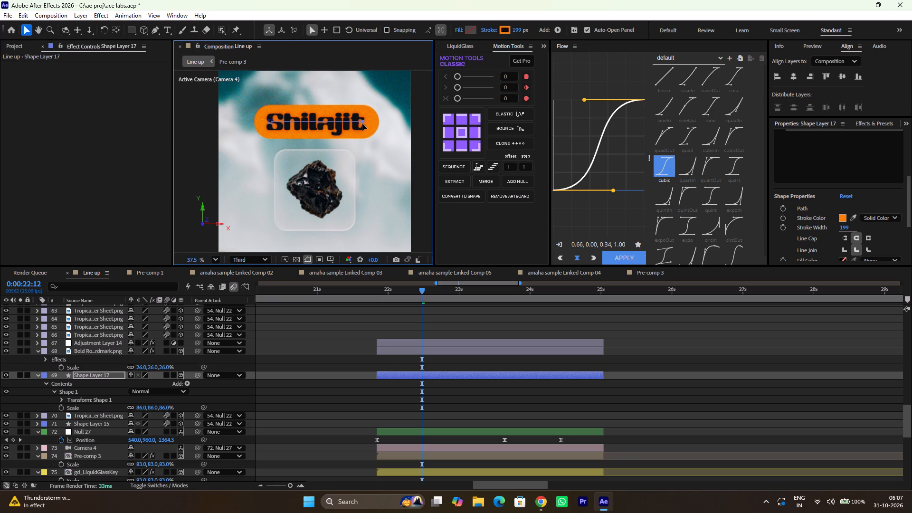
{"action": "left_click_drag", "start_coordinate": [362, 124], "coordinate": [362, 124]}
{"action": "scroll", "coordinate": [336, 131], "scroll_direction": "up", "scroll_amount": 6}
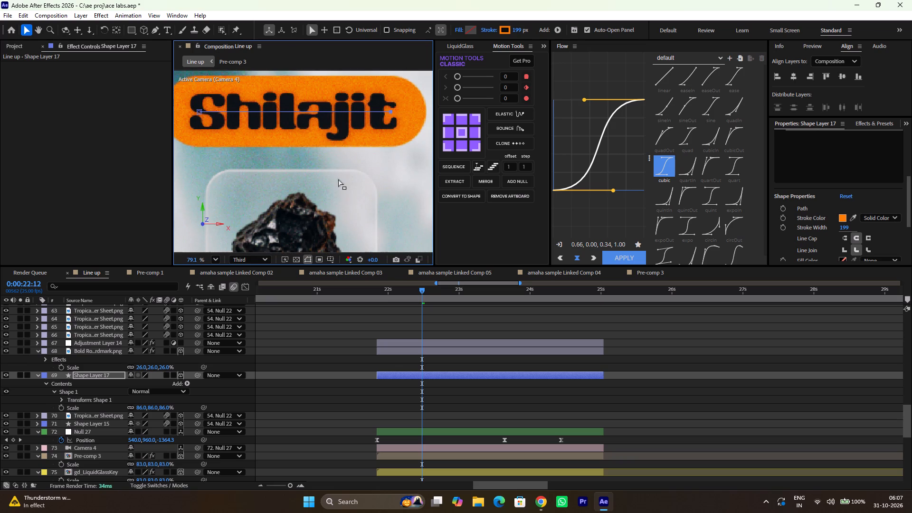
{"action": "scroll", "coordinate": [323, 137], "scroll_direction": "down", "scroll_amount": 7}
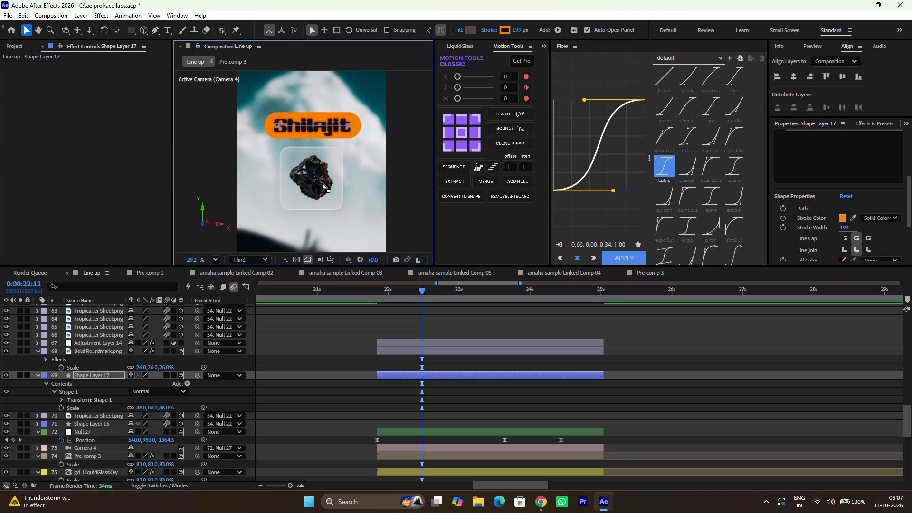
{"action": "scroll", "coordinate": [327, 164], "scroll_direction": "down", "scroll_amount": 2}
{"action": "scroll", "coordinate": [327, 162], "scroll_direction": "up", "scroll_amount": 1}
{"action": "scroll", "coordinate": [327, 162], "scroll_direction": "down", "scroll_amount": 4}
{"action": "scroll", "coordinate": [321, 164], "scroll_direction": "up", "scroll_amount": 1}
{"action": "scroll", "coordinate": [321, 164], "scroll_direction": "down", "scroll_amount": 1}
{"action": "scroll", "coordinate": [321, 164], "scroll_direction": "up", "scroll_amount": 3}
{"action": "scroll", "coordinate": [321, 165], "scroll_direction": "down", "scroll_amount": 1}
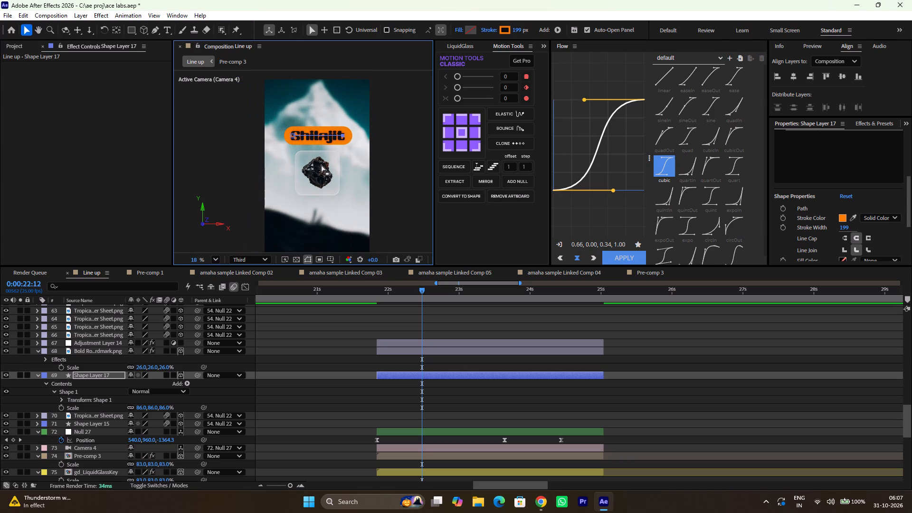
Switch to Chrome and raise the YouTube Music playback volume slightly.
{"action": "left_click", "coordinate": [539, 503]}
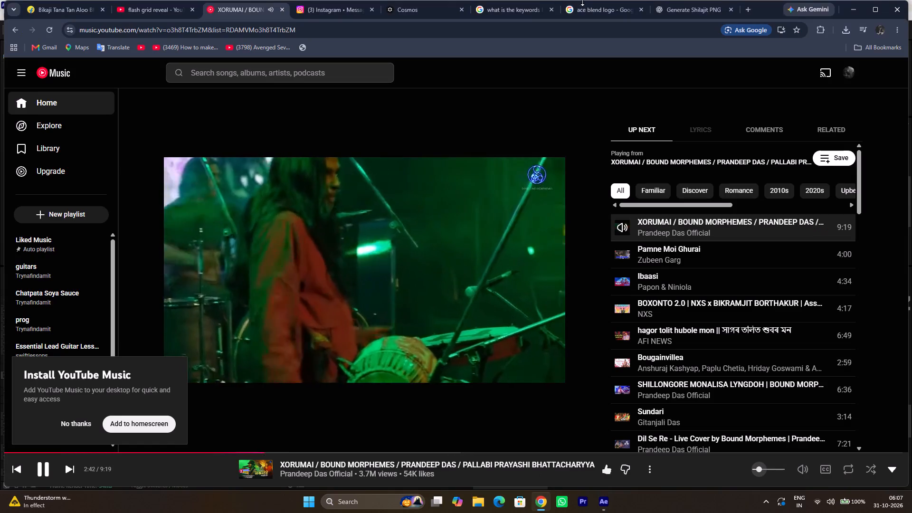
{"action": "left_click_drag", "start_coordinate": [762, 470], "coordinate": [768, 469]}
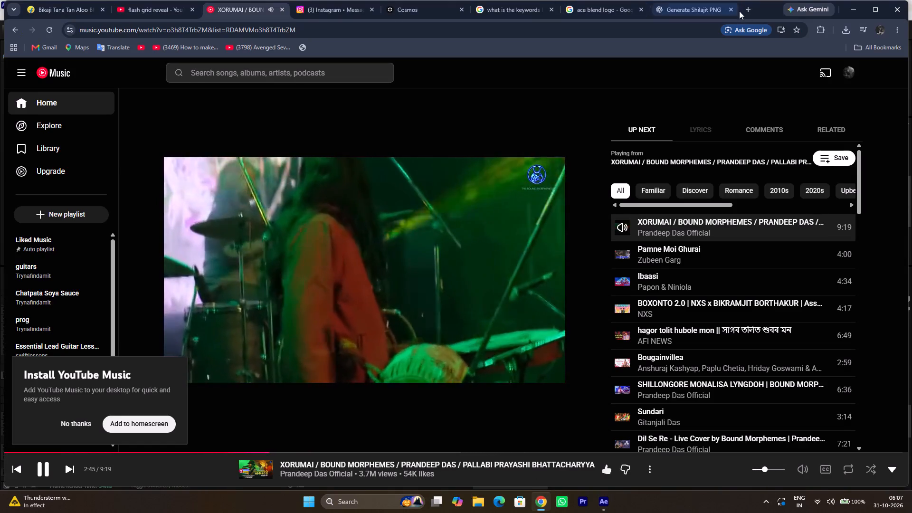
Open a browser window under the other Chrome profile, search Google for pinterest and open the Pinterest site.
{"action": "left_click", "coordinate": [874, 33]}
{"action": "left_click", "coordinate": [790, 221]}
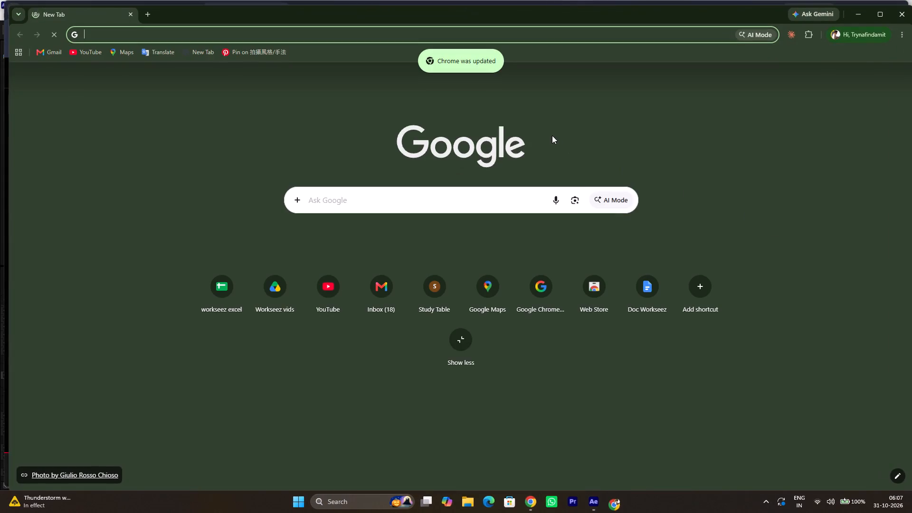
{"action": "left_click", "coordinate": [384, 200]}
{"action": "left_click", "coordinate": [348, 231]}
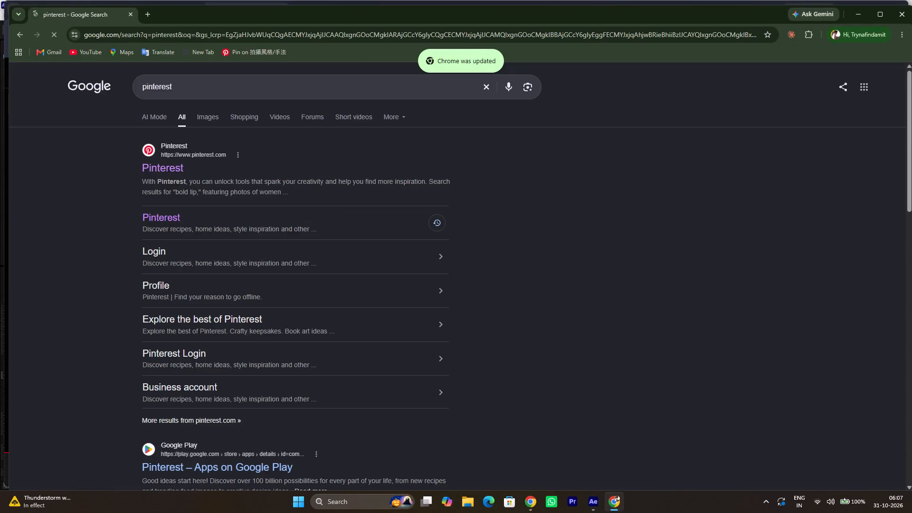
{"action": "left_click", "coordinate": [167, 169]}
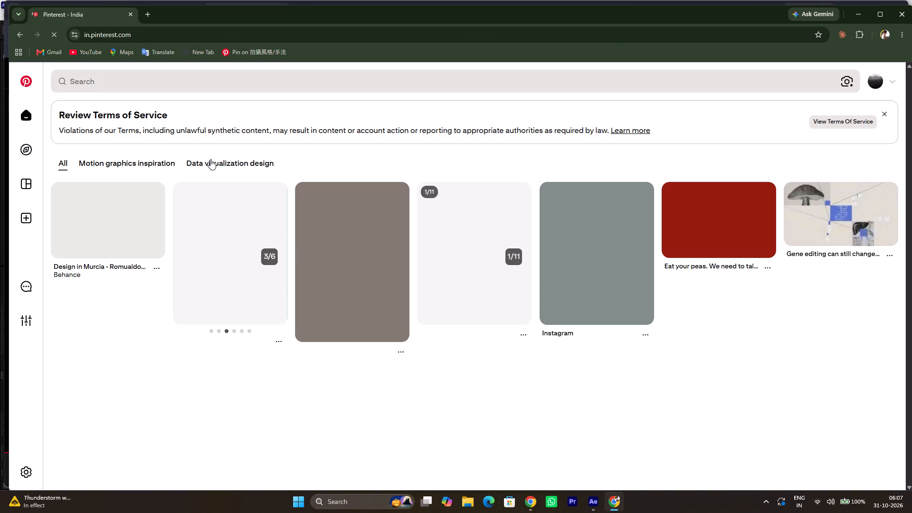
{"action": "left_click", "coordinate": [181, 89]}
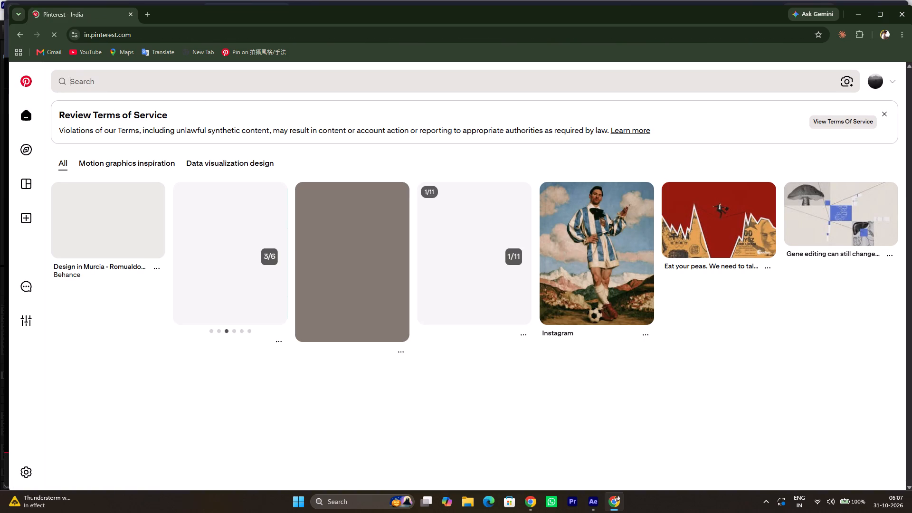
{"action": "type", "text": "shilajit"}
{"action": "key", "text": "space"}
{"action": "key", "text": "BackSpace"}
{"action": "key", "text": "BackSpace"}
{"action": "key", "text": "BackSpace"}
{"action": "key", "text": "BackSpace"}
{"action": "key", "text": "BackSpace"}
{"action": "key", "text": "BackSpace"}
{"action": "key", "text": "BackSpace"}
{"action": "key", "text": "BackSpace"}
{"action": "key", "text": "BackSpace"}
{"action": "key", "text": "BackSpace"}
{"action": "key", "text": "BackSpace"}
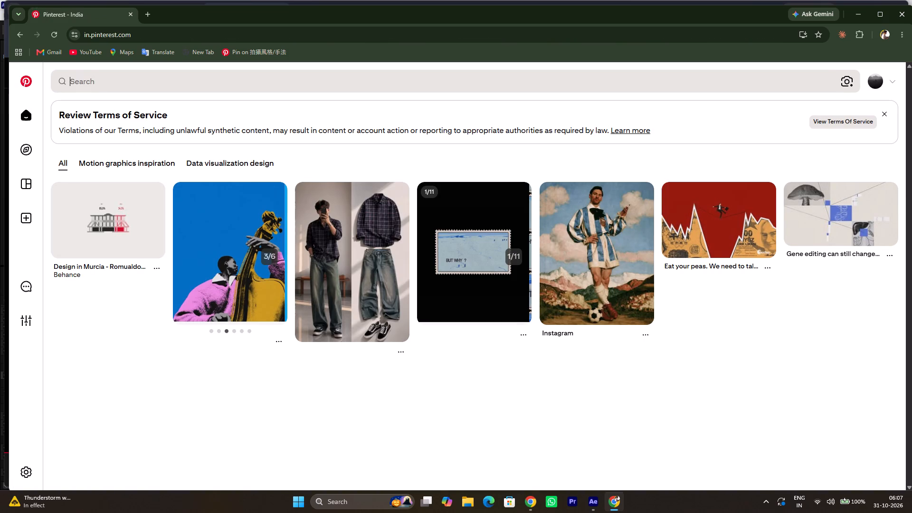
Browse the Pinterest home feed for design and layout inspiration for the Shilajit section.
{"action": "scroll", "coordinate": [383, 254], "scroll_direction": "down", "scroll_amount": 1}
{"action": "scroll", "coordinate": [384, 258], "scroll_direction": "up", "scroll_amount": 1}
{"action": "scroll", "coordinate": [383, 259], "scroll_direction": "down", "scroll_amount": 4}
{"action": "scroll", "coordinate": [373, 273], "scroll_direction": "up", "scroll_amount": 1}
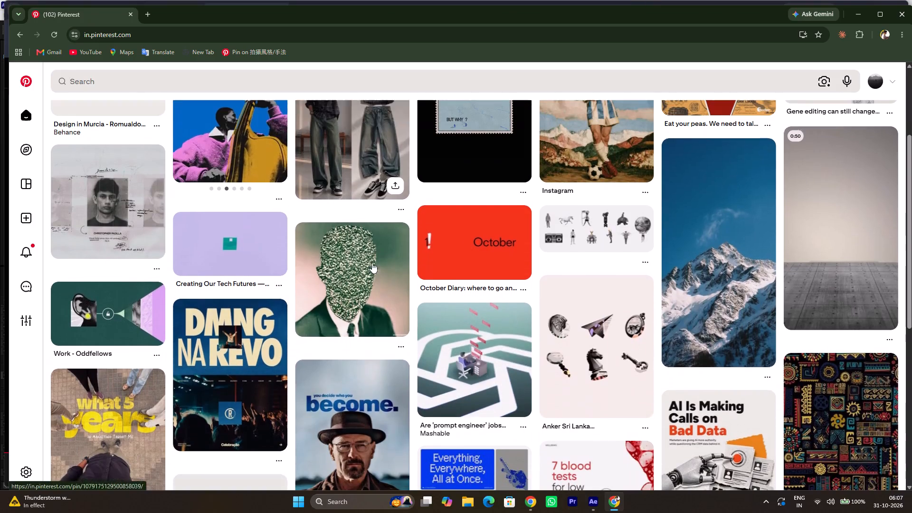
{"action": "scroll", "coordinate": [580, 303], "scroll_direction": "down", "scroll_amount": 4}
{"action": "scroll", "coordinate": [579, 299], "scroll_direction": "up", "scroll_amount": 1}
{"action": "scroll", "coordinate": [579, 299], "scroll_direction": "down", "scroll_amount": 1}
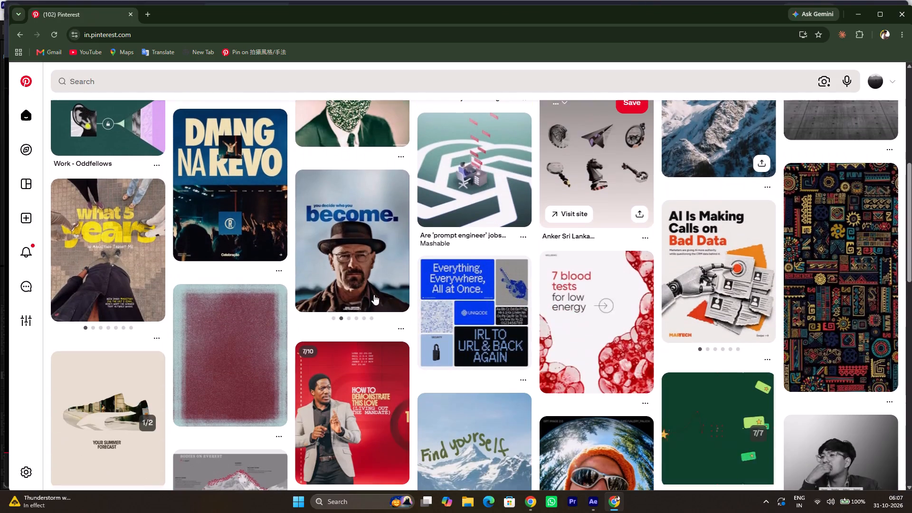
{"action": "scroll", "coordinate": [359, 341], "scroll_direction": "up", "scroll_amount": 1}
{"action": "scroll", "coordinate": [359, 341], "scroll_direction": "down", "scroll_amount": 10}
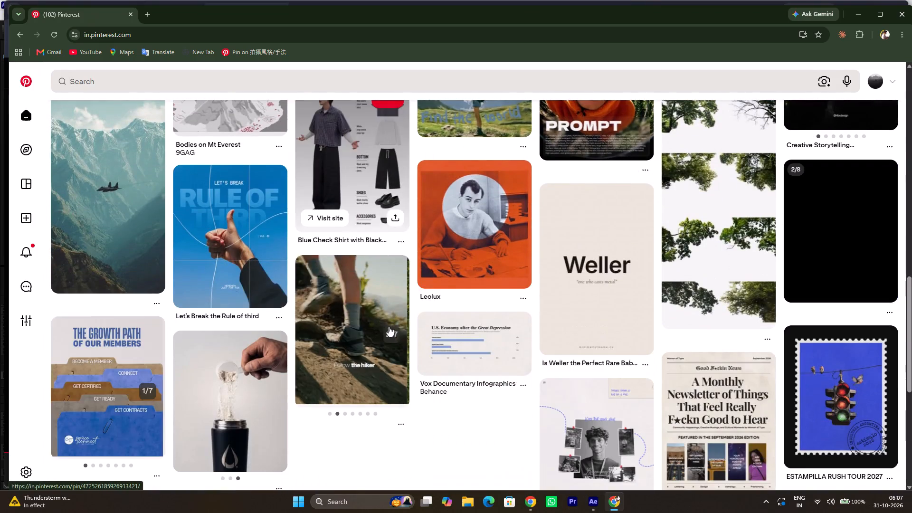
Search Google for cosmos in a new tab and open the Cosmos site, checking the Pinterest feed while it loads.
{"action": "left_click", "coordinate": [154, 10]}
{"action": "left_click", "coordinate": [148, 14]}
{"action": "type", "text": "cosmos"}
{"action": "key", "text": "space"}
{"action": "key", "text": "Return"}
{"action": "left_click", "coordinate": [68, 8]}
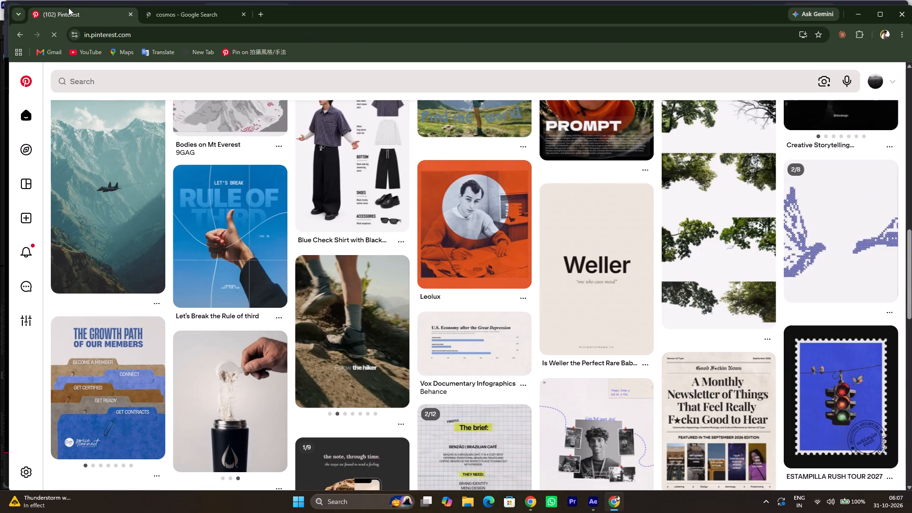
{"action": "left_click", "coordinate": [217, 10]}
{"action": "left_click", "coordinate": [152, 190]}
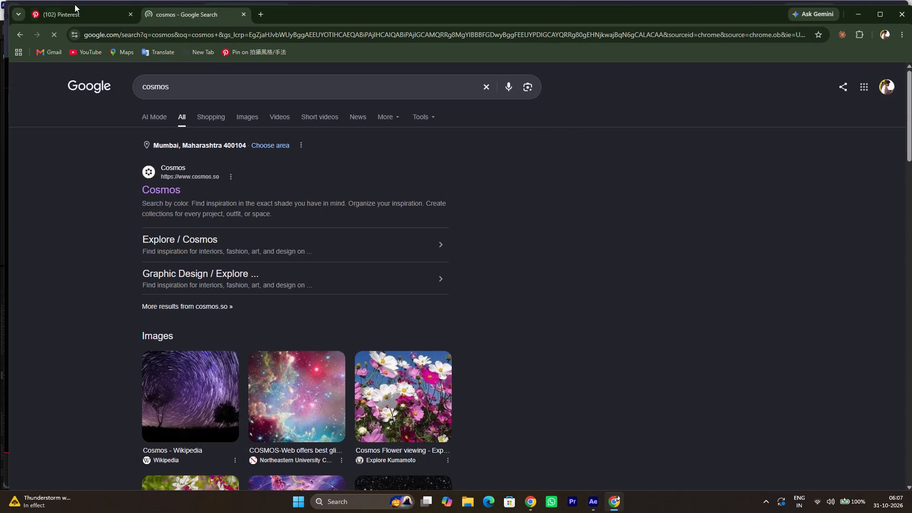
{"action": "left_click", "coordinate": [88, 16]}
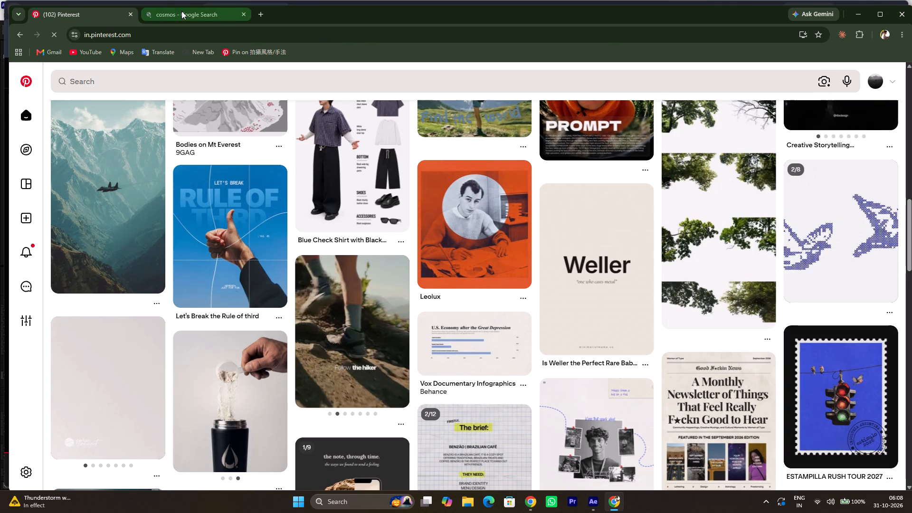
{"action": "scroll", "coordinate": [398, 197], "scroll_direction": "down", "scroll_amount": 2}
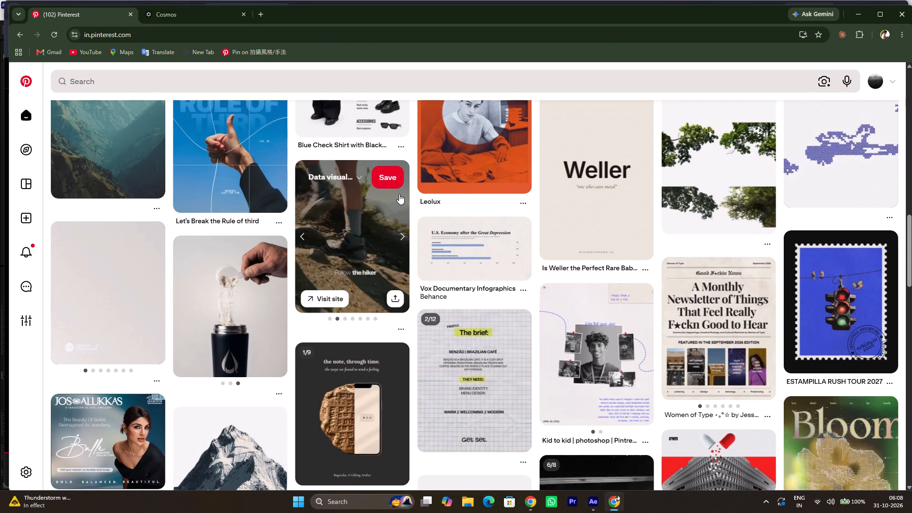
Search Cosmos for "explainer aniamtion" to find visual references.
{"action": "left_click", "coordinate": [159, 12]}
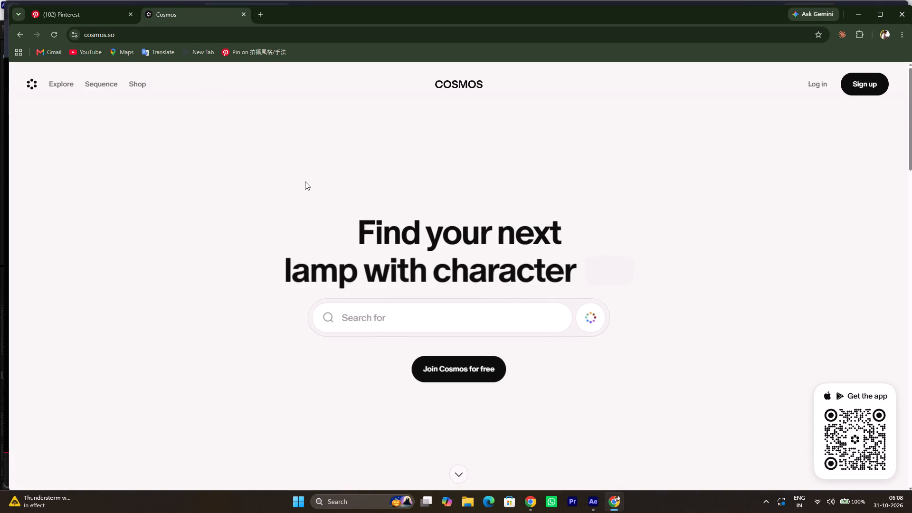
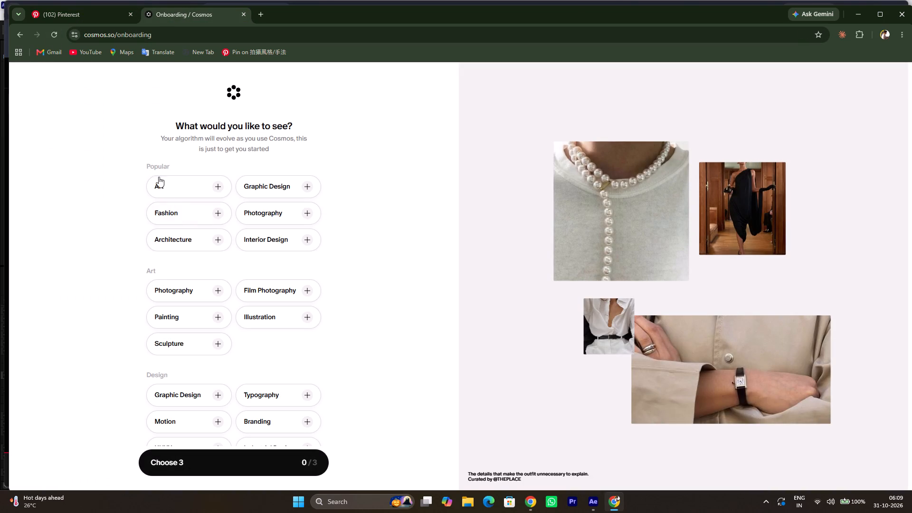
Pick Graphic Design, Branding and Cinema as the Cosmos onboarding interests and submit the selection.
{"action": "left_click", "coordinate": [273, 180]}
{"action": "scroll", "coordinate": [233, 309], "scroll_direction": "down", "scroll_amount": 6}
{"action": "scroll", "coordinate": [144, 194], "scroll_direction": "up", "scroll_amount": 1}
{"action": "scroll", "coordinate": [144, 194], "scroll_direction": "down", "scroll_amount": 1}
{"action": "scroll", "coordinate": [145, 194], "scroll_direction": "up", "scroll_amount": 2}
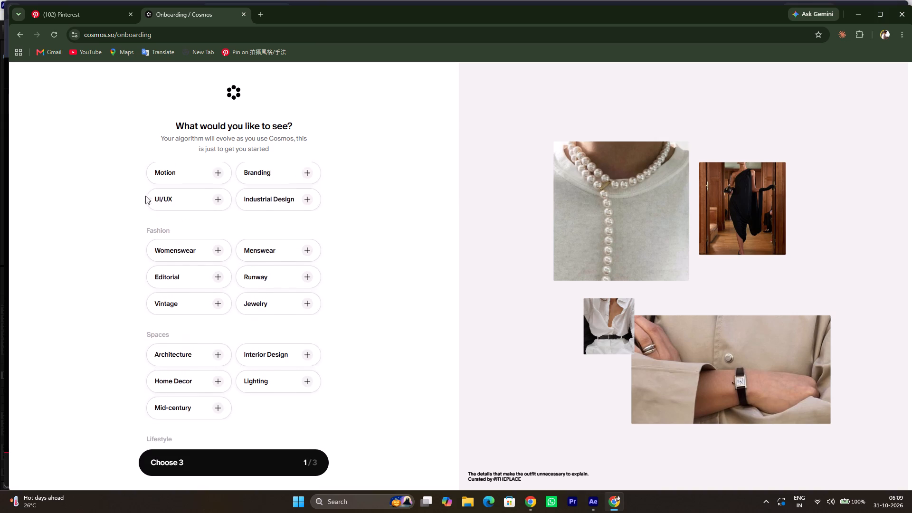
{"action": "scroll", "coordinate": [145, 196], "scroll_direction": "up", "scroll_amount": 2}
{"action": "scroll", "coordinate": [146, 196], "scroll_direction": "down", "scroll_amount": 1}
{"action": "scroll", "coordinate": [146, 196], "scroll_direction": "up", "scroll_amount": 1}
{"action": "left_click", "coordinate": [285, 330]}
{"action": "scroll", "coordinate": [239, 334], "scroll_direction": "down", "scroll_amount": 4}
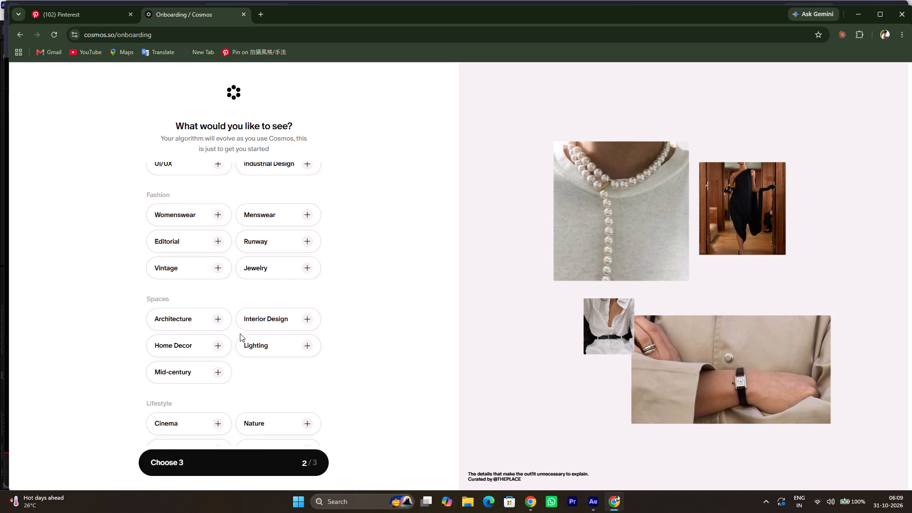
{"action": "scroll", "coordinate": [245, 307], "scroll_direction": "down", "scroll_amount": 7}
{"action": "scroll", "coordinate": [246, 317], "scroll_direction": "up", "scroll_amount": 1}
{"action": "scroll", "coordinate": [246, 317], "scroll_direction": "down", "scroll_amount": 4}
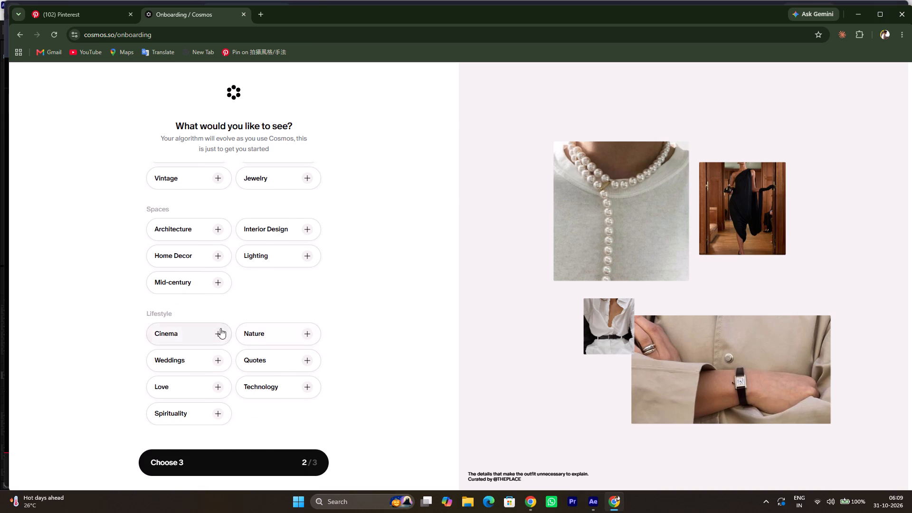
{"action": "left_click", "coordinate": [223, 335]}
{"action": "scroll", "coordinate": [275, 379], "scroll_direction": "up", "scroll_amount": 4}
{"action": "scroll", "coordinate": [221, 236], "scroll_direction": "up", "scroll_amount": 2}
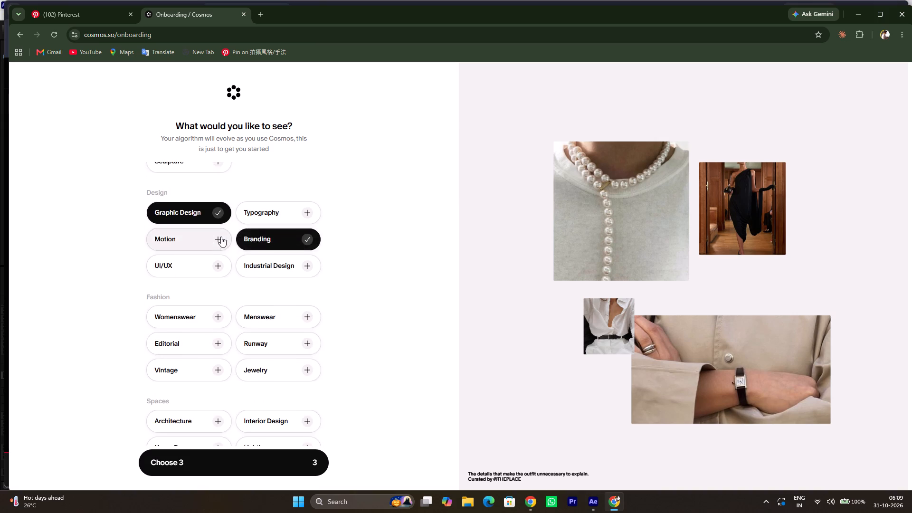
{"action": "scroll", "coordinate": [221, 237], "scroll_direction": "up", "scroll_amount": 2}
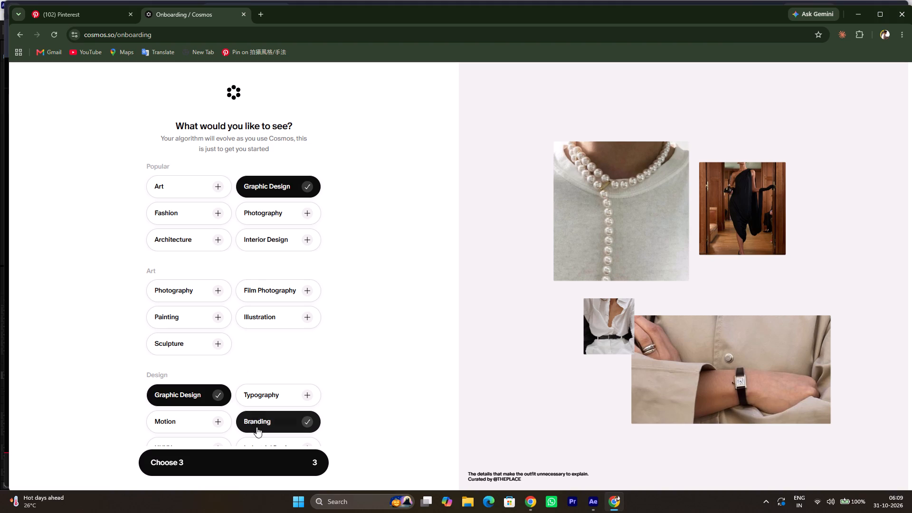
{"action": "left_click", "coordinate": [255, 466]}
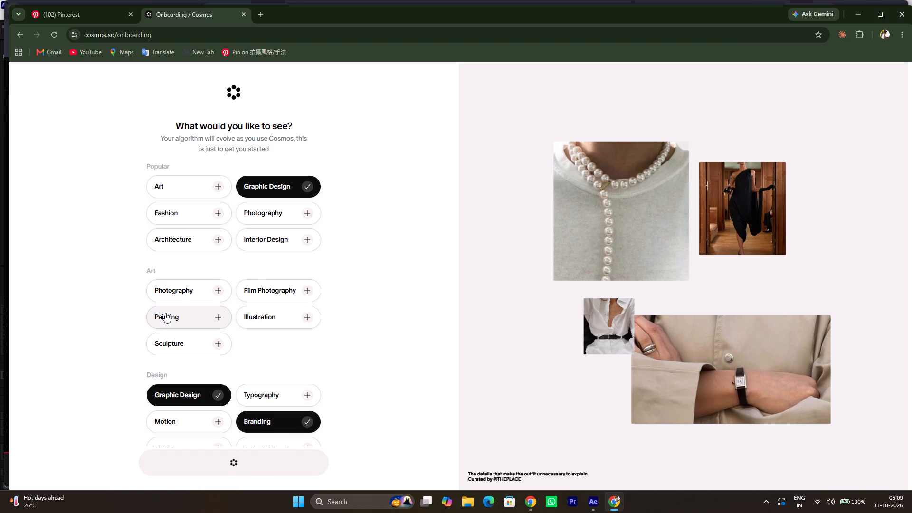
{"action": "scroll", "coordinate": [180, 308], "scroll_direction": "down", "scroll_amount": 7}
{"action": "scroll", "coordinate": [201, 311], "scroll_direction": "up", "scroll_amount": 2}
{"action": "scroll", "coordinate": [197, 312], "scroll_direction": "down", "scroll_amount": 2}
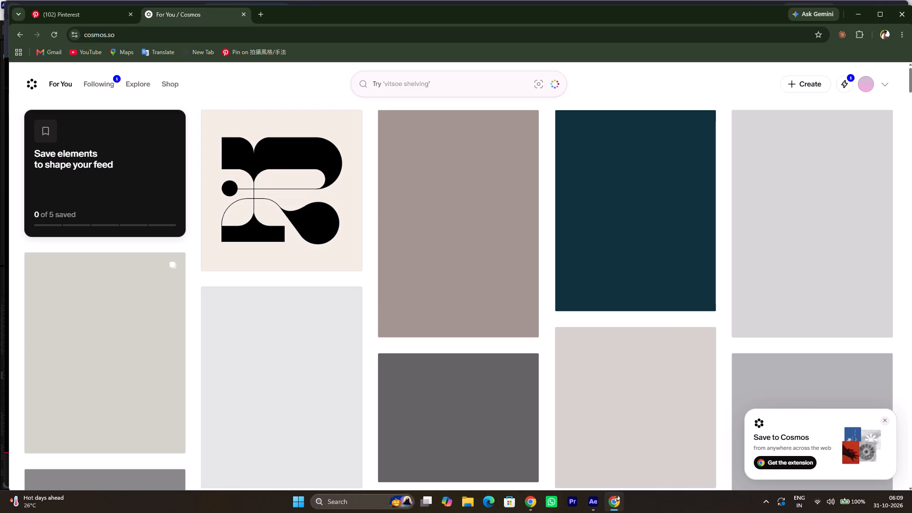
{"action": "left_click", "coordinate": [405, 83]}
{"action": "type", "text": "explainer frames"}
{"action": "key", "text": "Return"}
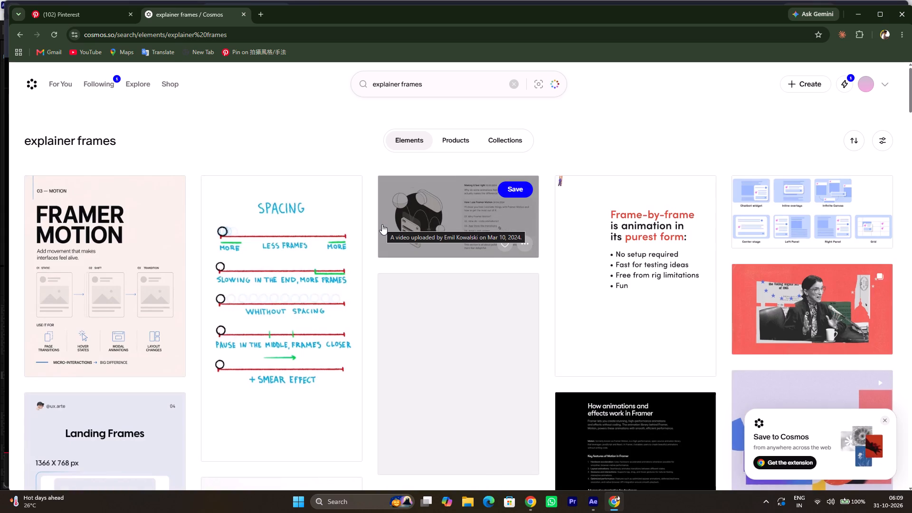
{"action": "scroll", "coordinate": [372, 227], "scroll_direction": "down", "scroll_amount": 2}
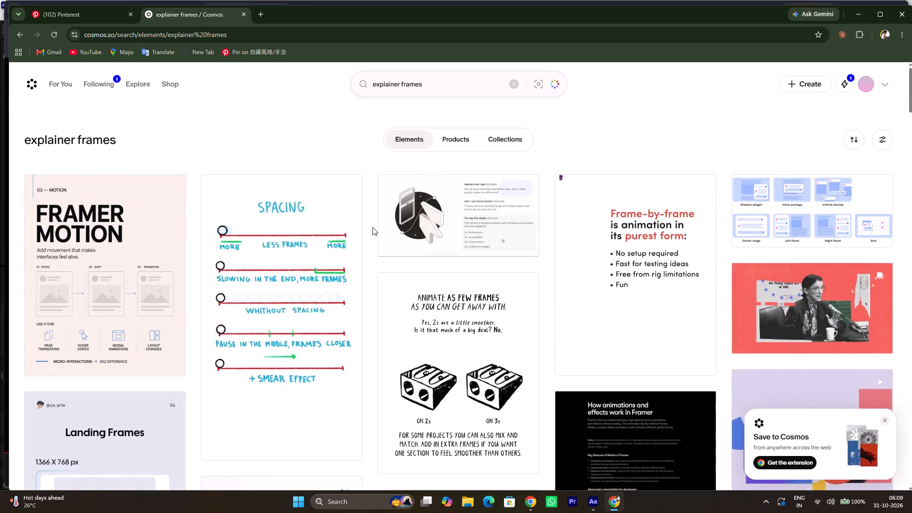
{"action": "scroll", "coordinate": [372, 227], "scroll_direction": "down", "scroll_amount": 8}
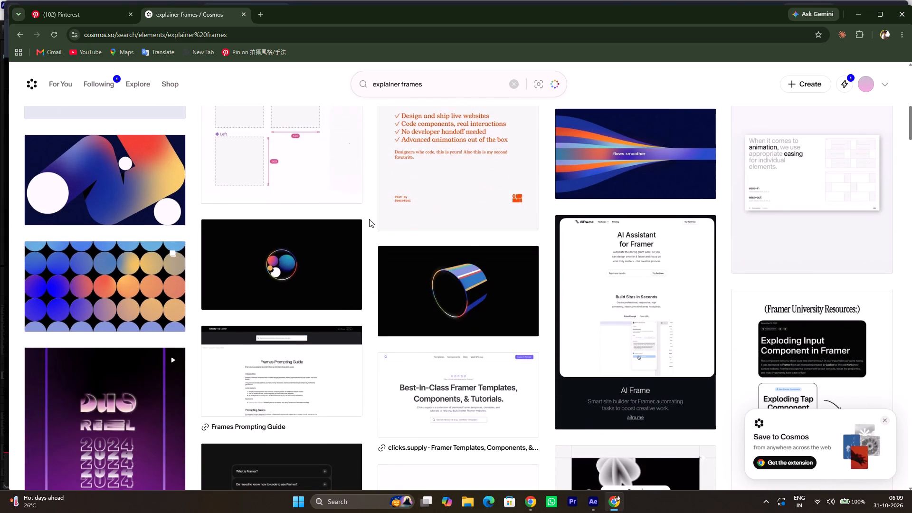
{"action": "scroll", "coordinate": [370, 218], "scroll_direction": "down", "scroll_amount": 3}
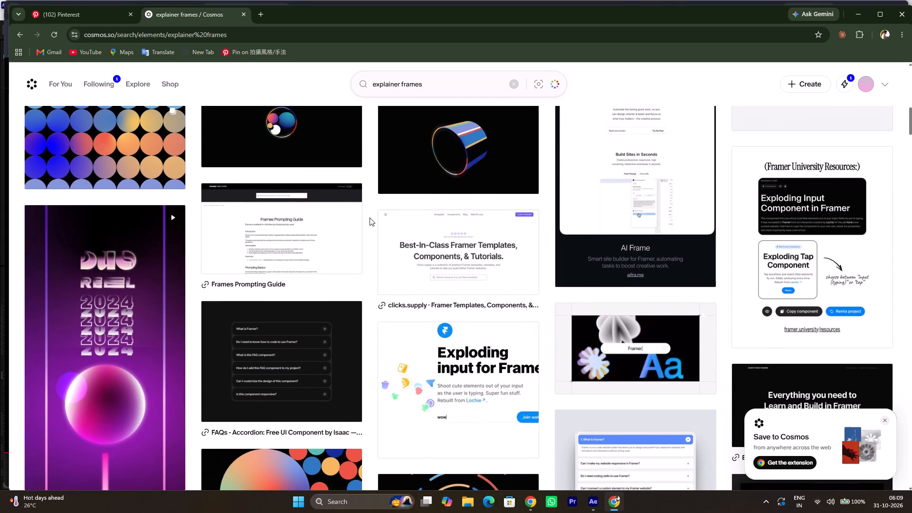
{"action": "scroll", "coordinate": [370, 218], "scroll_direction": "down", "scroll_amount": 17}
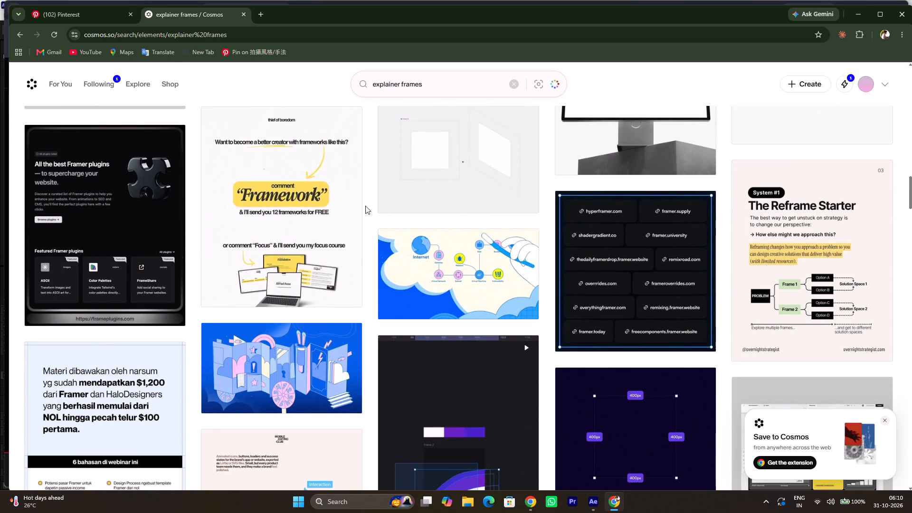
Replace the Cosmos search with "motion graphics".
{"action": "left_click_drag", "start_coordinate": [436, 90], "coordinate": [360, 91]}
{"action": "left_click_drag", "start_coordinate": [399, 86], "coordinate": [264, 82]}
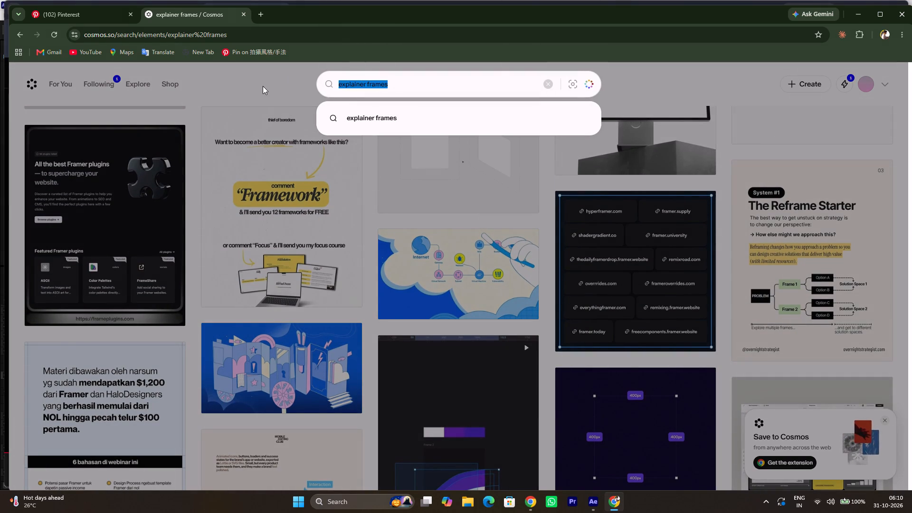
{"action": "key", "text": "BackSpace"}
{"action": "type", "text": "RA"}
{"action": "type", "text": "raphics"}
{"action": "key", "text": "space"}
{"action": "key", "text": "BackSpace"}
{"action": "key", "text": "Return"}
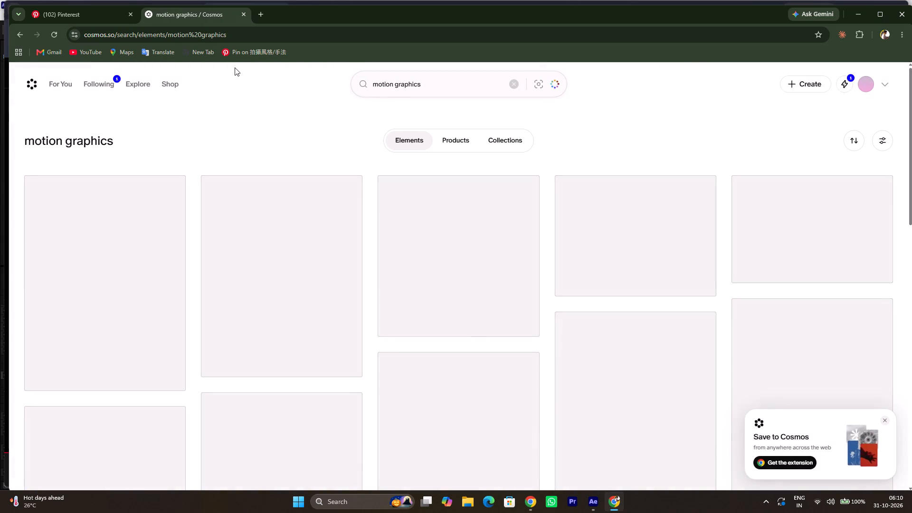
Browse the Cosmos motion graphics results for visual references for the Shilajit section.
{"action": "scroll", "coordinate": [323, 309], "scroll_direction": "down", "scroll_amount": 2}
{"action": "scroll", "coordinate": [324, 310], "scroll_direction": "up", "scroll_amount": 1}
{"action": "scroll", "coordinate": [324, 310], "scroll_direction": "down", "scroll_amount": 1}
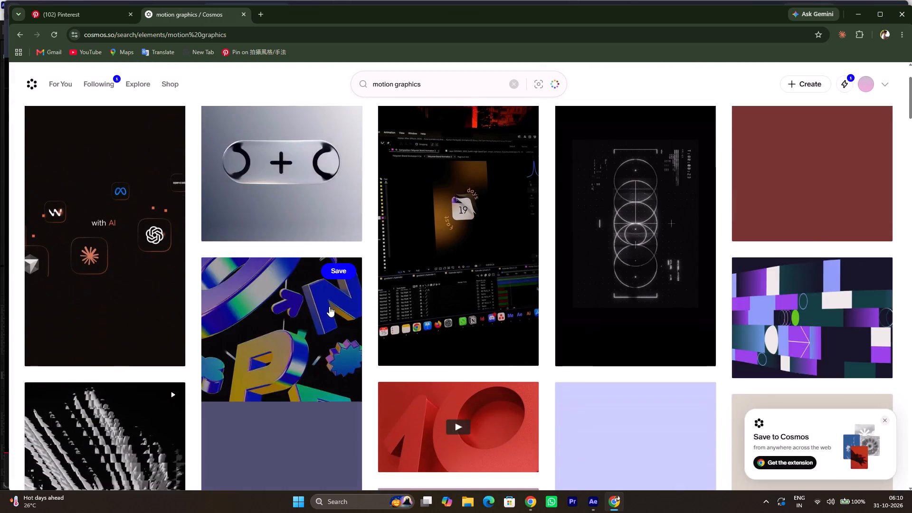
{"action": "scroll", "coordinate": [329, 306], "scroll_direction": "down", "scroll_amount": 6}
{"action": "scroll", "coordinate": [452, 365], "scroll_direction": "down", "scroll_amount": 2}
{"action": "scroll", "coordinate": [448, 362], "scroll_direction": "up", "scroll_amount": 1}
{"action": "scroll", "coordinate": [448, 359], "scroll_direction": "down", "scroll_amount": 2}
{"action": "scroll", "coordinate": [447, 359], "scroll_direction": "up", "scroll_amount": 1}
{"action": "scroll", "coordinate": [447, 359], "scroll_direction": "down", "scroll_amount": 3}
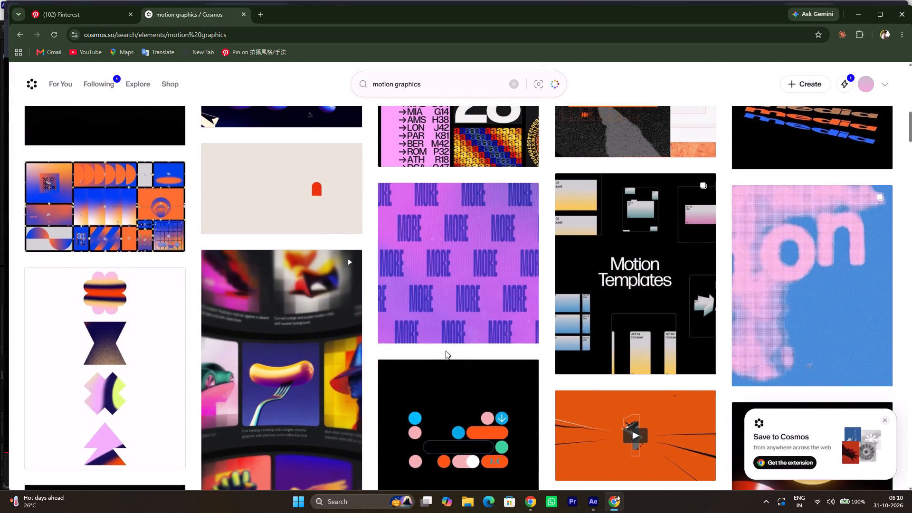
{"action": "scroll", "coordinate": [440, 355], "scroll_direction": "down", "scroll_amount": 8}
{"action": "scroll", "coordinate": [439, 342], "scroll_direction": "up", "scroll_amount": 3}
{"action": "scroll", "coordinate": [439, 342], "scroll_direction": "down", "scroll_amount": 1}
{"action": "scroll", "coordinate": [439, 342], "scroll_direction": "up", "scroll_amount": 1}
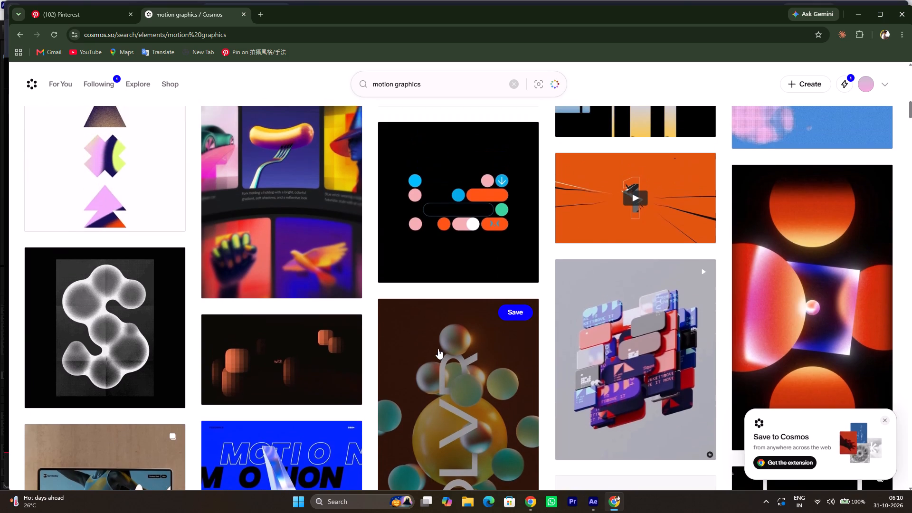
{"action": "scroll", "coordinate": [437, 346], "scroll_direction": "down", "scroll_amount": 6}
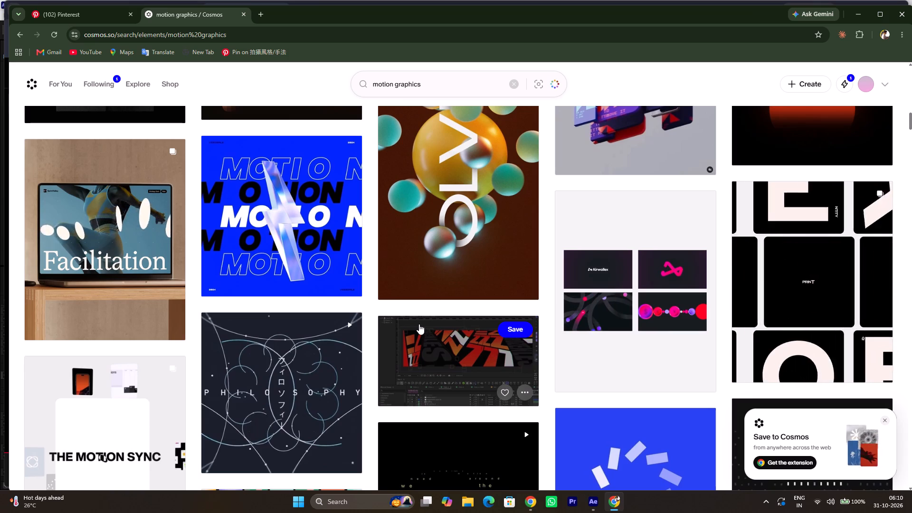
{"action": "scroll", "coordinate": [418, 325], "scroll_direction": "down", "scroll_amount": 3}
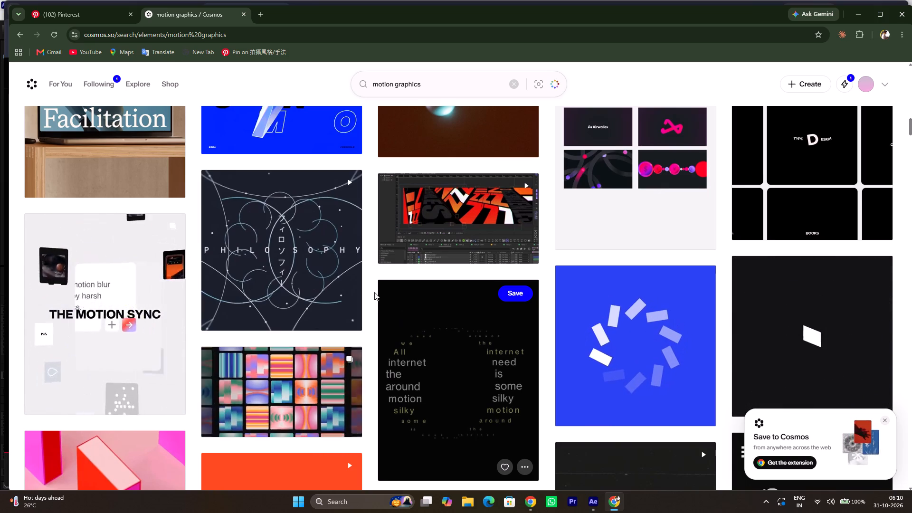
{"action": "scroll", "coordinate": [435, 359], "scroll_direction": "down", "scroll_amount": 3}
{"action": "scroll", "coordinate": [365, 335], "scroll_direction": "down", "scroll_amount": 6}
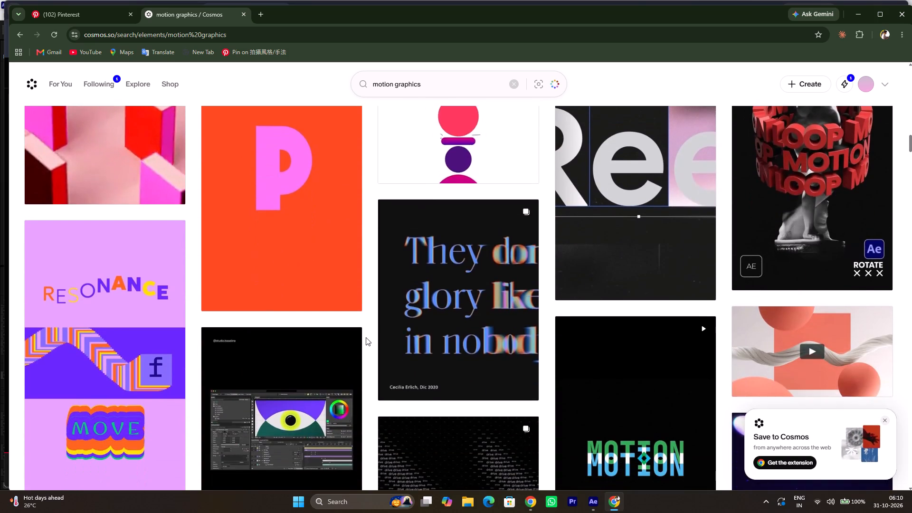
{"action": "scroll", "coordinate": [366, 337], "scroll_direction": "down", "scroll_amount": 3}
{"action": "scroll", "coordinate": [366, 337], "scroll_direction": "up", "scroll_amount": 1}
{"action": "scroll", "coordinate": [366, 337], "scroll_direction": "down", "scroll_amount": 6}
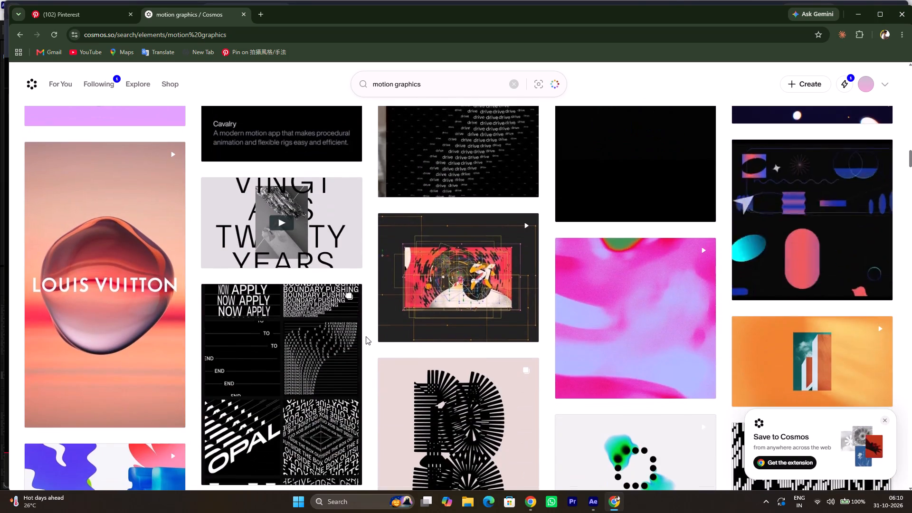
{"action": "scroll", "coordinate": [364, 341], "scroll_direction": "down", "scroll_amount": 8}
{"action": "scroll", "coordinate": [363, 343], "scroll_direction": "up", "scroll_amount": 1}
{"action": "scroll", "coordinate": [363, 343], "scroll_direction": "down", "scroll_amount": 1}
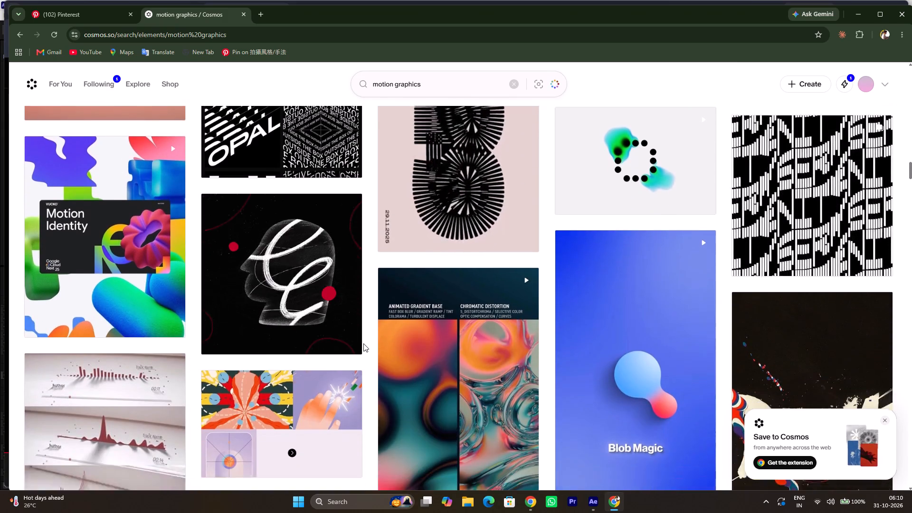
{"action": "scroll", "coordinate": [363, 343], "scroll_direction": "down", "scroll_amount": 7}
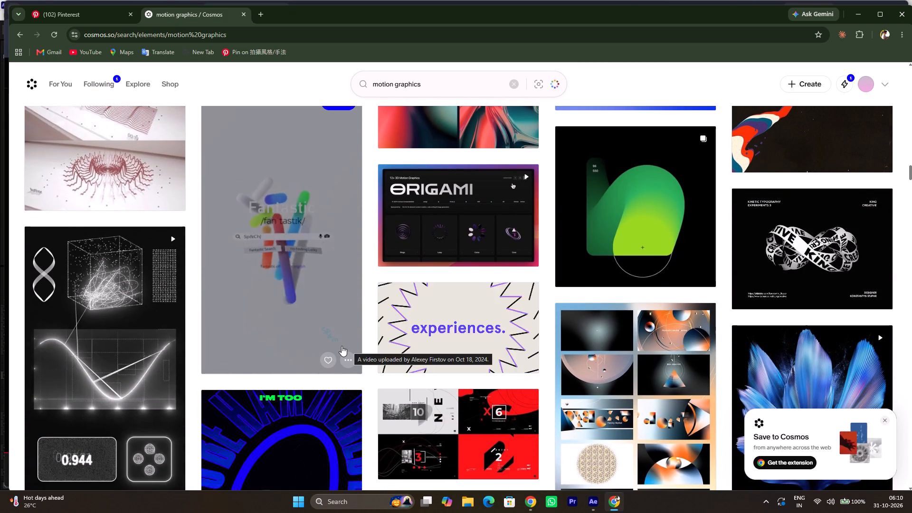
{"action": "scroll", "coordinate": [340, 344], "scroll_direction": "up", "scroll_amount": 2}
{"action": "scroll", "coordinate": [340, 344], "scroll_direction": "down", "scroll_amount": 7}
{"action": "scroll", "coordinate": [339, 346], "scroll_direction": "up", "scroll_amount": 2}
{"action": "scroll", "coordinate": [339, 346], "scroll_direction": "down", "scroll_amount": 1}
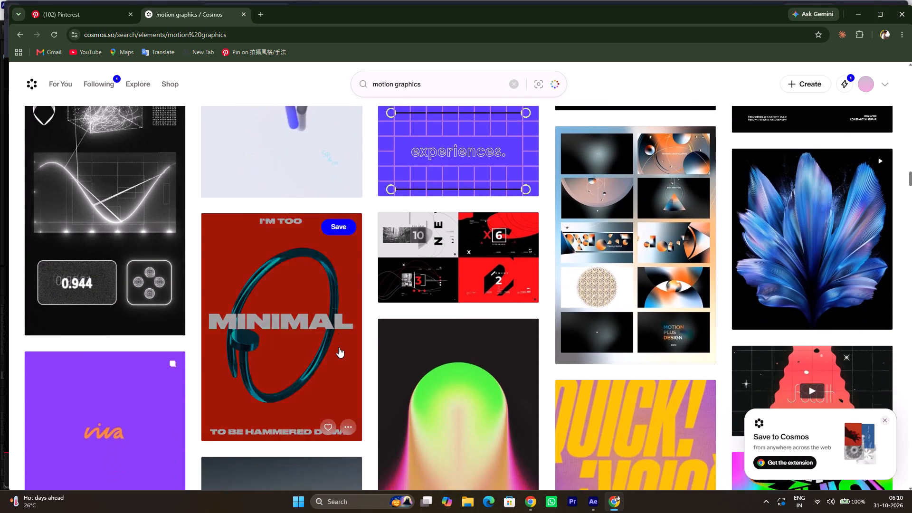
{"action": "scroll", "coordinate": [337, 350], "scroll_direction": "down", "scroll_amount": 6}
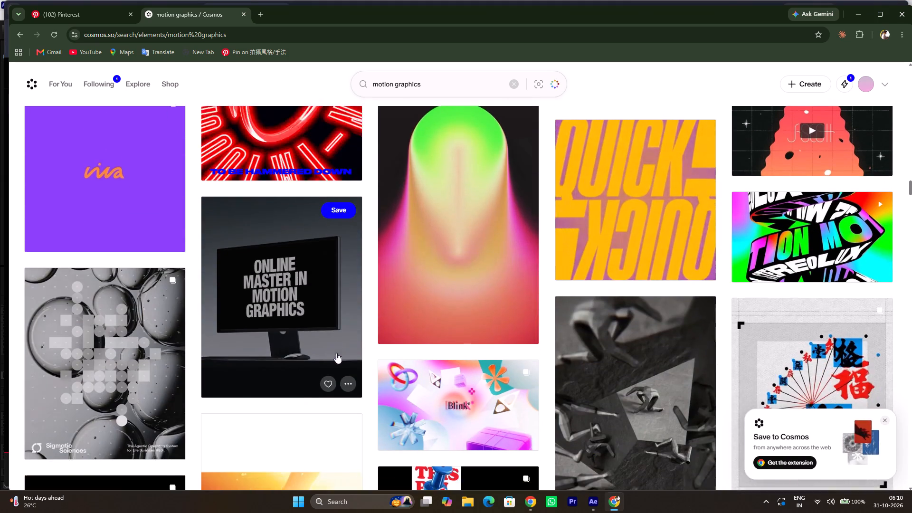
{"action": "scroll", "coordinate": [336, 353], "scroll_direction": "down", "scroll_amount": 9}
{"action": "scroll", "coordinate": [335, 358], "scroll_direction": "up", "scroll_amount": 2}
{"action": "scroll", "coordinate": [335, 358], "scroll_direction": "down", "scroll_amount": 1}
{"action": "scroll", "coordinate": [335, 358], "scroll_direction": "up", "scroll_amount": 3}
{"action": "scroll", "coordinate": [335, 358], "scroll_direction": "down", "scroll_amount": 2}
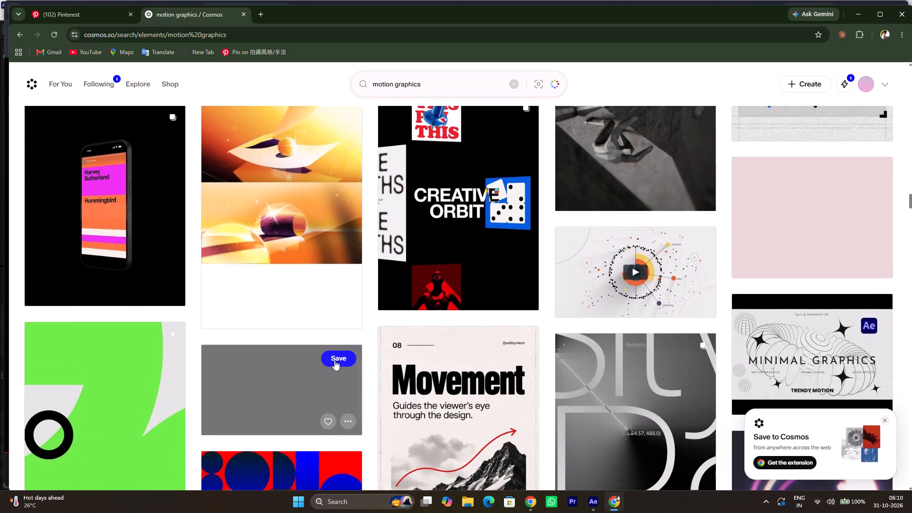
{"action": "scroll", "coordinate": [350, 345], "scroll_direction": "down", "scroll_amount": 5}
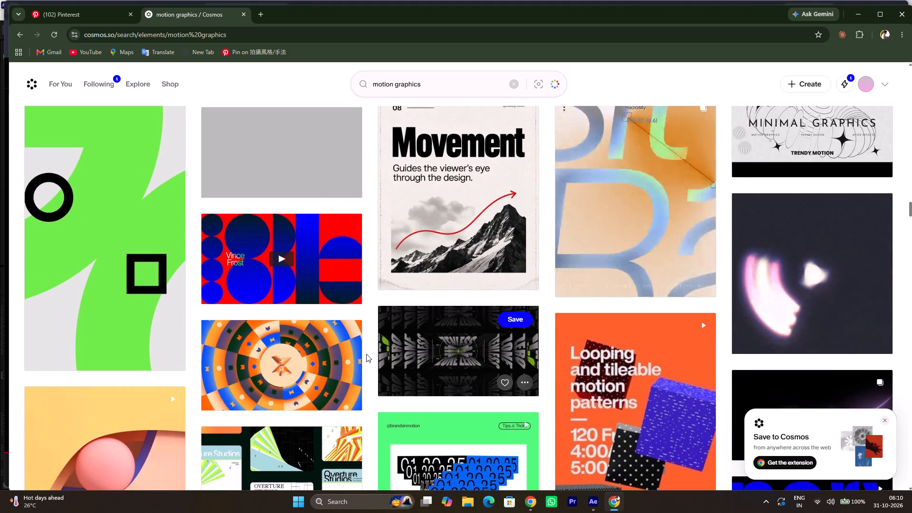
{"action": "scroll", "coordinate": [370, 352], "scroll_direction": "down", "scroll_amount": 8}
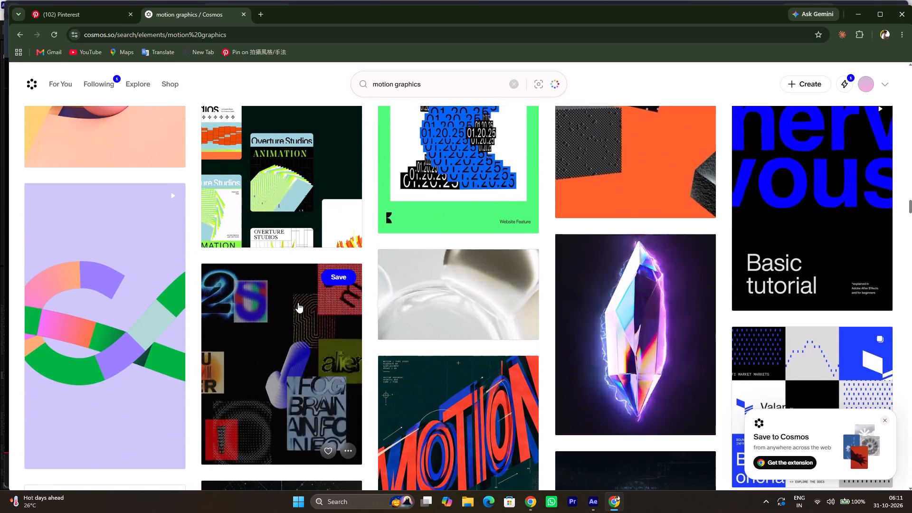
{"action": "scroll", "coordinate": [298, 303], "scroll_direction": "down", "scroll_amount": 1}
{"action": "scroll", "coordinate": [298, 303], "scroll_direction": "up", "scroll_amount": 1}
{"action": "scroll", "coordinate": [298, 303], "scroll_direction": "down", "scroll_amount": 4}
{"action": "scroll", "coordinate": [298, 304], "scroll_direction": "up", "scroll_amount": 2}
{"action": "scroll", "coordinate": [298, 304], "scroll_direction": "down", "scroll_amount": 1}
{"action": "scroll", "coordinate": [300, 307], "scroll_direction": "up", "scroll_amount": 1}
{"action": "scroll", "coordinate": [300, 307], "scroll_direction": "down", "scroll_amount": 3}
{"action": "scroll", "coordinate": [301, 311], "scroll_direction": "up", "scroll_amount": 2}
{"action": "scroll", "coordinate": [301, 311], "scroll_direction": "down", "scroll_amount": 2}
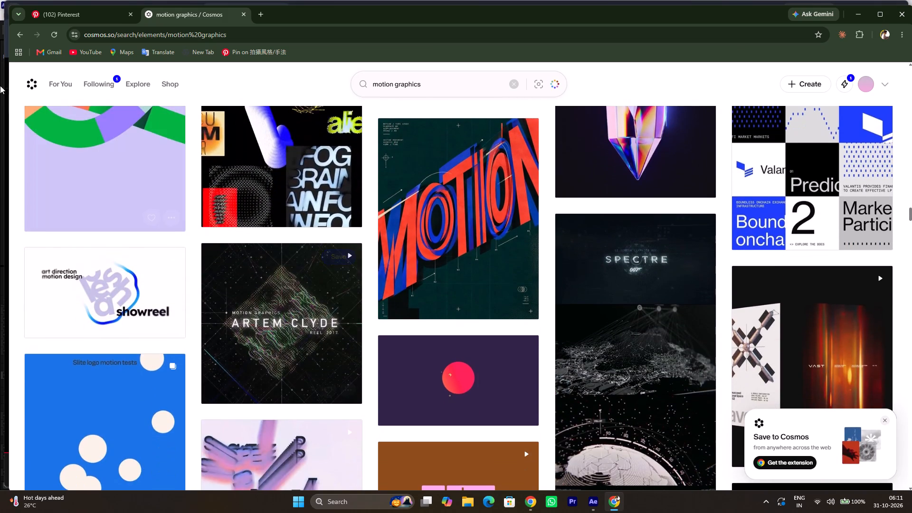
Browse the featured elements on the Cosmos Explore page and return to the For You feed.
{"action": "left_click", "coordinate": [136, 86]}
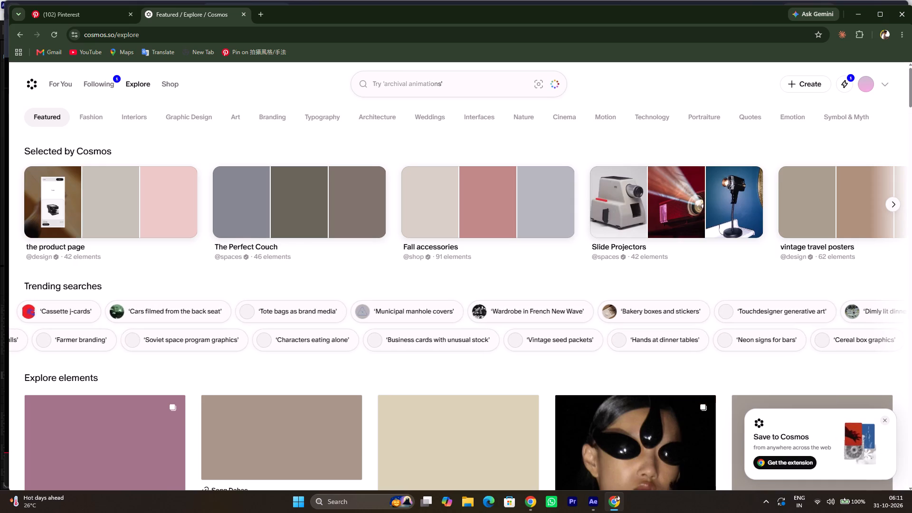
{"action": "scroll", "coordinate": [249, 256], "scroll_direction": "down", "scroll_amount": 9}
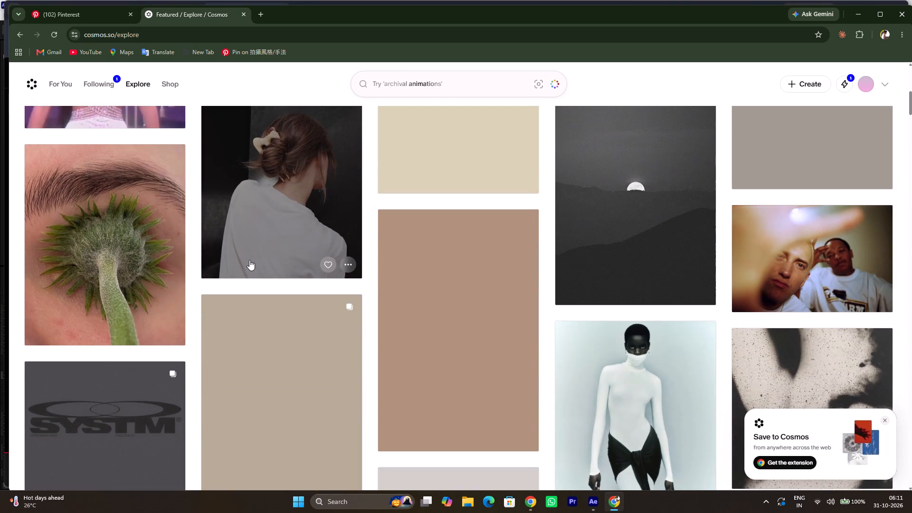
{"action": "scroll", "coordinate": [249, 260], "scroll_direction": "down", "scroll_amount": 11}
{"action": "scroll", "coordinate": [248, 259], "scroll_direction": "up", "scroll_amount": 9}
{"action": "scroll", "coordinate": [248, 259], "scroll_direction": "down", "scroll_amount": 1}
{"action": "scroll", "coordinate": [249, 225], "scroll_direction": "up", "scroll_amount": 4}
{"action": "scroll", "coordinate": [238, 209], "scroll_direction": "down", "scroll_amount": 1}
{"action": "scroll", "coordinate": [173, 168], "scroll_direction": "up", "scroll_amount": 3}
{"action": "left_click", "coordinate": [52, 77]}
{"action": "left_click", "coordinate": [60, 84]}
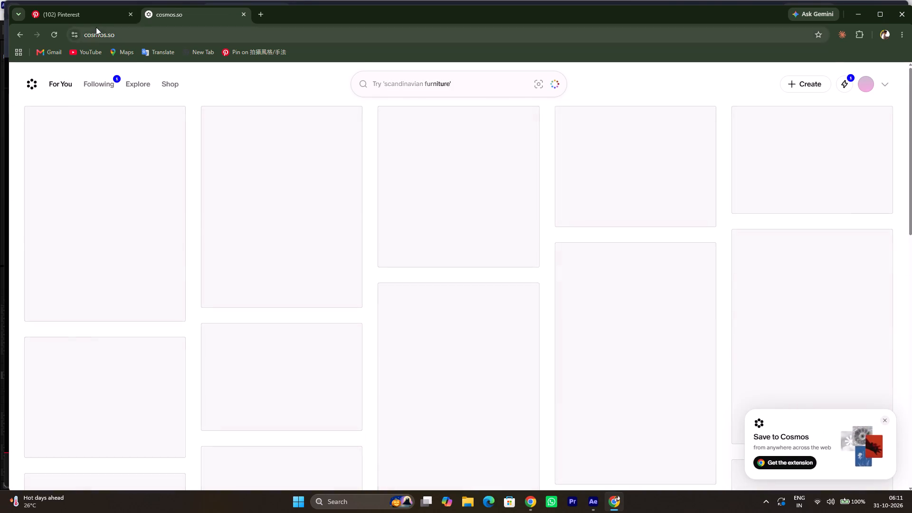
Switch to the Pinterest tab and browse its home feed for product and layout inspiration.
{"action": "left_click", "coordinate": [96, 27]}
{"action": "double_click", "coordinate": [95, 23]}
{"action": "scroll", "coordinate": [400, 275], "scroll_direction": "down", "scroll_amount": 2}
{"action": "scroll", "coordinate": [400, 275], "scroll_direction": "up", "scroll_amount": 1}
{"action": "scroll", "coordinate": [400, 275], "scroll_direction": "down", "scroll_amount": 8}
{"action": "scroll", "coordinate": [396, 278], "scroll_direction": "up", "scroll_amount": 1}
{"action": "scroll", "coordinate": [396, 278], "scroll_direction": "down", "scroll_amount": 17}
{"action": "scroll", "coordinate": [393, 282], "scroll_direction": "up", "scroll_amount": 1}
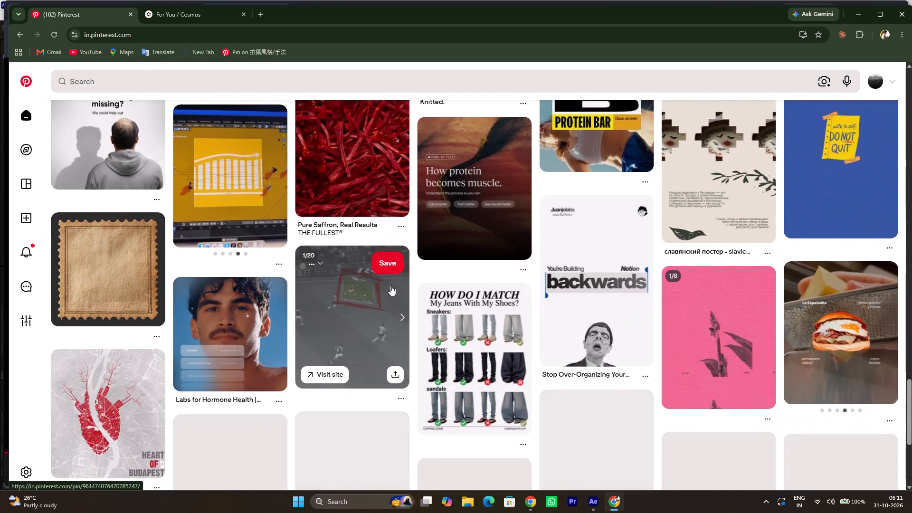
{"action": "scroll", "coordinate": [390, 285], "scroll_direction": "down", "scroll_amount": 1}
Search Pinterest for the recent query "Motion graphics inspiration" and skim the resulting pins.
{"action": "left_click", "coordinate": [312, 78]}
{"action": "left_click", "coordinate": [351, 158]}
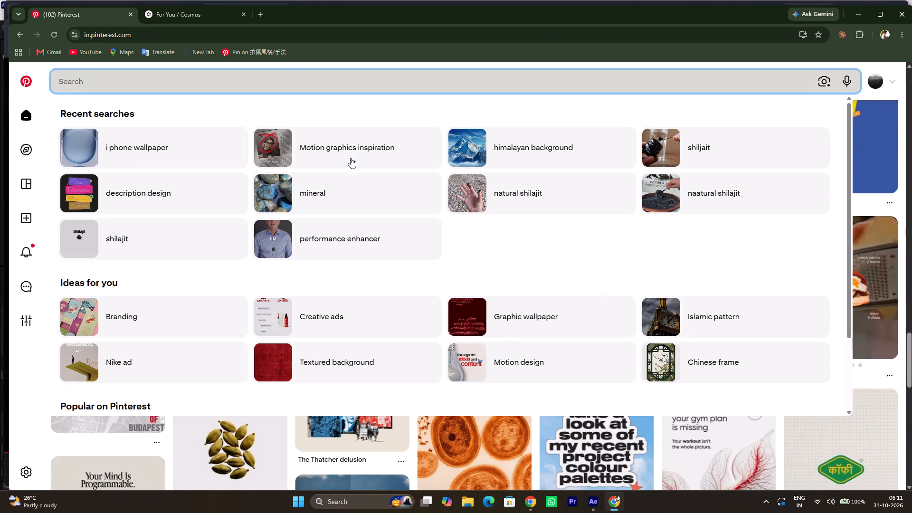
{"action": "scroll", "coordinate": [419, 257], "scroll_direction": "down", "scroll_amount": 4}
{"action": "scroll", "coordinate": [418, 258], "scroll_direction": "up", "scroll_amount": 1}
{"action": "scroll", "coordinate": [418, 258], "scroll_direction": "down", "scroll_amount": 1}
{"action": "scroll", "coordinate": [399, 262], "scroll_direction": "up", "scroll_amount": 1}
{"action": "scroll", "coordinate": [399, 262], "scroll_direction": "down", "scroll_amount": 1}
{"action": "scroll", "coordinate": [399, 262], "scroll_direction": "up", "scroll_amount": 4}
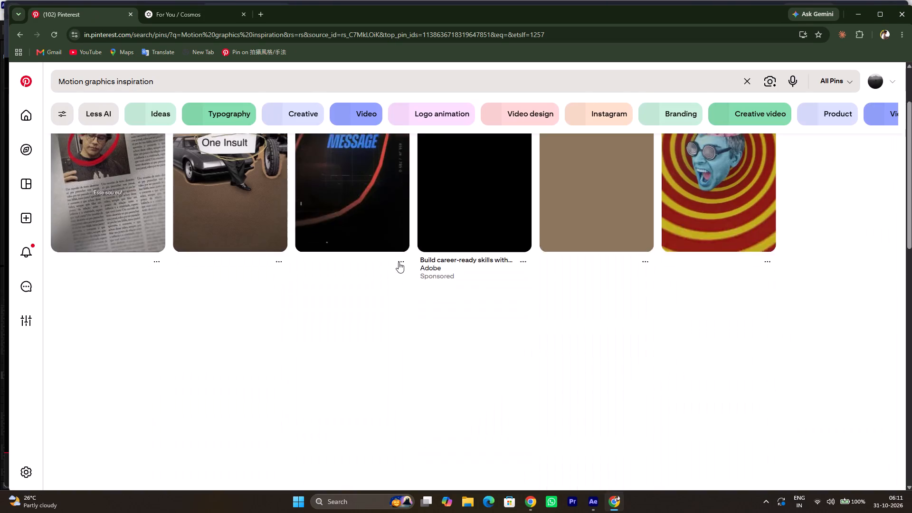
{"action": "scroll", "coordinate": [399, 262], "scroll_direction": "down", "scroll_amount": 2}
{"action": "scroll", "coordinate": [398, 263], "scroll_direction": "up", "scroll_amount": 1}
{"action": "scroll", "coordinate": [398, 263], "scroll_direction": "down", "scroll_amount": 1}
{"action": "scroll", "coordinate": [398, 263], "scroll_direction": "up", "scroll_amount": 3}
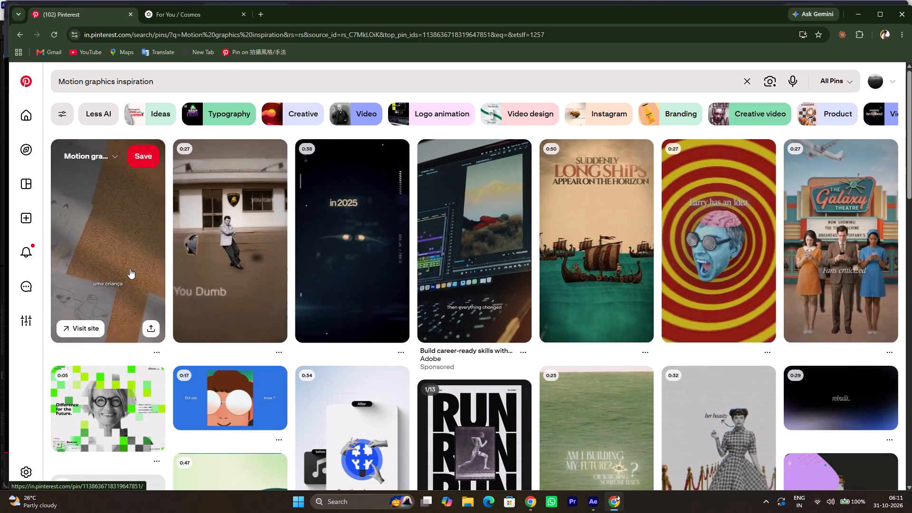
Skim the Pinterest pins for "Motion graphics inspiration" down to the related searches, looking for visual references.
{"action": "scroll", "coordinate": [131, 270], "scroll_direction": "down", "scroll_amount": 2}
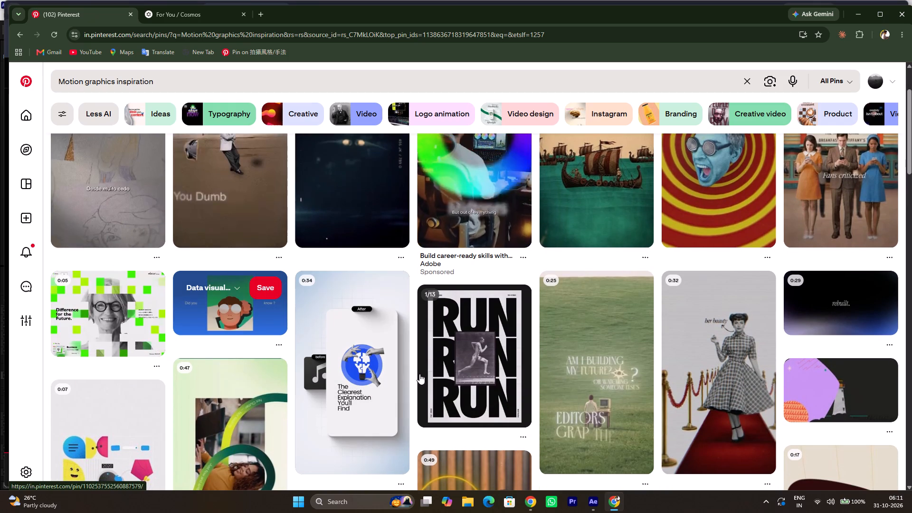
{"action": "scroll", "coordinate": [641, 358], "scroll_direction": "down", "scroll_amount": 4}
{"action": "scroll", "coordinate": [593, 353], "scroll_direction": "down", "scroll_amount": 4}
{"action": "scroll", "coordinate": [461, 332], "scroll_direction": "down", "scroll_amount": 3}
{"action": "scroll", "coordinate": [453, 335], "scroll_direction": "up", "scroll_amount": 1}
{"action": "scroll", "coordinate": [453, 335], "scroll_direction": "down", "scroll_amount": 2}
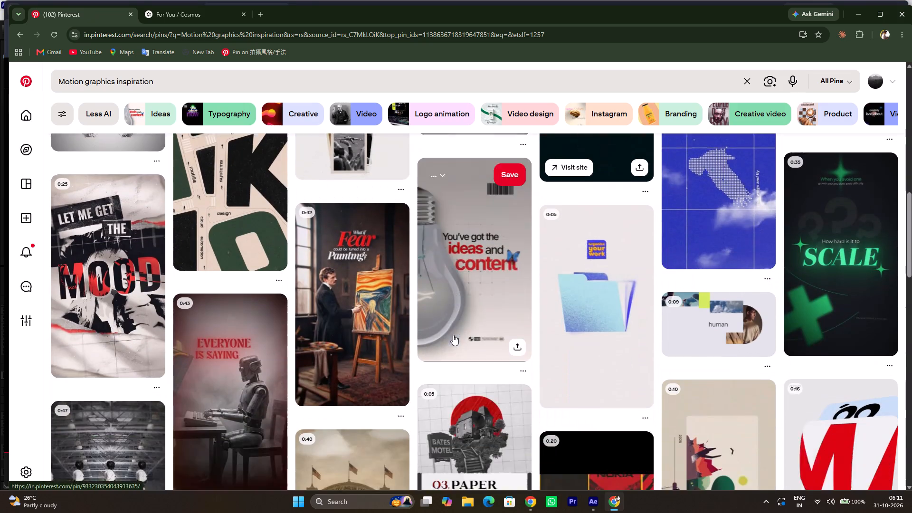
{"action": "scroll", "coordinate": [453, 335], "scroll_direction": "down", "scroll_amount": 5}
{"action": "scroll", "coordinate": [453, 335], "scroll_direction": "up", "scroll_amount": 2}
{"action": "scroll", "coordinate": [453, 335], "scroll_direction": "down", "scroll_amount": 2}
{"action": "scroll", "coordinate": [453, 335], "scroll_direction": "up", "scroll_amount": 2}
{"action": "scroll", "coordinate": [453, 335], "scroll_direction": "down", "scroll_amount": 7}
{"action": "scroll", "coordinate": [454, 338], "scroll_direction": "up", "scroll_amount": 1}
{"action": "scroll", "coordinate": [454, 338], "scroll_direction": "down", "scroll_amount": 1}
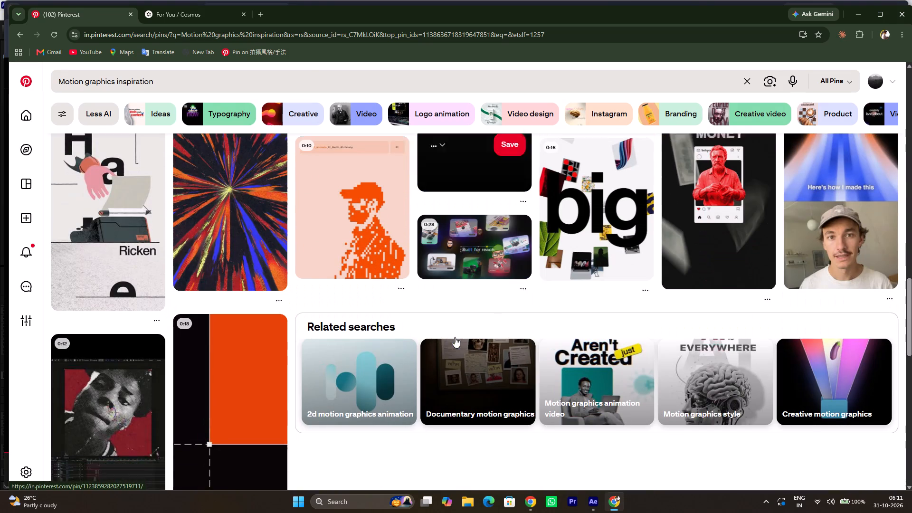
Switch to the other Chrome window, search Google for instagram in a new tab and open the Instagram site.
{"action": "left_click", "coordinate": [265, 16]}
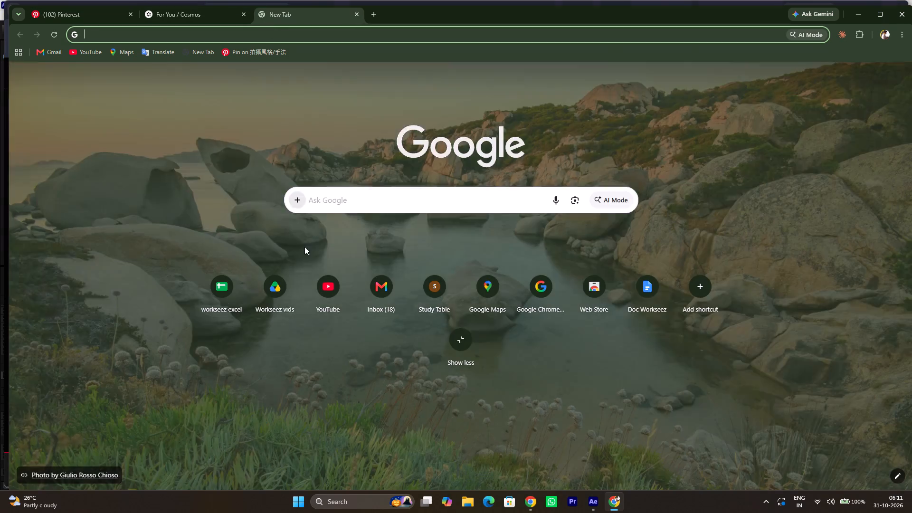
{"action": "left_click", "coordinate": [334, 202]}
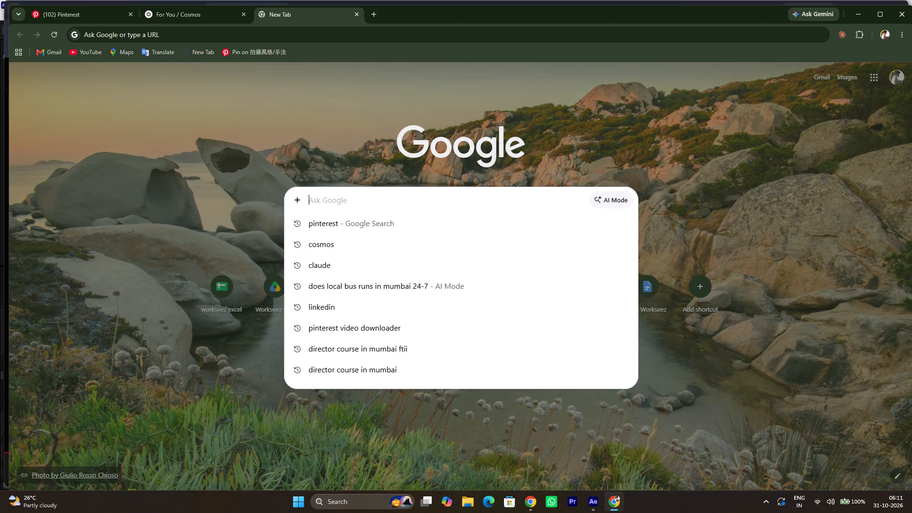
{"action": "left_click", "coordinate": [529, 503]}
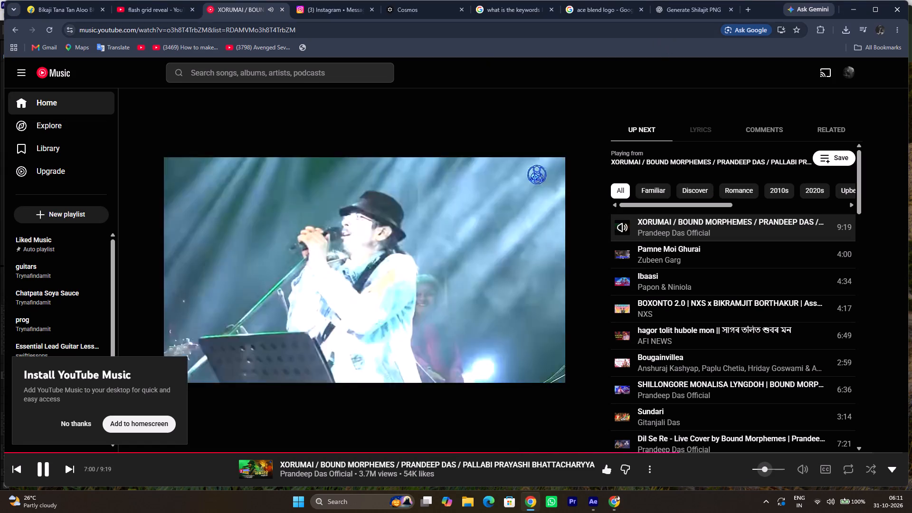
{"action": "left_click", "coordinate": [746, 9]}
{"action": "left_click", "coordinate": [378, 196]}
{"action": "left_click", "coordinate": [347, 223]}
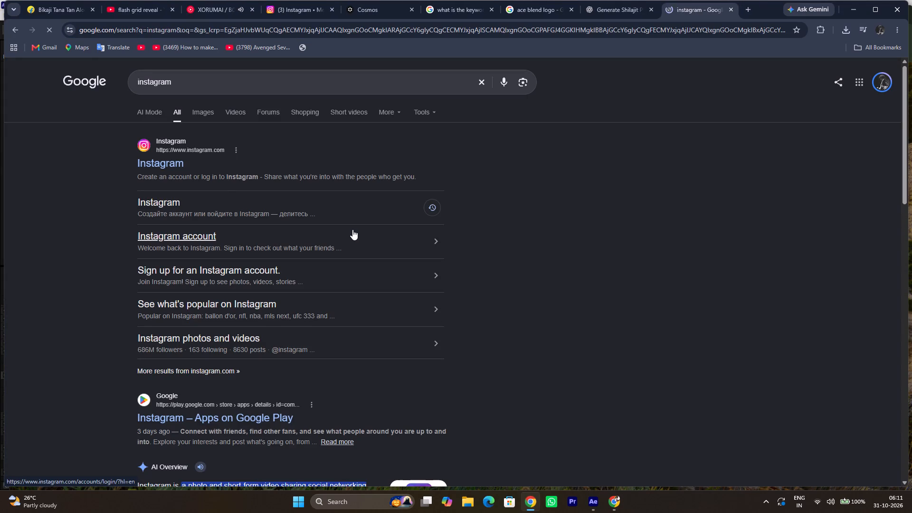
{"action": "left_click", "coordinate": [178, 164]}
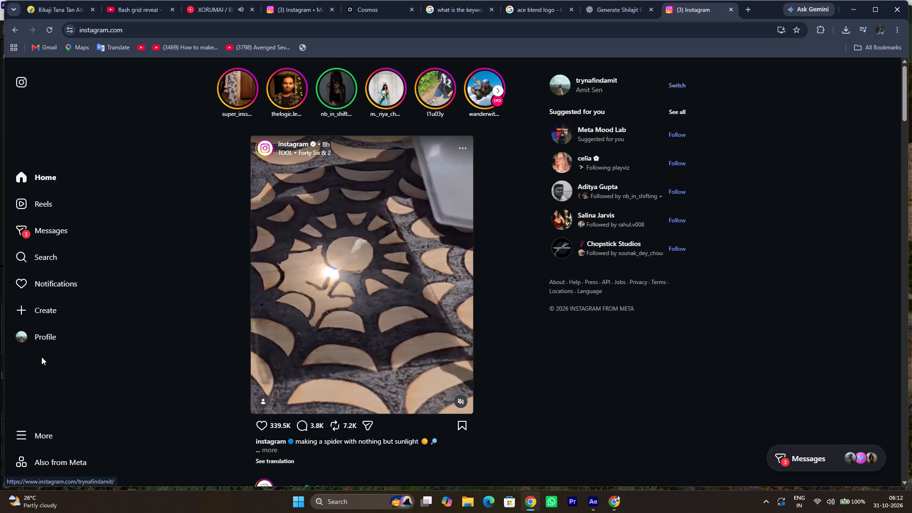
Open the All posts collection among the Instagram account's saved items.
{"action": "left_click", "coordinate": [31, 435]}
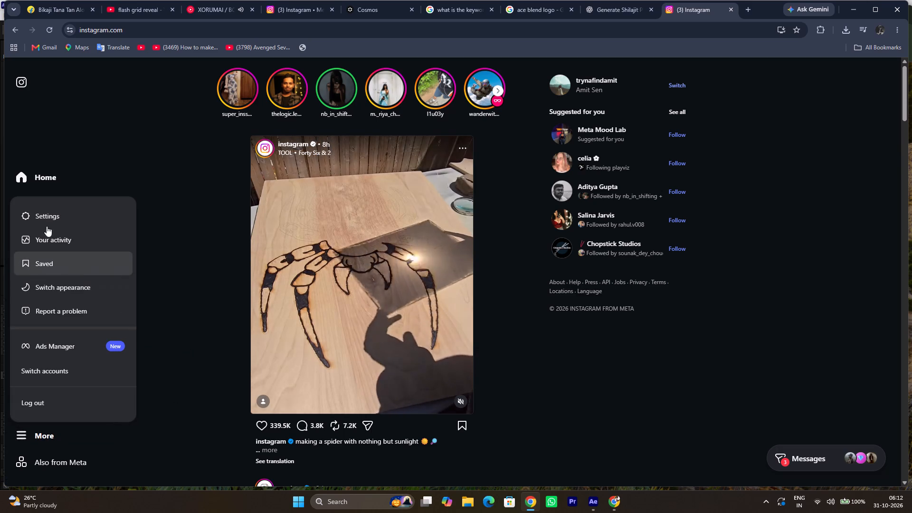
{"action": "left_click", "coordinate": [54, 259]}
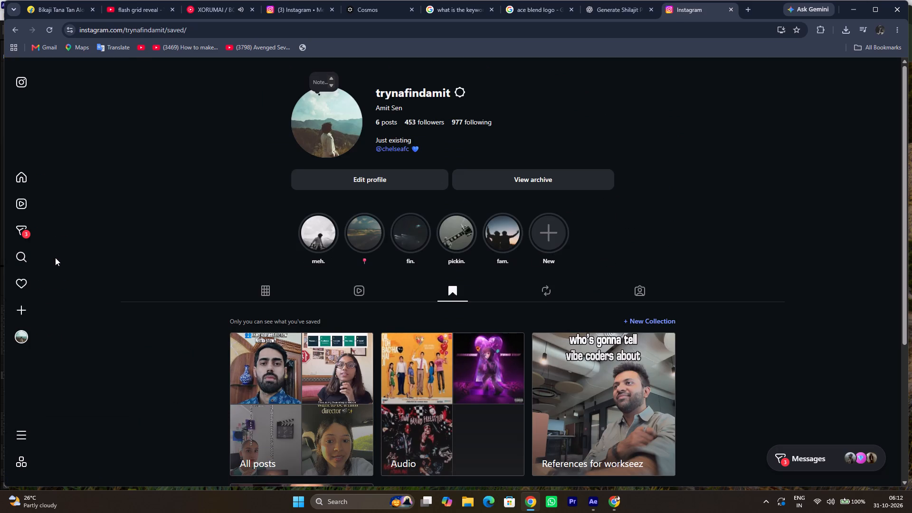
{"action": "left_click", "coordinate": [346, 410]}
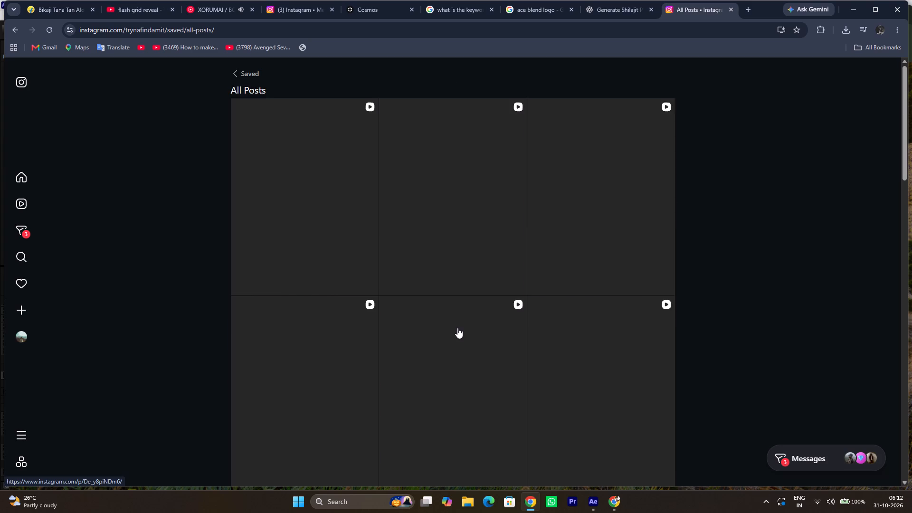
Browse the saved Instagram posts for motion graphics and editing references.
{"action": "scroll", "coordinate": [465, 315], "scroll_direction": "down", "scroll_amount": 4}
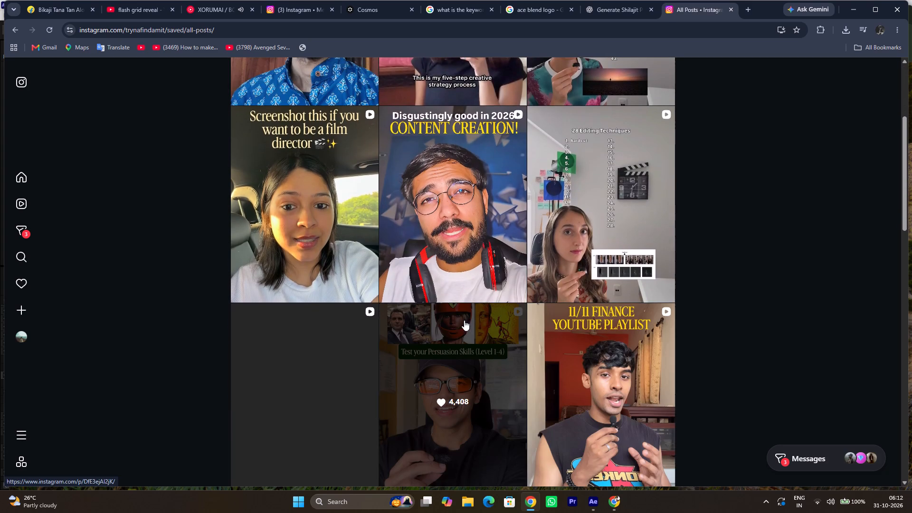
{"action": "scroll", "coordinate": [462, 317], "scroll_direction": "down", "scroll_amount": 3}
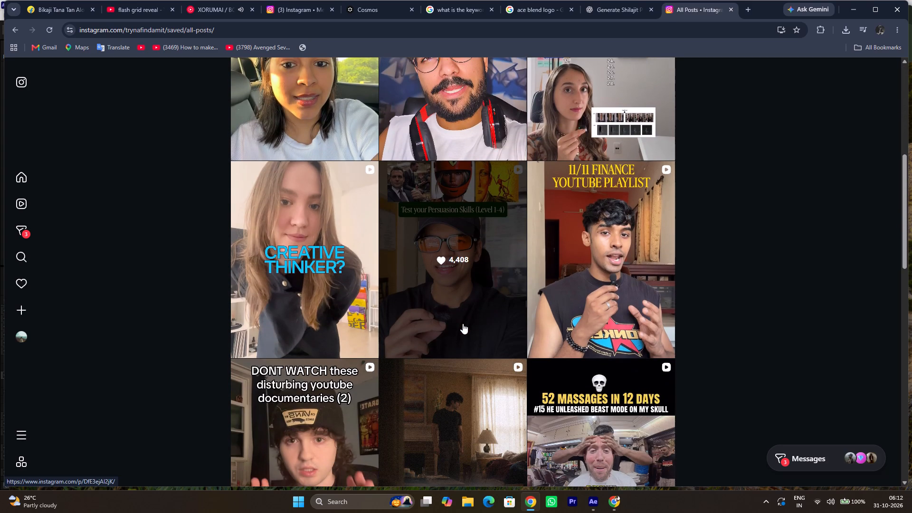
{"action": "scroll", "coordinate": [465, 323], "scroll_direction": "down", "scroll_amount": 1}
{"action": "scroll", "coordinate": [465, 321], "scroll_direction": "up", "scroll_amount": 1}
{"action": "scroll", "coordinate": [465, 320], "scroll_direction": "down", "scroll_amount": 3}
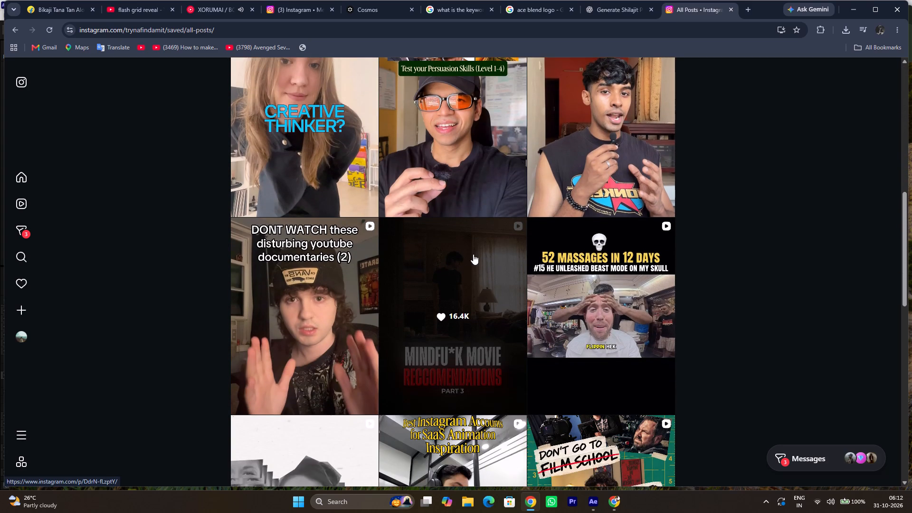
{"action": "scroll", "coordinate": [475, 263], "scroll_direction": "down", "scroll_amount": 9}
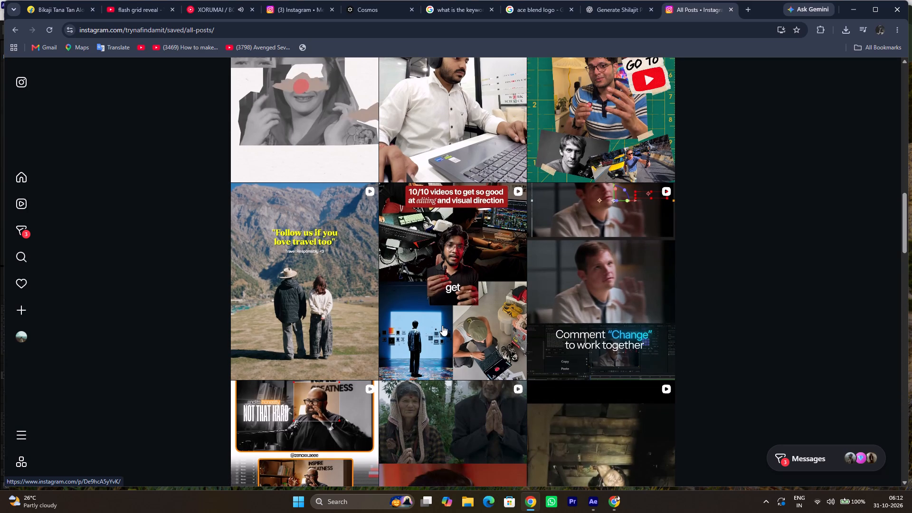
{"action": "scroll", "coordinate": [515, 345], "scroll_direction": "down", "scroll_amount": 5}
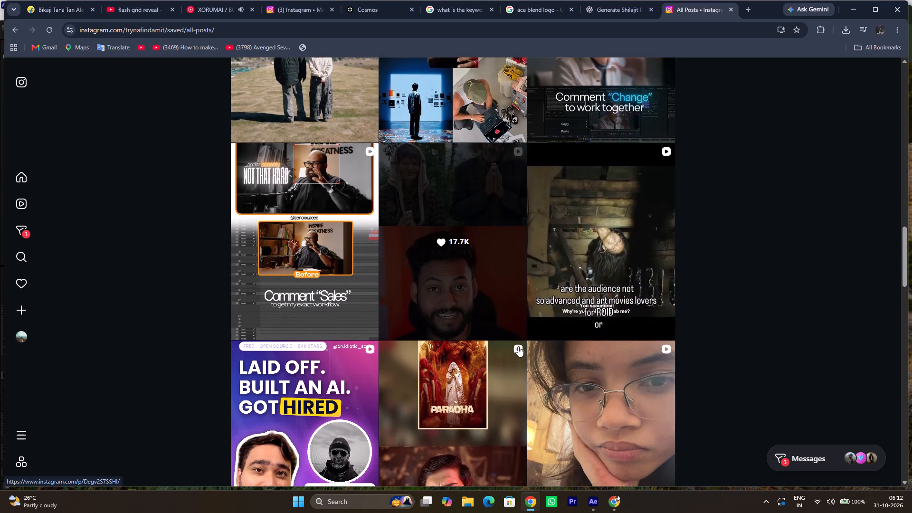
{"action": "scroll", "coordinate": [518, 346], "scroll_direction": "down", "scroll_amount": 10}
{"action": "scroll", "coordinate": [513, 363], "scroll_direction": "up", "scroll_amount": 2}
{"action": "scroll", "coordinate": [513, 363], "scroll_direction": "down", "scroll_amount": 1}
{"action": "scroll", "coordinate": [513, 363], "scroll_direction": "up", "scroll_amount": 1}
{"action": "scroll", "coordinate": [513, 363], "scroll_direction": "down", "scroll_amount": 7}
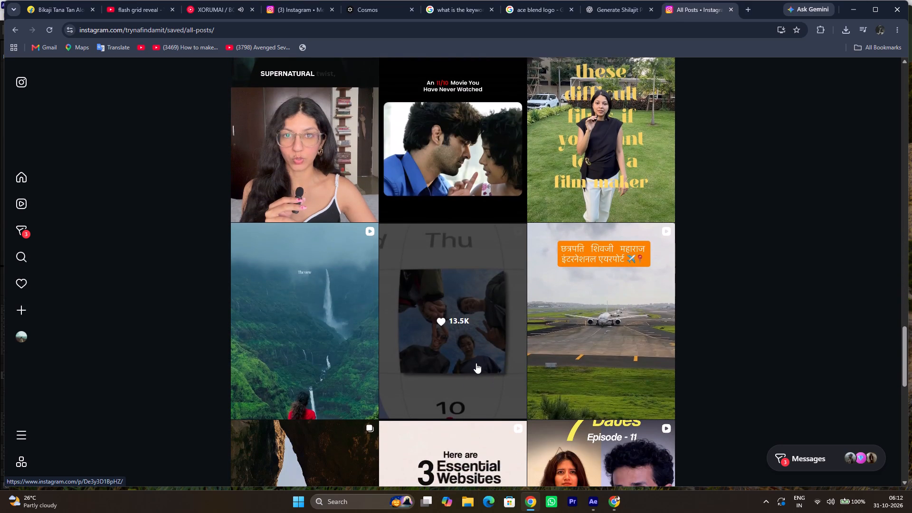
Browse the Instagram saved posts for editing and motion design references.
{"action": "scroll", "coordinate": [476, 363], "scroll_direction": "down", "scroll_amount": 7}
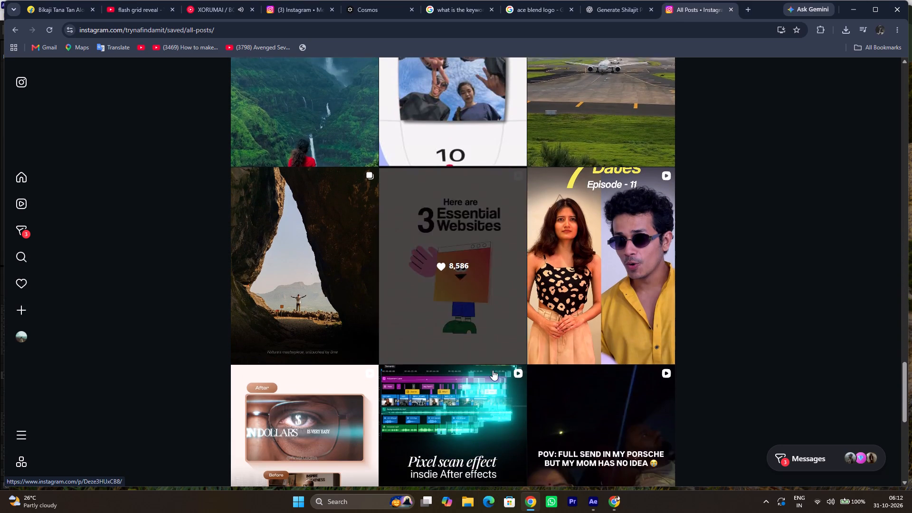
{"action": "scroll", "coordinate": [508, 367], "scroll_direction": "down", "scroll_amount": 1}
{"action": "scroll", "coordinate": [508, 367], "scroll_direction": "up", "scroll_amount": 9}
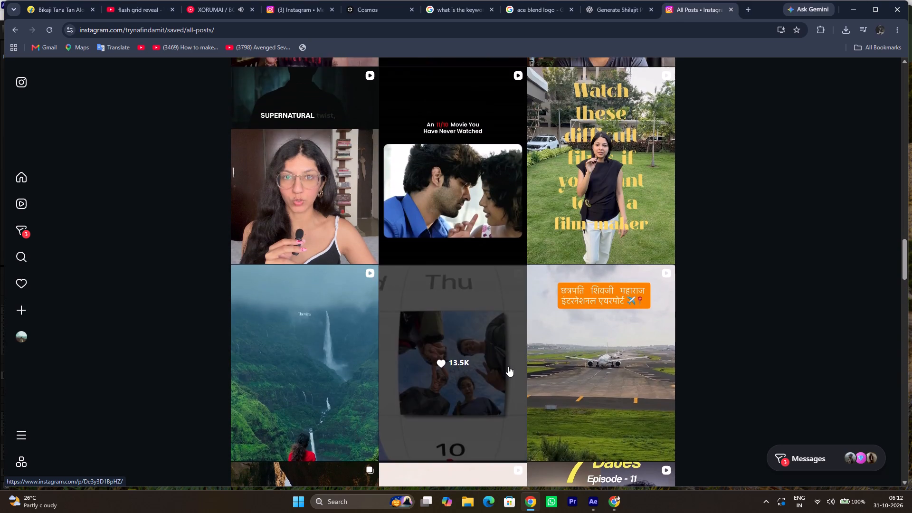
{"action": "scroll", "coordinate": [508, 368], "scroll_direction": "up", "scroll_amount": 4}
{"action": "scroll", "coordinate": [508, 368], "scroll_direction": "down", "scroll_amount": 1}
{"action": "scroll", "coordinate": [508, 368], "scroll_direction": "up", "scroll_amount": 5}
{"action": "scroll", "coordinate": [508, 368], "scroll_direction": "down", "scroll_amount": 2}
{"action": "scroll", "coordinate": [508, 368], "scroll_direction": "up", "scroll_amount": 8}
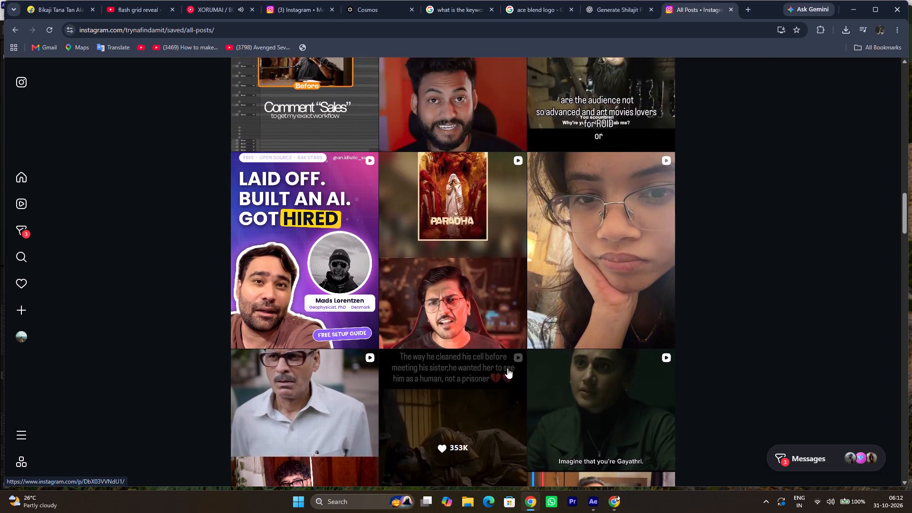
{"action": "scroll", "coordinate": [507, 368], "scroll_direction": "up", "scroll_amount": 7}
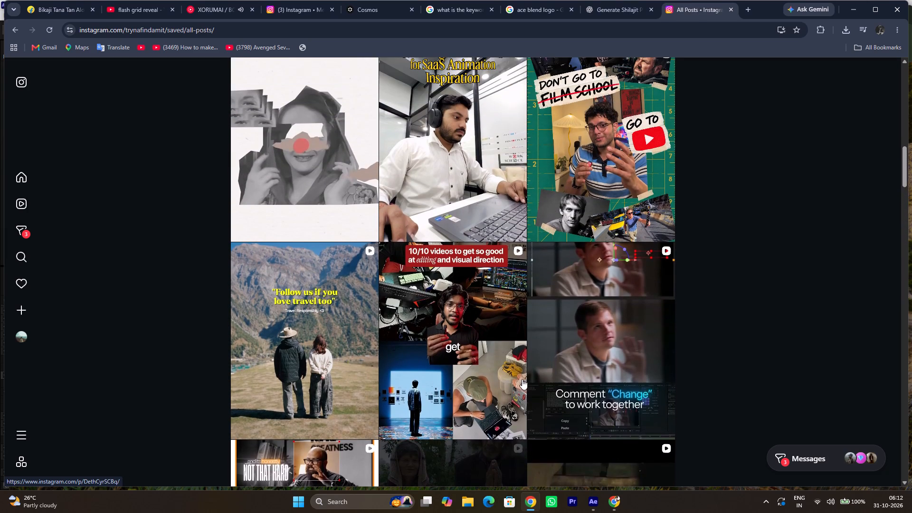
{"action": "scroll", "coordinate": [498, 346], "scroll_direction": "up", "scroll_amount": 3}
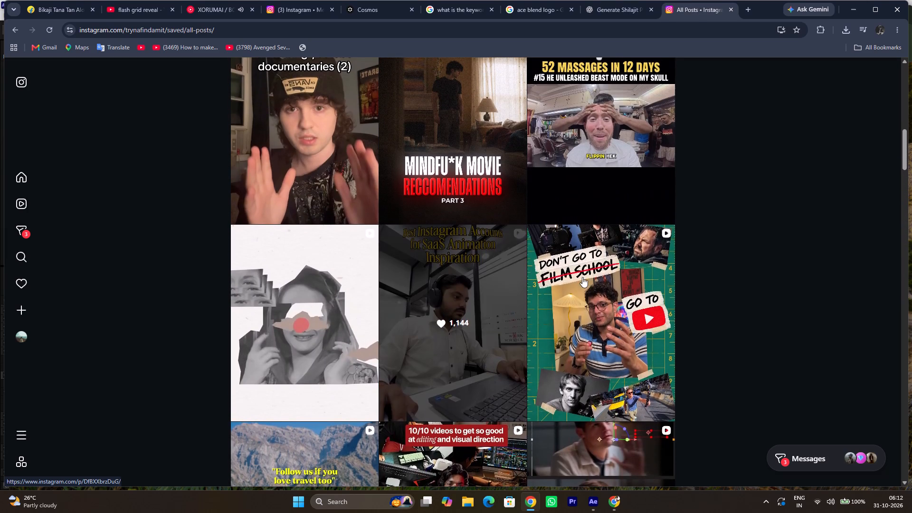
Browse the Instagram saved posts for editing, stock footage and motion design references.
{"action": "scroll", "coordinate": [567, 301], "scroll_direction": "down", "scroll_amount": 1}
{"action": "scroll", "coordinate": [567, 301], "scroll_direction": "up", "scroll_amount": 4}
{"action": "scroll", "coordinate": [513, 309], "scroll_direction": "up", "scroll_amount": 4}
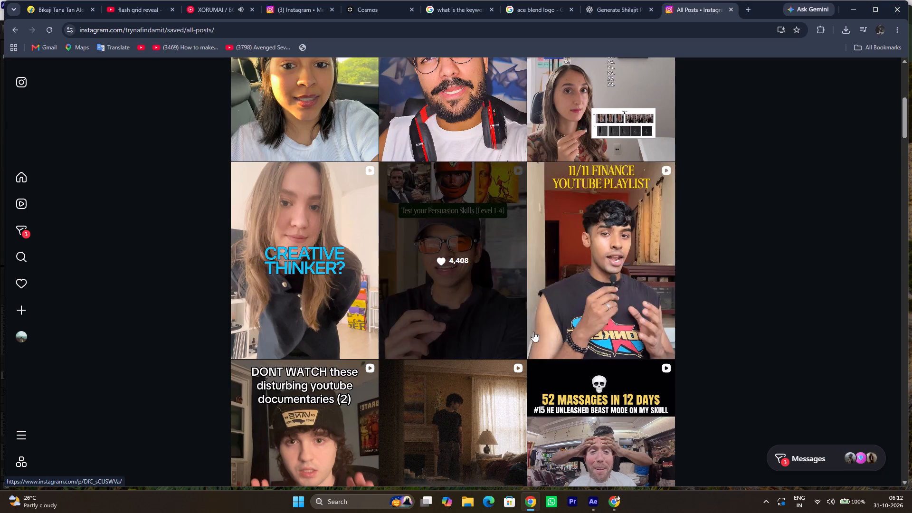
{"action": "scroll", "coordinate": [551, 328], "scroll_direction": "up", "scroll_amount": 7}
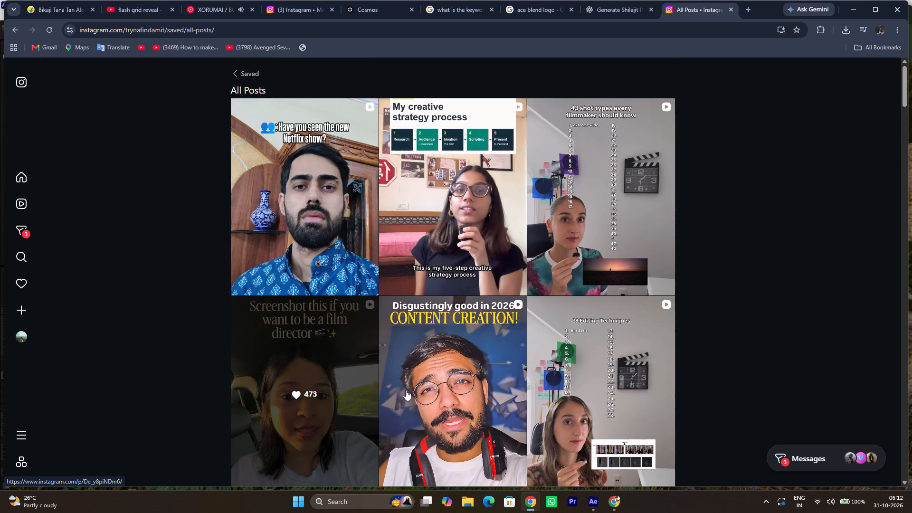
{"action": "scroll", "coordinate": [406, 389], "scroll_direction": "up", "scroll_amount": 1}
{"action": "scroll", "coordinate": [406, 389], "scroll_direction": "down", "scroll_amount": 1}
{"action": "scroll", "coordinate": [406, 389], "scroll_direction": "up", "scroll_amount": 2}
{"action": "scroll", "coordinate": [406, 389], "scroll_direction": "down", "scroll_amount": 1}
{"action": "scroll", "coordinate": [406, 389], "scroll_direction": "up", "scroll_amount": 1}
{"action": "scroll", "coordinate": [406, 389], "scroll_direction": "down", "scroll_amount": 4}
{"action": "scroll", "coordinate": [408, 384], "scroll_direction": "up", "scroll_amount": 1}
{"action": "scroll", "coordinate": [408, 384], "scroll_direction": "down", "scroll_amount": 4}
{"action": "scroll", "coordinate": [409, 378], "scroll_direction": "up", "scroll_amount": 2}
{"action": "scroll", "coordinate": [408, 380], "scroll_direction": "down", "scroll_amount": 1}
{"action": "scroll", "coordinate": [408, 380], "scroll_direction": "up", "scroll_amount": 2}
{"action": "scroll", "coordinate": [408, 380], "scroll_direction": "down", "scroll_amount": 2}
{"action": "scroll", "coordinate": [357, 379], "scroll_direction": "down", "scroll_amount": 3}
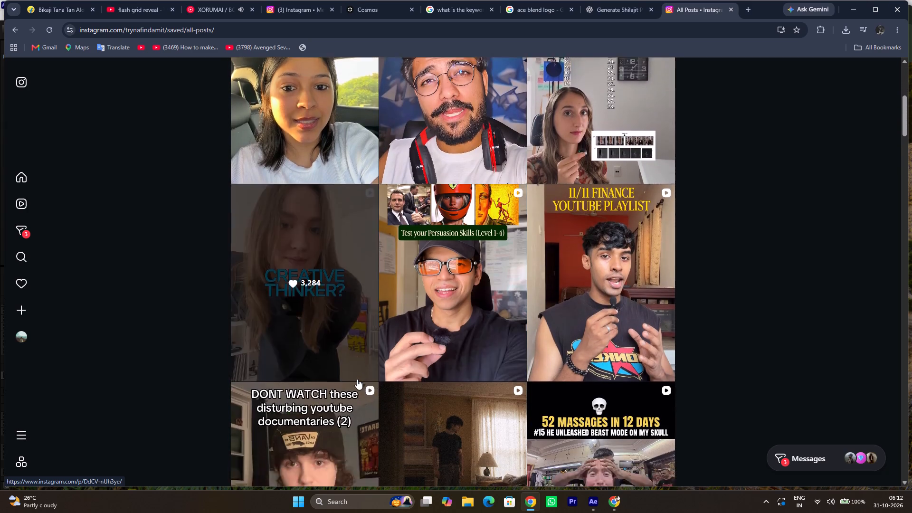
{"action": "scroll", "coordinate": [358, 375], "scroll_direction": "down", "scroll_amount": 5}
{"action": "scroll", "coordinate": [358, 373], "scroll_direction": "up", "scroll_amount": 2}
{"action": "scroll", "coordinate": [357, 375], "scroll_direction": "down", "scroll_amount": 5}
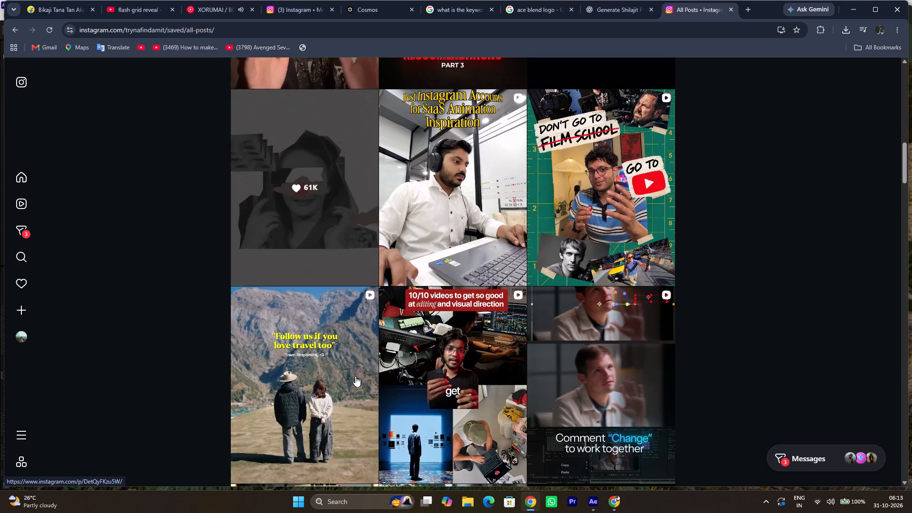
{"action": "scroll", "coordinate": [392, 356], "scroll_direction": "down", "scroll_amount": 1}
{"action": "scroll", "coordinate": [392, 359], "scroll_direction": "up", "scroll_amount": 2}
{"action": "scroll", "coordinate": [390, 361], "scroll_direction": "down", "scroll_amount": 5}
{"action": "scroll", "coordinate": [391, 362], "scroll_direction": "up", "scroll_amount": 1}
{"action": "scroll", "coordinate": [391, 362], "scroll_direction": "down", "scroll_amount": 2}
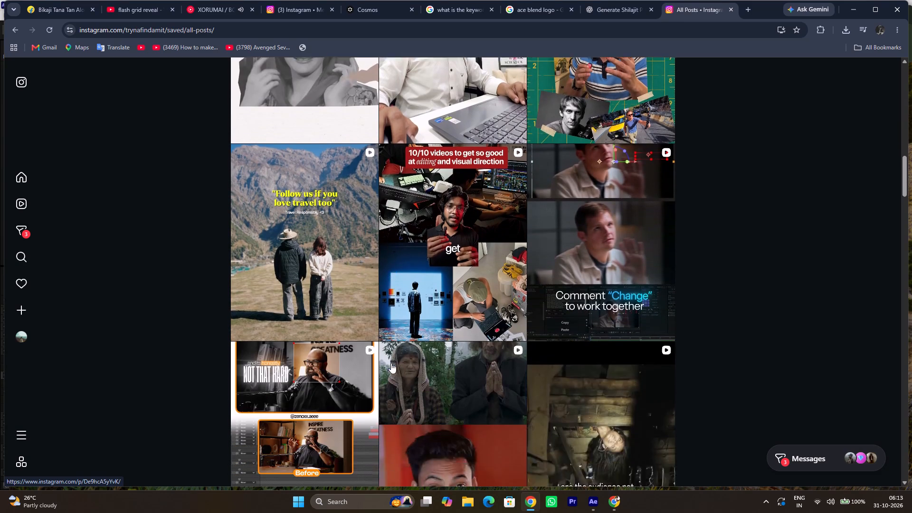
{"action": "scroll", "coordinate": [391, 363], "scroll_direction": "down", "scroll_amount": 1}
{"action": "scroll", "coordinate": [448, 384], "scroll_direction": "down", "scroll_amount": 13}
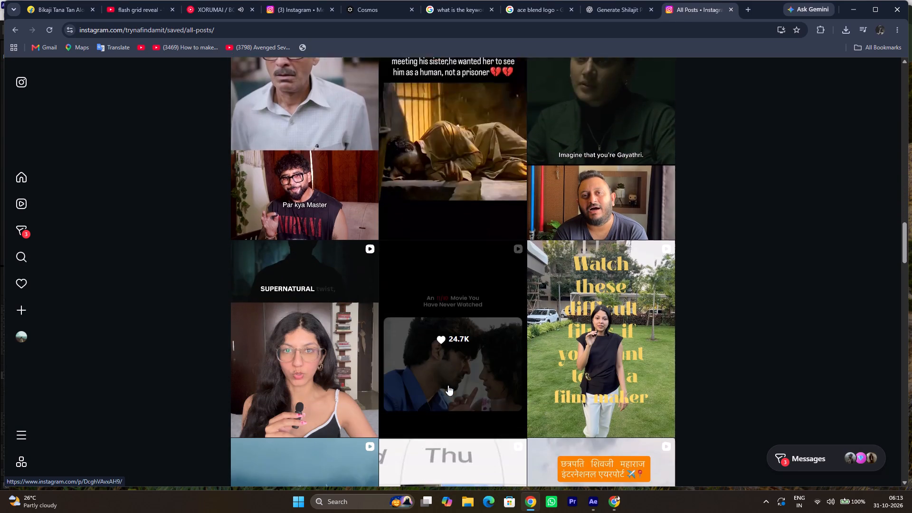
{"action": "scroll", "coordinate": [448, 384], "scroll_direction": "down", "scroll_amount": 1}
{"action": "scroll", "coordinate": [447, 385], "scroll_direction": "up", "scroll_amount": 2}
{"action": "scroll", "coordinate": [447, 386], "scroll_direction": "down", "scroll_amount": 1}
{"action": "scroll", "coordinate": [447, 386], "scroll_direction": "up", "scroll_amount": 1}
{"action": "scroll", "coordinate": [447, 387], "scroll_direction": "down", "scroll_amount": 1}
{"action": "scroll", "coordinate": [447, 387], "scroll_direction": "up", "scroll_amount": 1}
{"action": "scroll", "coordinate": [447, 387], "scroll_direction": "down", "scroll_amount": 1}
{"action": "scroll", "coordinate": [446, 387], "scroll_direction": "up", "scroll_amount": 3}
{"action": "scroll", "coordinate": [446, 387], "scroll_direction": "down", "scroll_amount": 11}
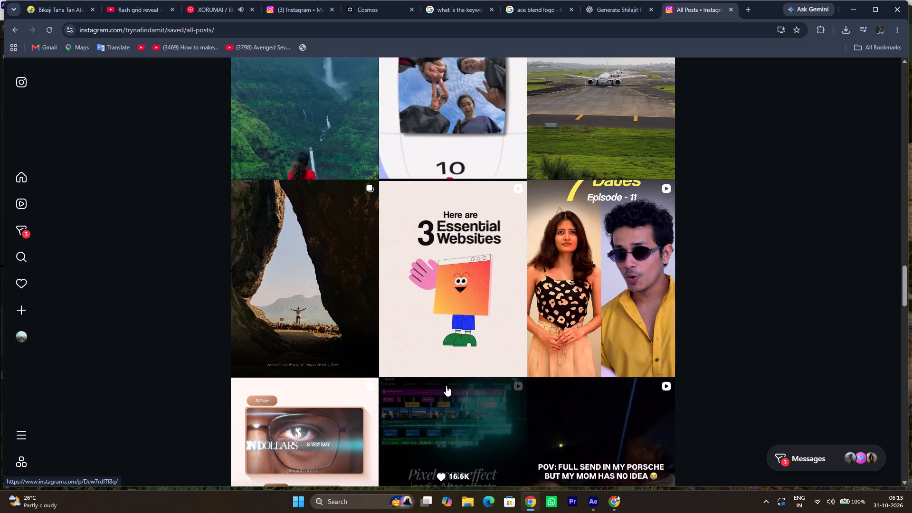
Open the saved "3 Essential Websites" post, watch its stock footage recommendations and pause the video.
{"action": "left_click", "coordinate": [450, 361]}
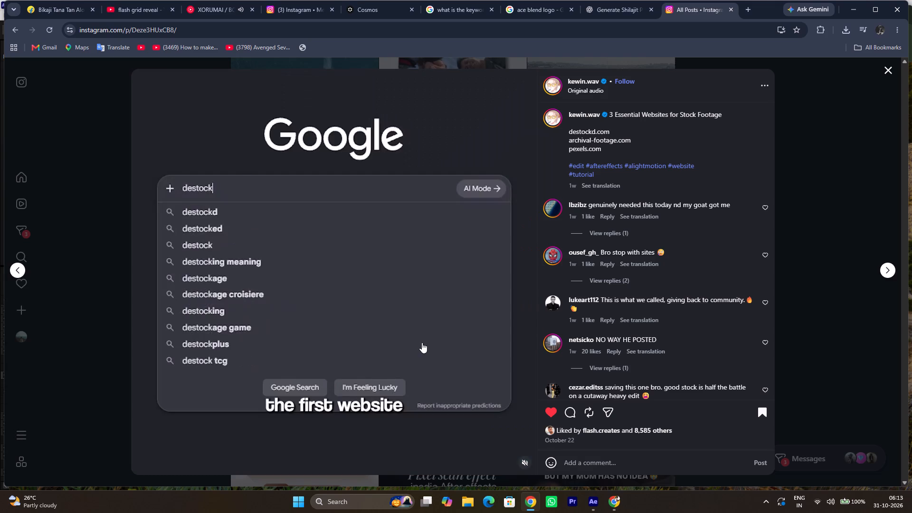
{"action": "left_click", "coordinate": [422, 342]}
{"action": "left_click", "coordinate": [422, 342]}
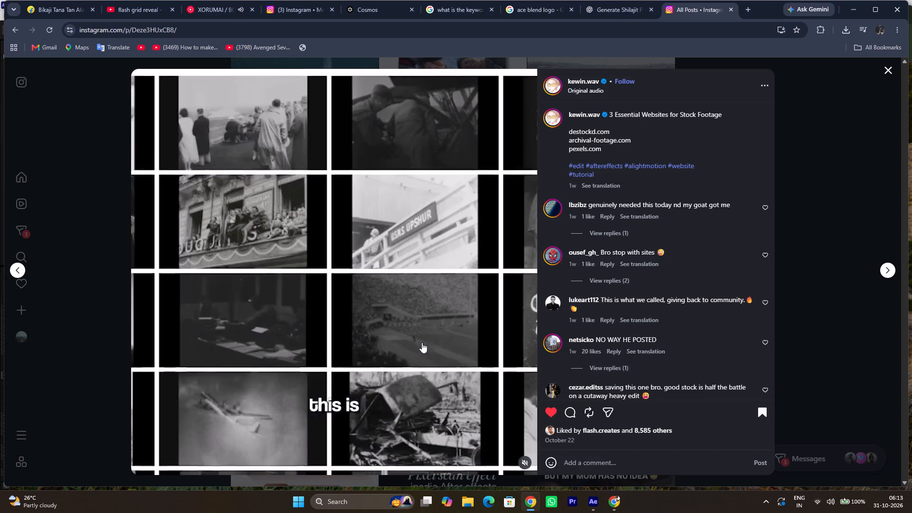
{"action": "left_click", "coordinate": [422, 342]}
Search Google for "destockd" in a new browser tab and open the Destockd website.
{"action": "left_click", "coordinate": [751, 8]}
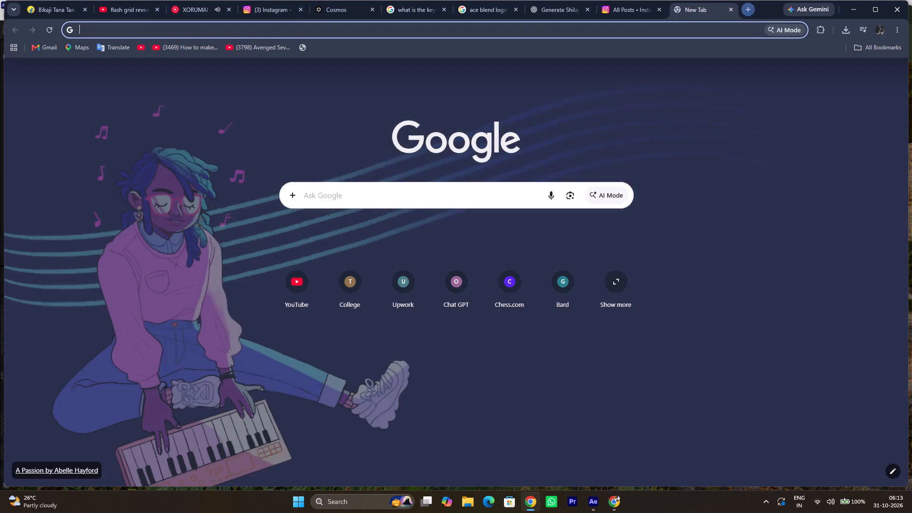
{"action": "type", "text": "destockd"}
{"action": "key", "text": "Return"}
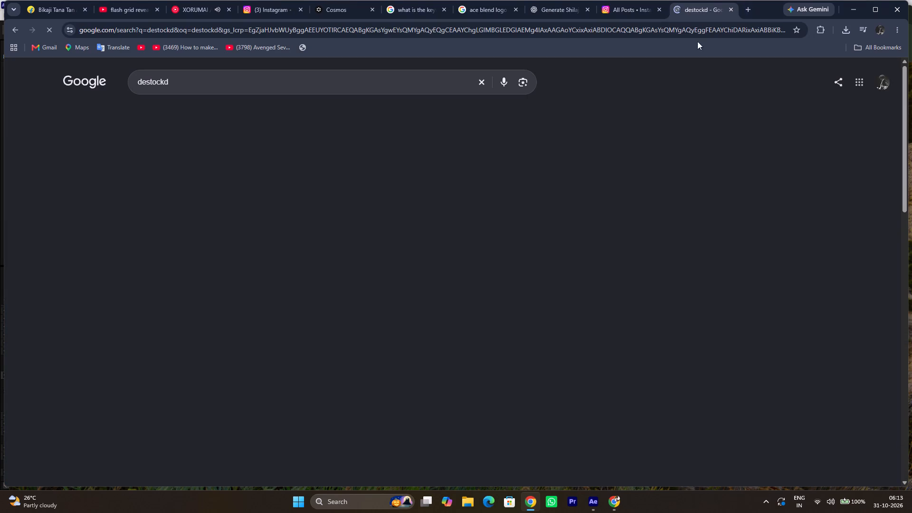
{"action": "left_click", "coordinate": [173, 161]}
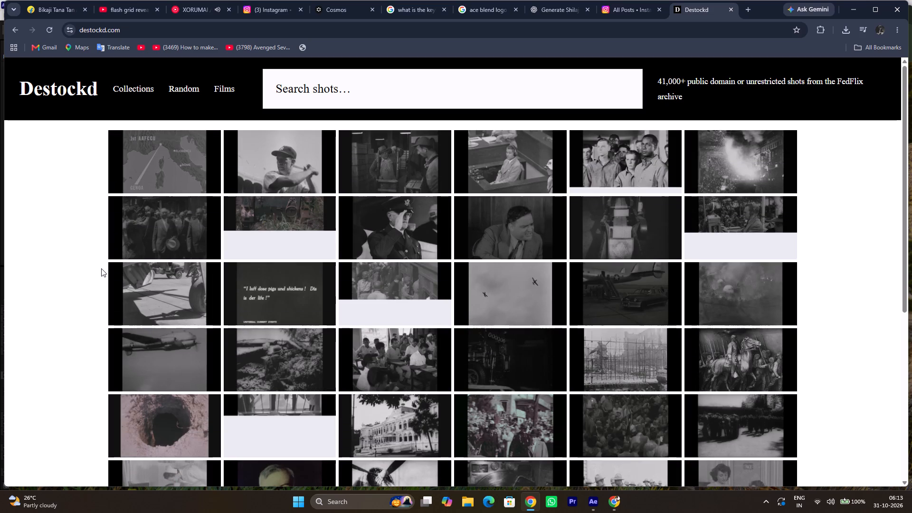
Search Destockd for "shilajit" and browse the archival shots for usable footage.
{"action": "left_click", "coordinate": [413, 82]}
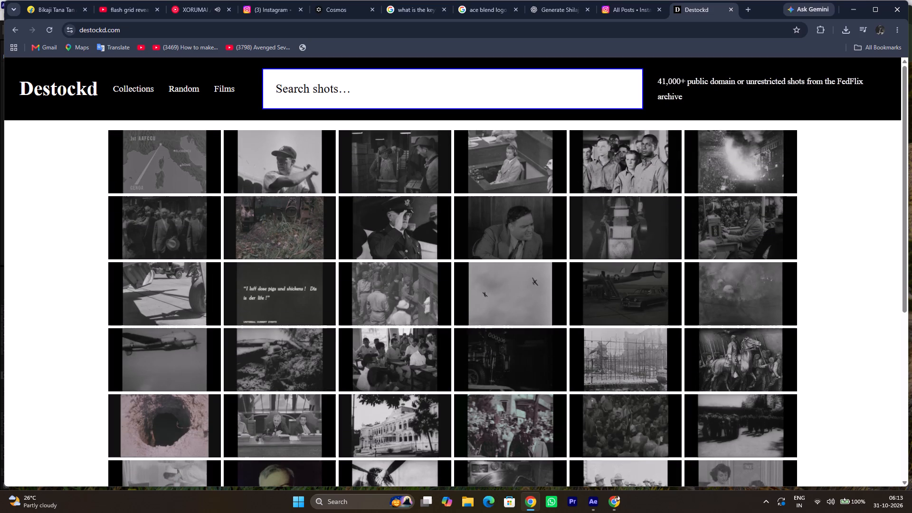
{"action": "type", "text": "shilajit"}
{"action": "key", "text": "Return"}
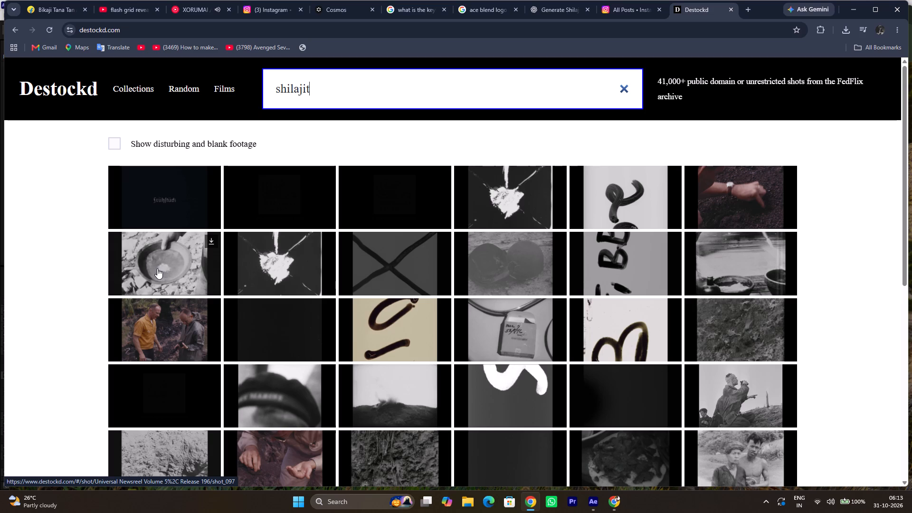
{"action": "scroll", "coordinate": [157, 270], "scroll_direction": "down", "scroll_amount": 4}
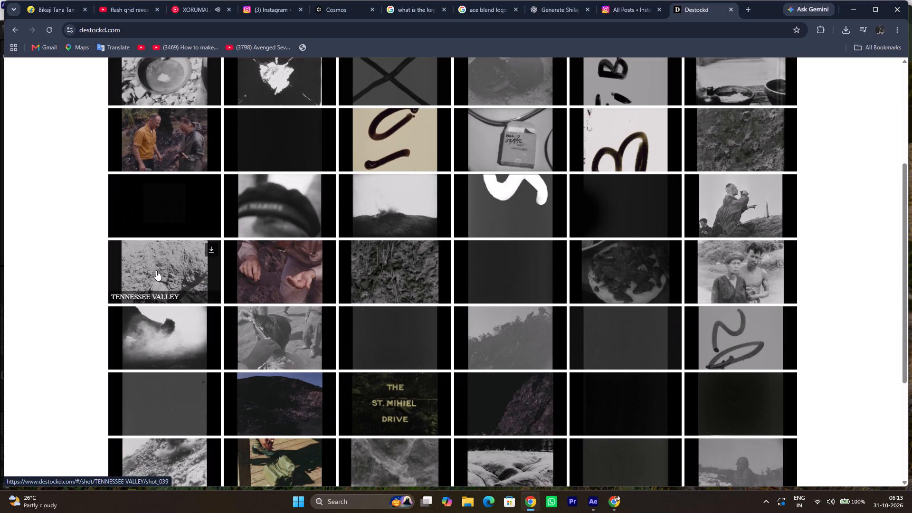
{"action": "scroll", "coordinate": [157, 270], "scroll_direction": "down", "scroll_amount": 1}
{"action": "scroll", "coordinate": [157, 270], "scroll_direction": "up", "scroll_amount": 1}
{"action": "scroll", "coordinate": [157, 270], "scroll_direction": "down", "scroll_amount": 1}
{"action": "scroll", "coordinate": [156, 270], "scroll_direction": "up", "scroll_amount": 1}
{"action": "scroll", "coordinate": [156, 270], "scroll_direction": "down", "scroll_amount": 1}
{"action": "scroll", "coordinate": [156, 270], "scroll_direction": "up", "scroll_amount": 2}
{"action": "scroll", "coordinate": [156, 270], "scroll_direction": "down", "scroll_amount": 7}
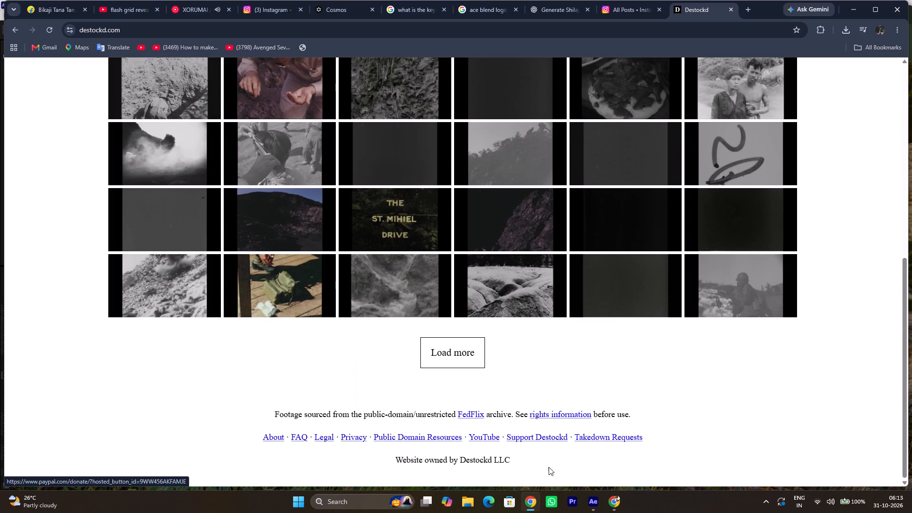
Switch to After Effects and play the Line up composition from about 10 to 25 seconds to review the Shilajit section.
{"action": "left_click", "coordinate": [597, 506]}
{"action": "left_click_drag", "start_coordinate": [390, 284], "coordinate": [372, 290]}
{"action": "left_click_drag", "start_coordinate": [373, 289], "coordinate": [369, 292]}
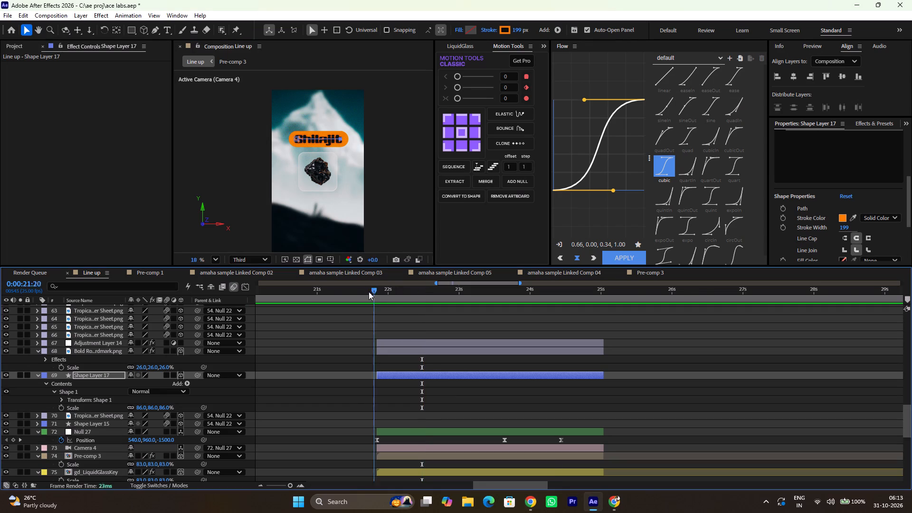
{"action": "left_click_drag", "start_coordinate": [369, 292], "coordinate": [268, 302]}
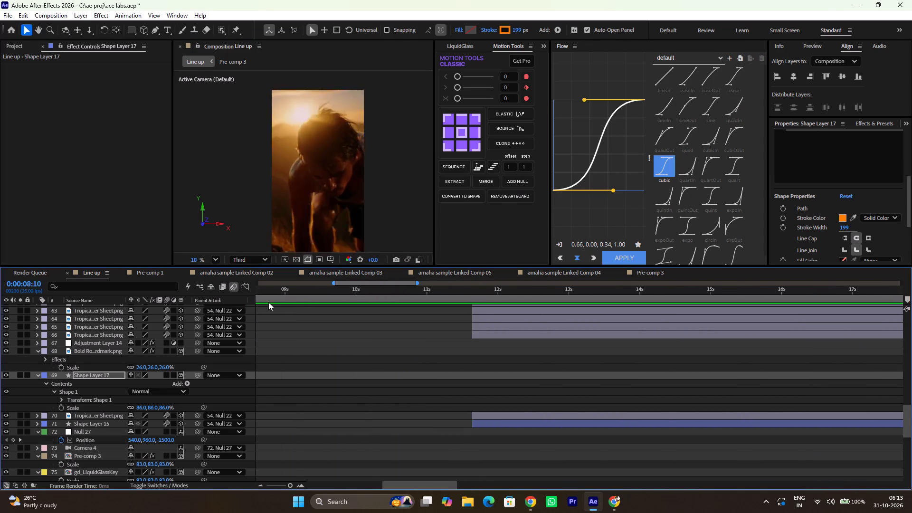
{"action": "left_click_drag", "start_coordinate": [268, 302], "coordinate": [389, 313]}
{"action": "key", "text": "space"}
{"action": "scroll", "coordinate": [475, 320], "scroll_direction": "down", "scroll_amount": 3, "text": "alt"}
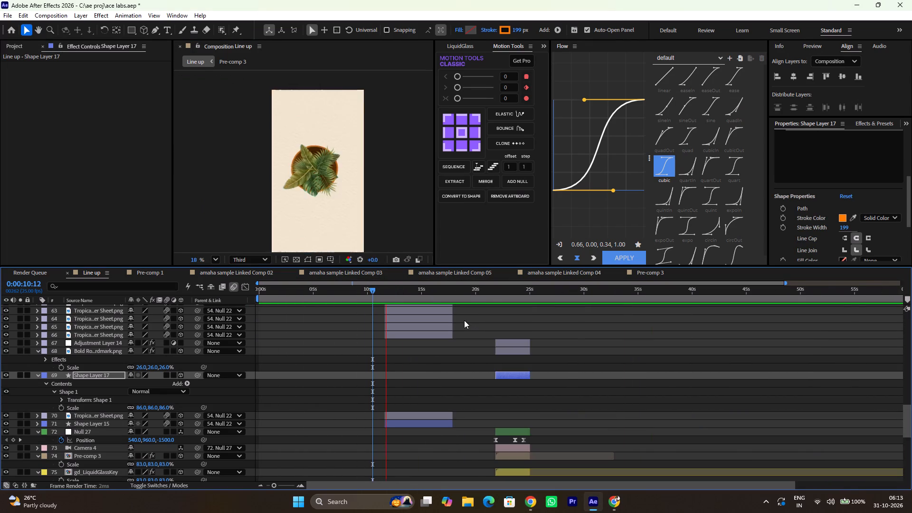
{"action": "scroll", "coordinate": [469, 325], "scroll_direction": "up", "scroll_amount": 4, "text": "alt"}
{"action": "scroll", "coordinate": [469, 326], "scroll_direction": "down", "scroll_amount": 3, "text": "alt"}
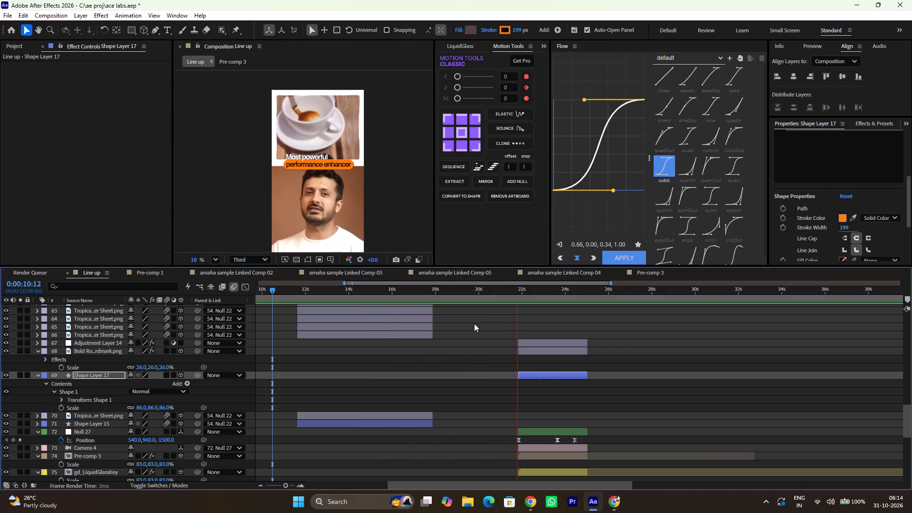
{"action": "scroll", "coordinate": [508, 327], "scroll_direction": "up", "scroll_amount": 1}
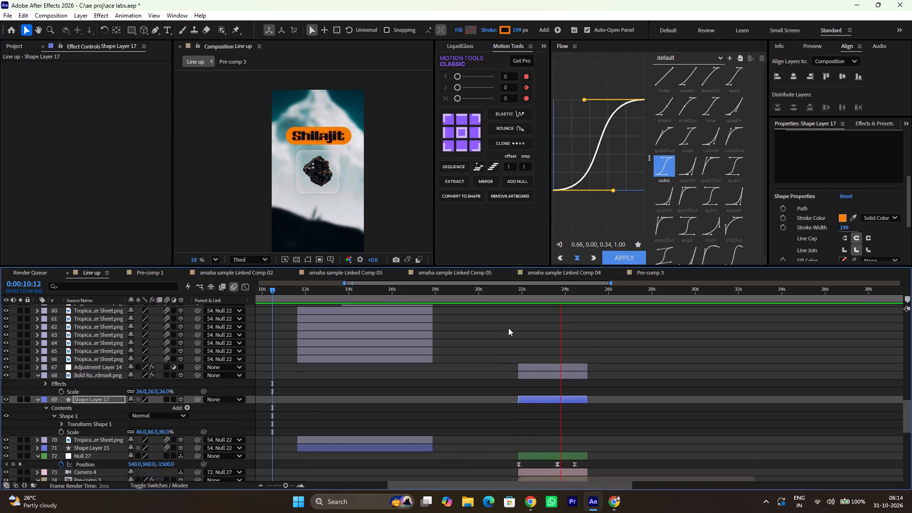
{"action": "scroll", "coordinate": [508, 328], "scroll_direction": "down", "scroll_amount": 6}
{"action": "scroll", "coordinate": [535, 335], "scroll_direction": "up", "scroll_amount": 1}
{"action": "key", "text": "space"}
{"action": "scroll", "coordinate": [538, 335], "scroll_direction": "up", "scroll_amount": 2}
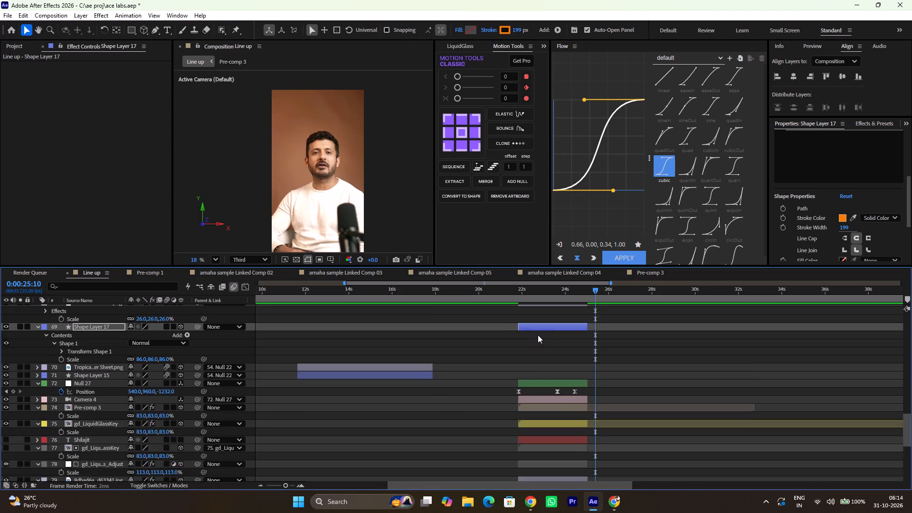
{"action": "scroll", "coordinate": [538, 335], "scroll_direction": "up", "scroll_amount": 1}
Switch to YouTube Music in the browser and play "Assam Desher" from the Liked Music playlist.
{"action": "key", "text": "alt+Tab"}
{"action": "scroll", "coordinate": [439, 242], "scroll_direction": "down", "scroll_amount": 1}
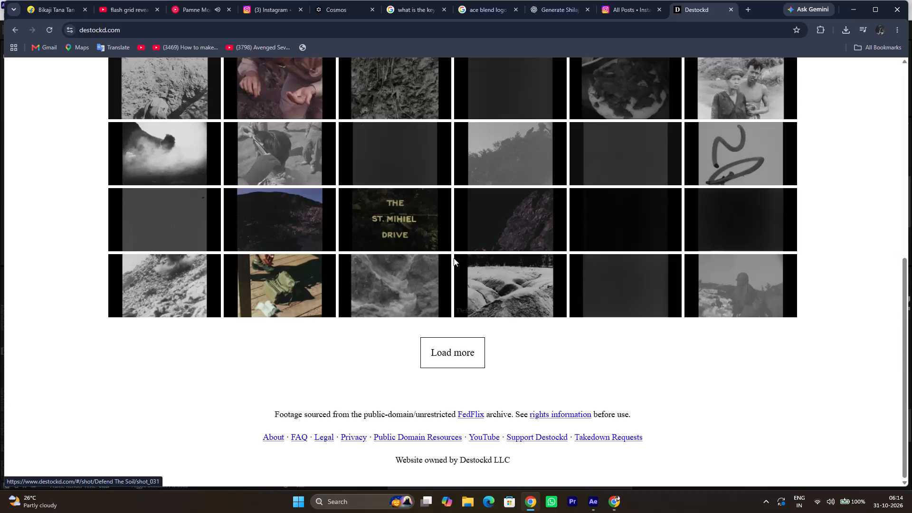
{"action": "scroll", "coordinate": [452, 260], "scroll_direction": "down", "scroll_amount": 2}
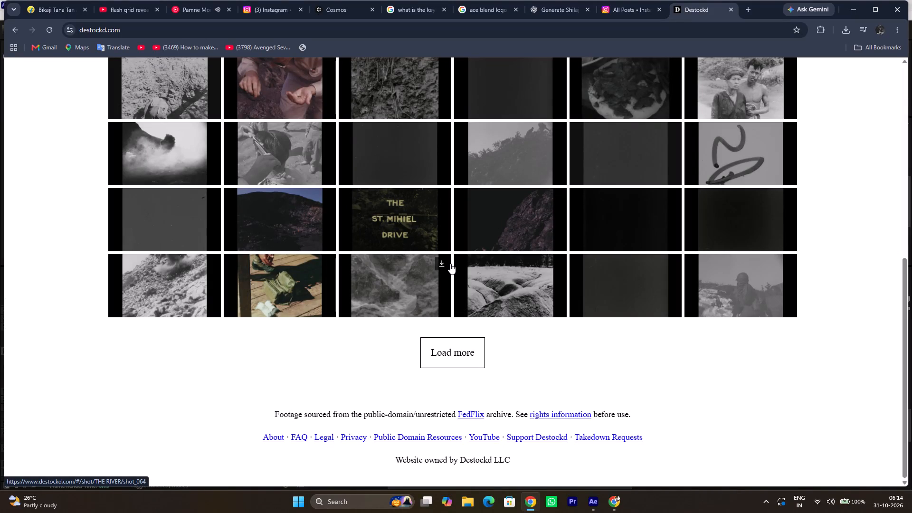
{"action": "left_click", "coordinate": [190, 10]}
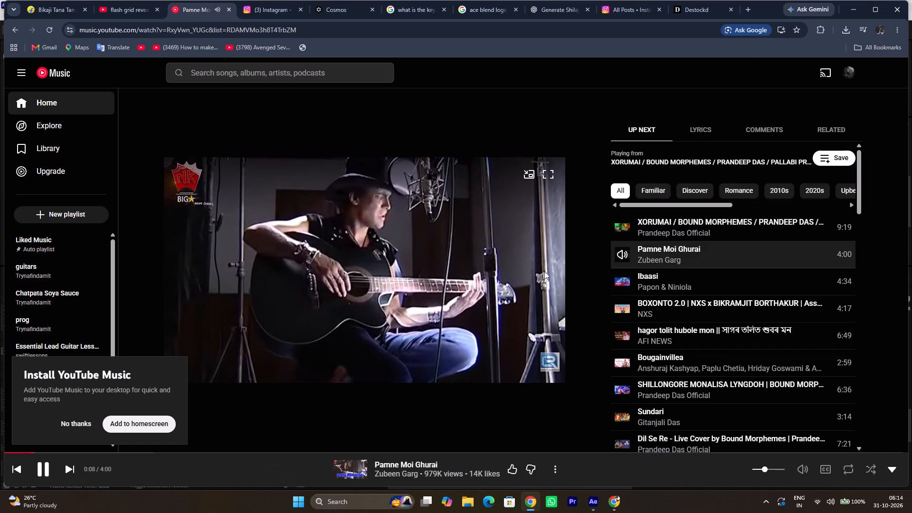
{"action": "scroll", "coordinate": [568, 294], "scroll_direction": "down", "scroll_amount": 1}
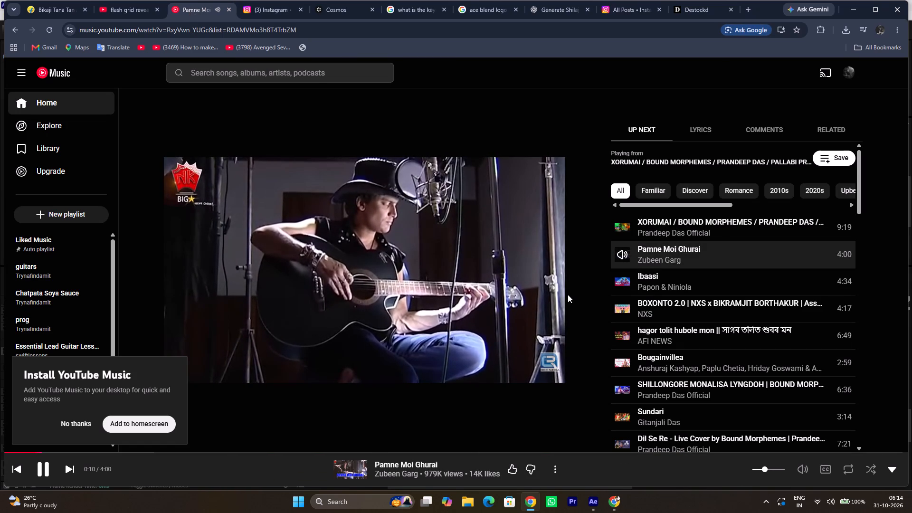
{"action": "scroll", "coordinate": [570, 297], "scroll_direction": "up", "scroll_amount": 1}
{"action": "scroll", "coordinate": [644, 302], "scroll_direction": "down", "scroll_amount": 2}
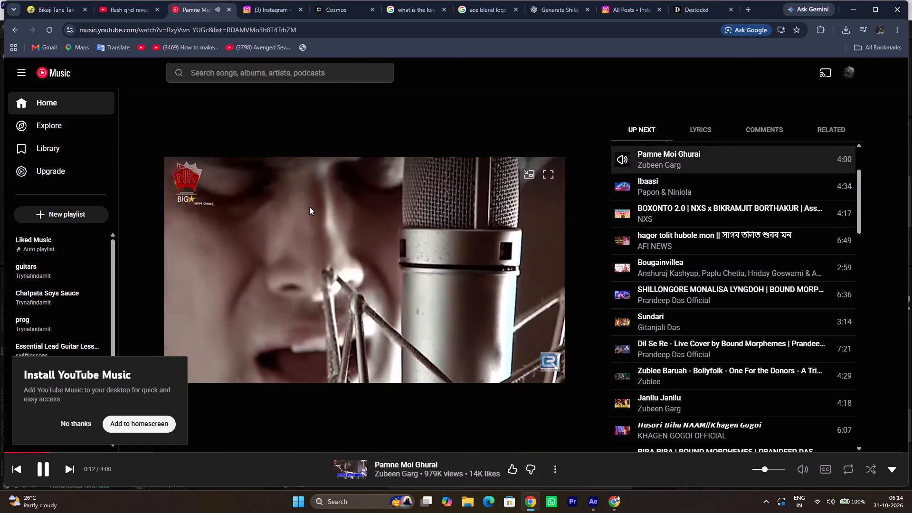
{"action": "left_click", "coordinate": [50, 245]}
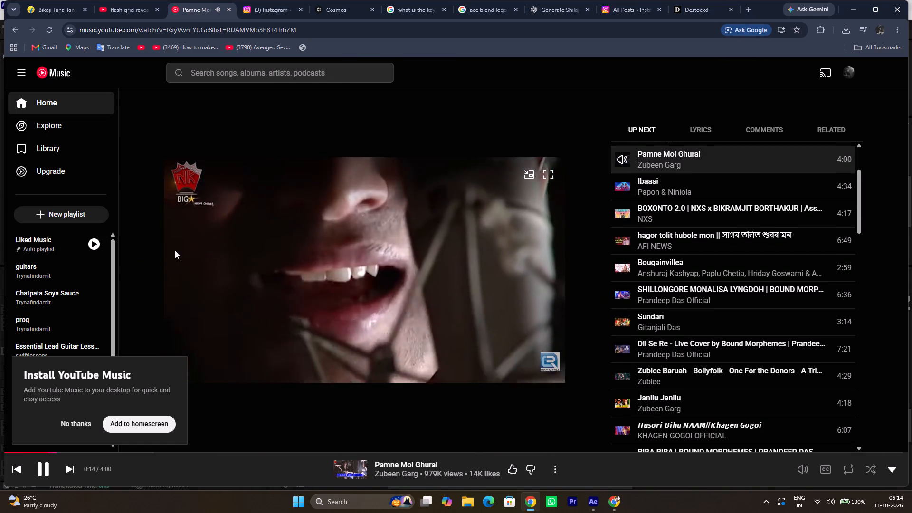
{"action": "left_click", "coordinate": [64, 247]}
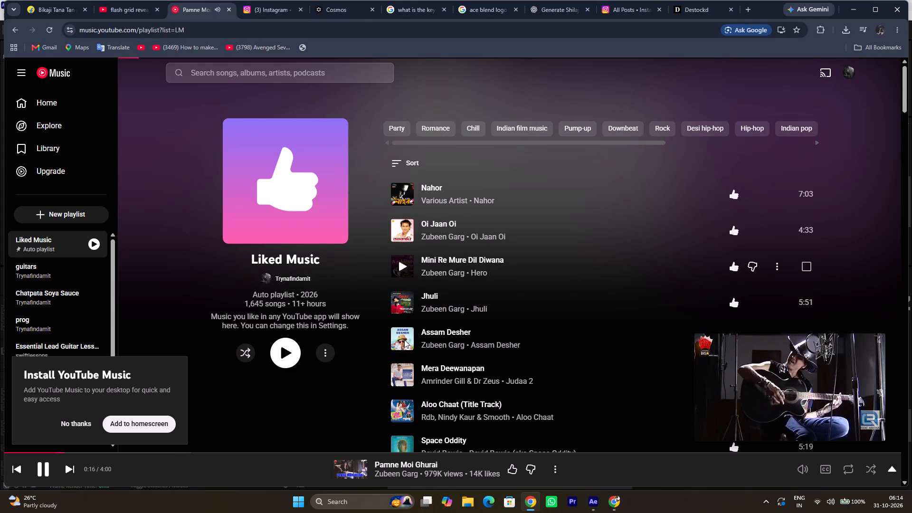
{"action": "left_click", "coordinate": [401, 338]}
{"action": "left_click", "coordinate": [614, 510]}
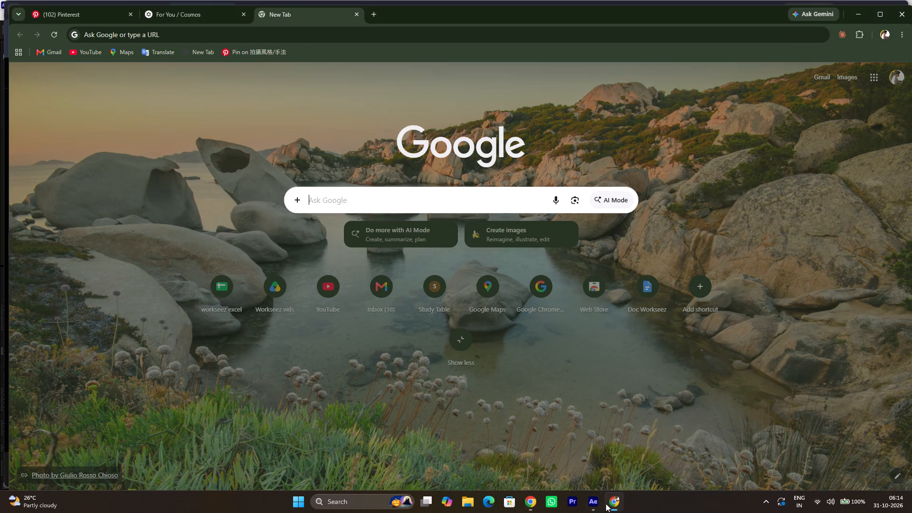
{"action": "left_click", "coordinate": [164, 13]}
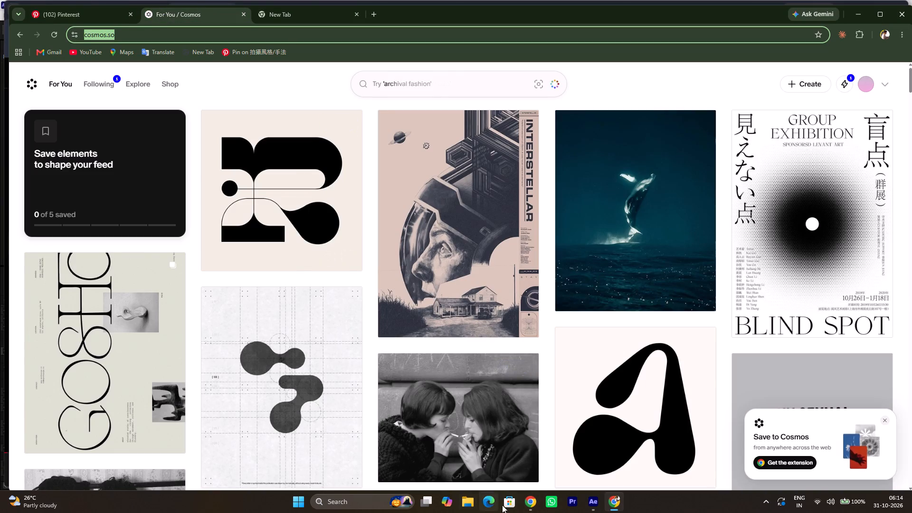
Return to the Destockd shilajit search, load more shots and examine them for suitable footage.
{"action": "left_click", "coordinate": [527, 508]}
{"action": "left_click", "coordinate": [673, 10]}
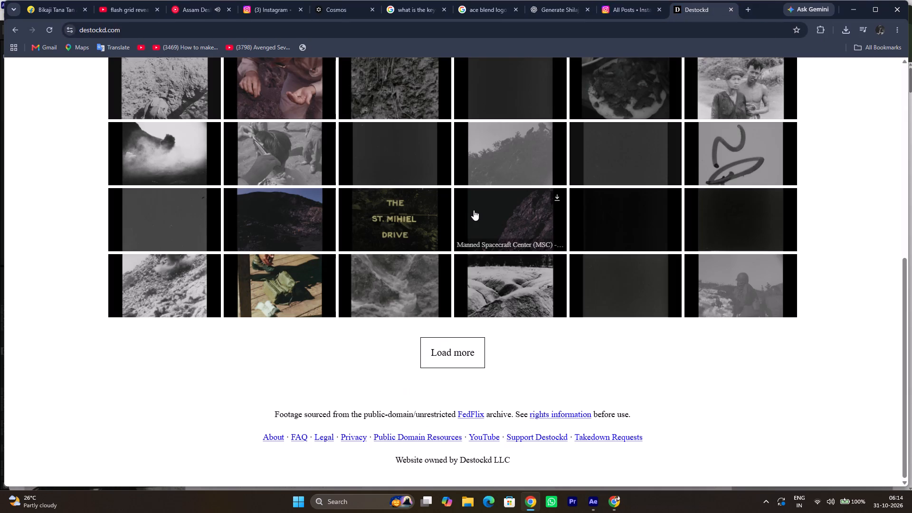
{"action": "left_click", "coordinate": [440, 353]}
{"action": "left_click", "coordinate": [461, 344]}
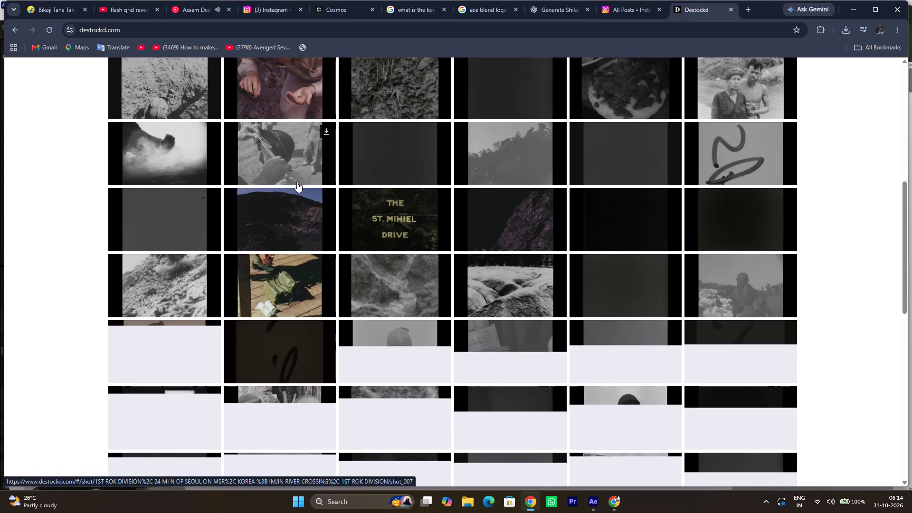
{"action": "scroll", "coordinate": [297, 182], "scroll_direction": "down", "scroll_amount": 2}
{"action": "scroll", "coordinate": [297, 182], "scroll_direction": "up", "scroll_amount": 1}
{"action": "scroll", "coordinate": [298, 182], "scroll_direction": "down", "scroll_amount": 1}
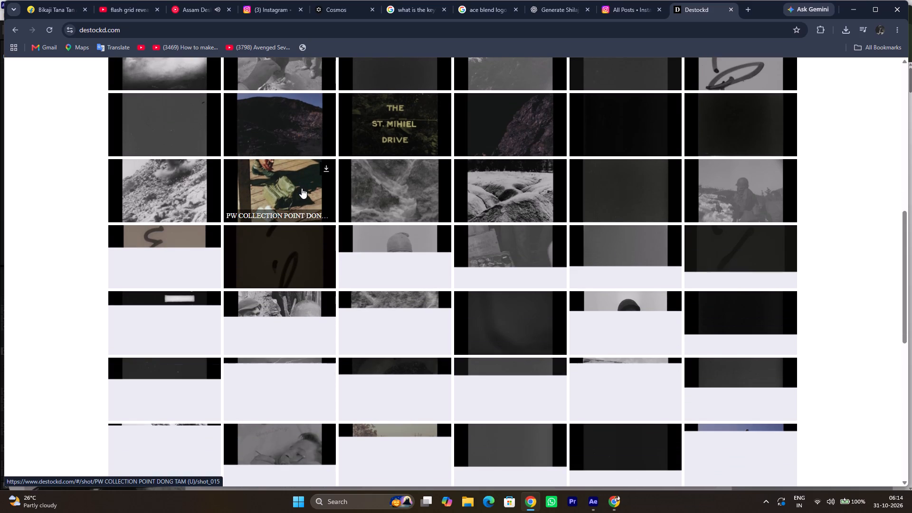
{"action": "scroll", "coordinate": [302, 188], "scroll_direction": "down", "scroll_amount": 1}
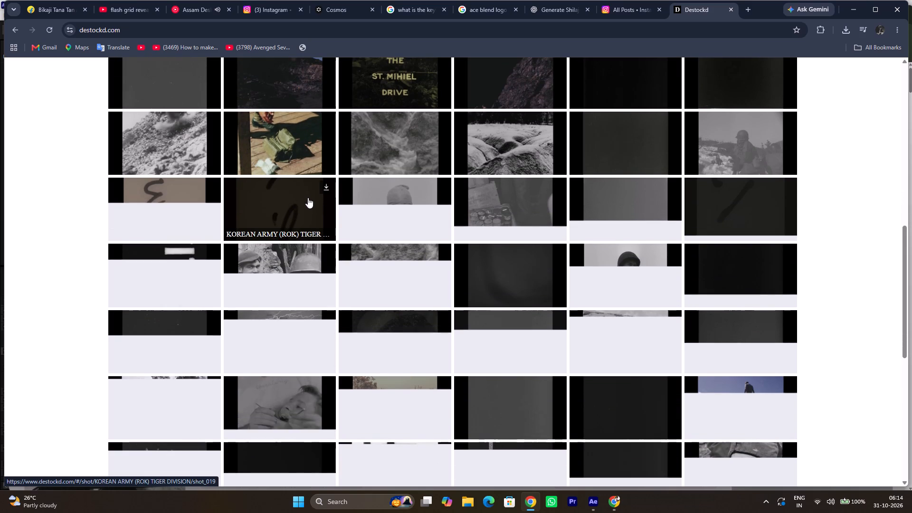
{"action": "scroll", "coordinate": [308, 199], "scroll_direction": "down", "scroll_amount": 1}
{"action": "scroll", "coordinate": [308, 199], "scroll_direction": "up", "scroll_amount": 6}
{"action": "scroll", "coordinate": [309, 199], "scroll_direction": "down", "scroll_amount": 2}
{"action": "scroll", "coordinate": [309, 199], "scroll_direction": "up", "scroll_amount": 9}
{"action": "scroll", "coordinate": [309, 199], "scroll_direction": "down", "scroll_amount": 1}
{"action": "scroll", "coordinate": [309, 199], "scroll_direction": "up", "scroll_amount": 2}
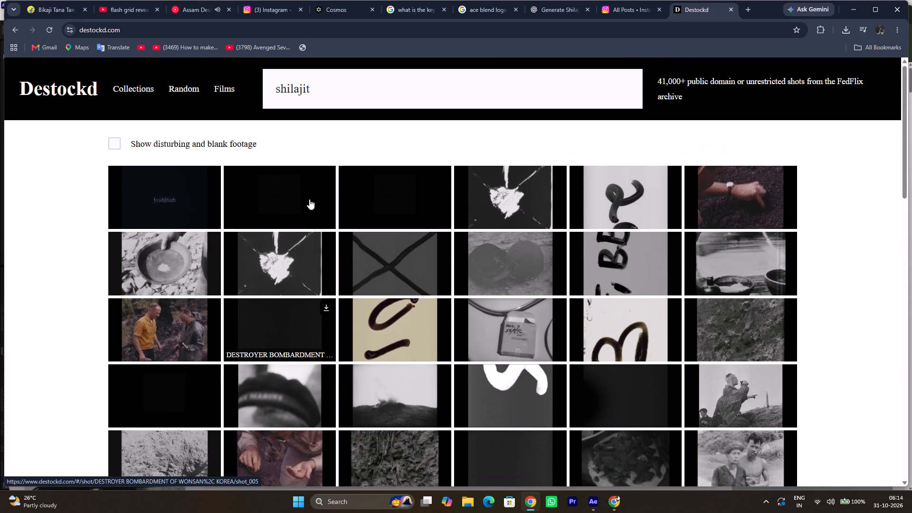
{"action": "scroll", "coordinate": [309, 199], "scroll_direction": "down", "scroll_amount": 2}
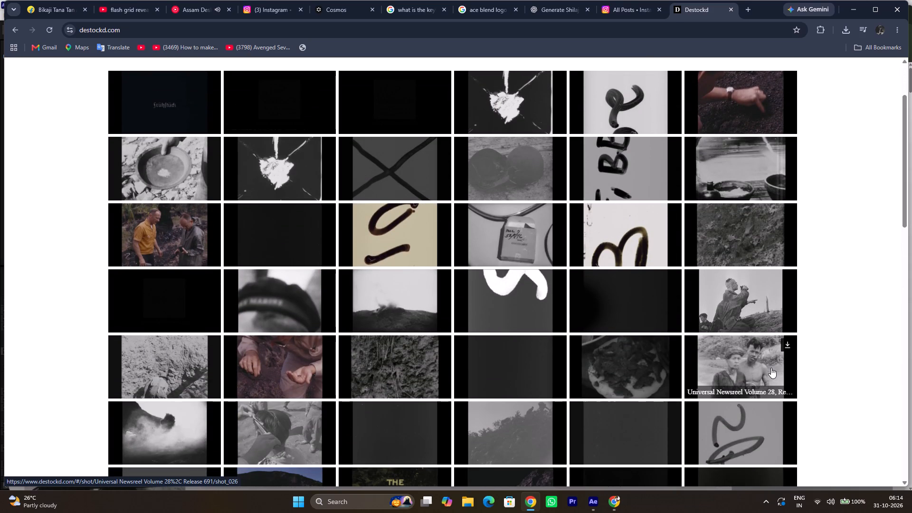
Open the Destockd shot of dark chunks in a pale bowl, from Universal Newsreel Volume 40, Release 52.
{"action": "left_click", "coordinate": [638, 373]}
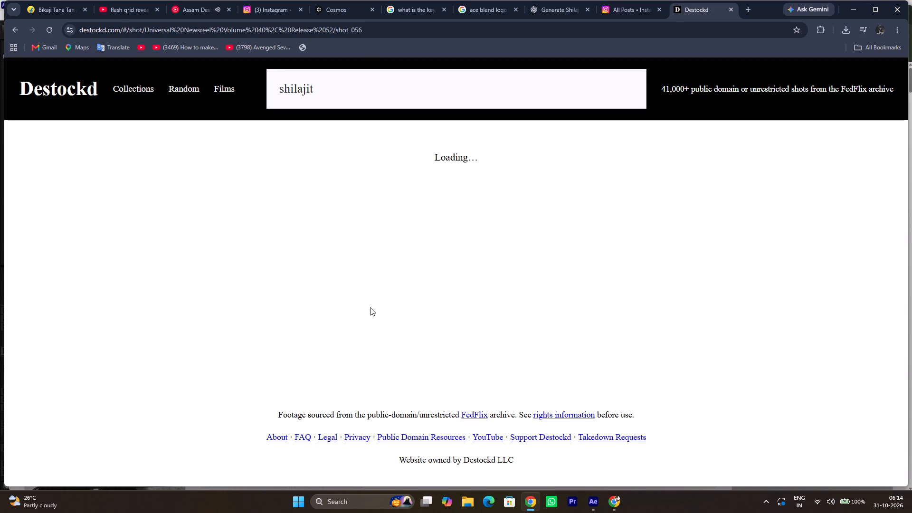
{"action": "scroll", "coordinate": [165, 227], "scroll_direction": "up", "scroll_amount": 4}
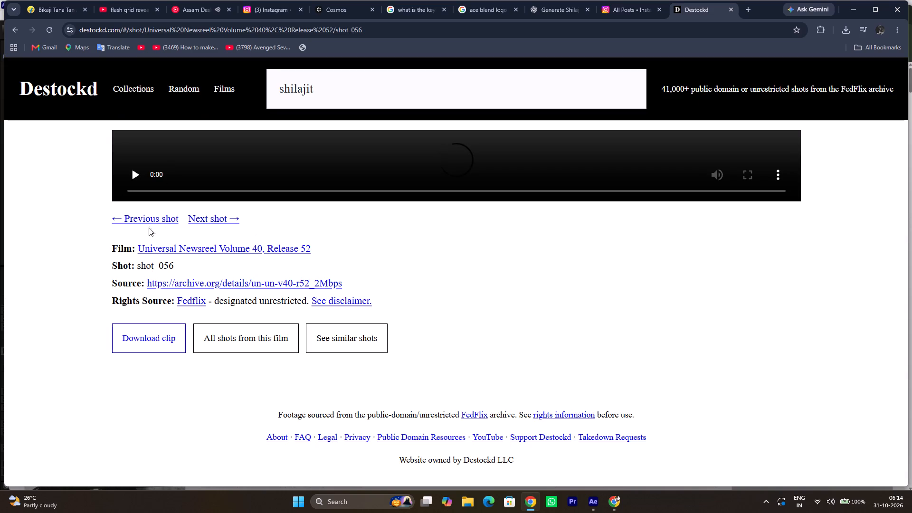
Play the Destockd newsreel shot of dark chunks in a pale bowl and examine it as possible shilajit footage.
{"action": "left_click", "coordinate": [136, 174]}
{"action": "scroll", "coordinate": [195, 230], "scroll_direction": "up", "scroll_amount": 4}
{"action": "scroll", "coordinate": [195, 230], "scroll_direction": "down", "scroll_amount": 2}
{"action": "scroll", "coordinate": [195, 230], "scroll_direction": "up", "scroll_amount": 1}
{"action": "scroll", "coordinate": [195, 230], "scroll_direction": "down", "scroll_amount": 1}
{"action": "scroll", "coordinate": [195, 230], "scroll_direction": "up", "scroll_amount": 1}
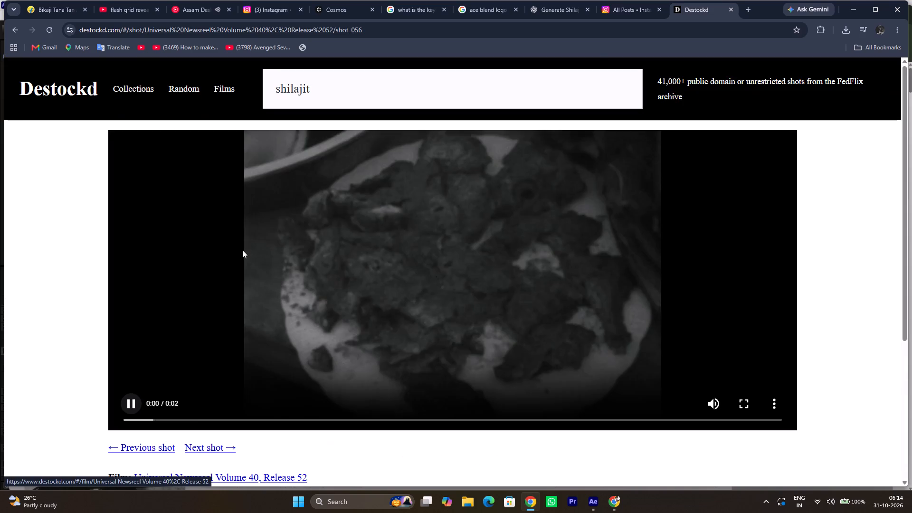
{"action": "left_click", "coordinate": [722, 408]}
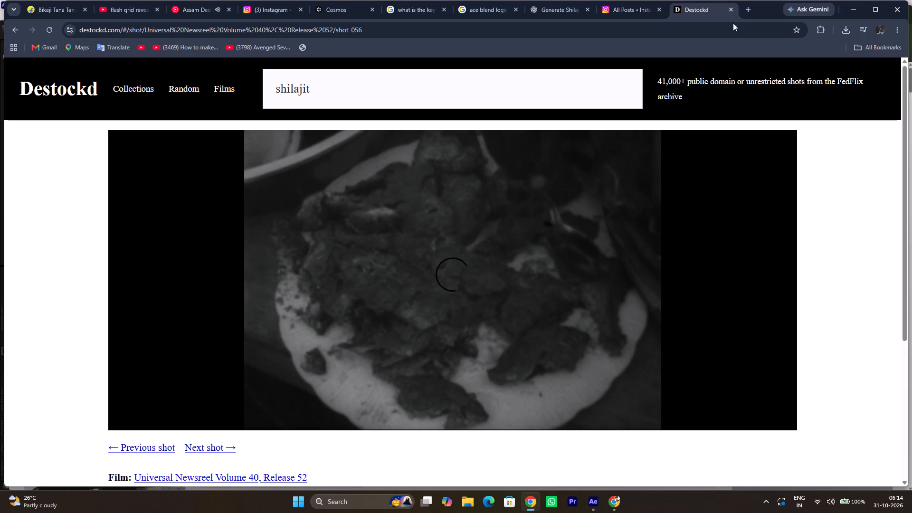
Search the web in a new tab for "consuming shilajit broll" and look through the results for usable footage.
{"action": "left_click", "coordinate": [747, 12]}
{"action": "type", "text": "consuming shij"}
{"action": "key", "text": "BackSpace"}
{"action": "type", "text": "lajit broll"}
{"action": "key", "text": "Return"}
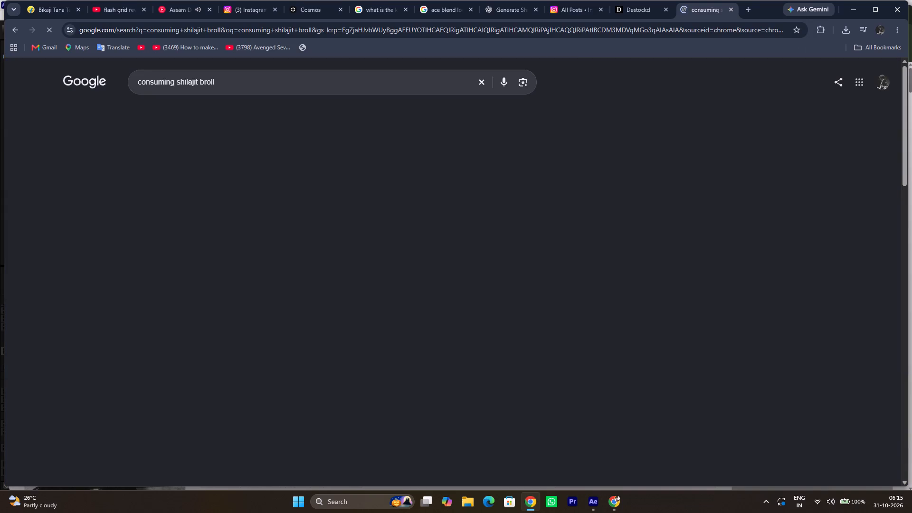
{"action": "scroll", "coordinate": [188, 320], "scroll_direction": "down", "scroll_amount": 3}
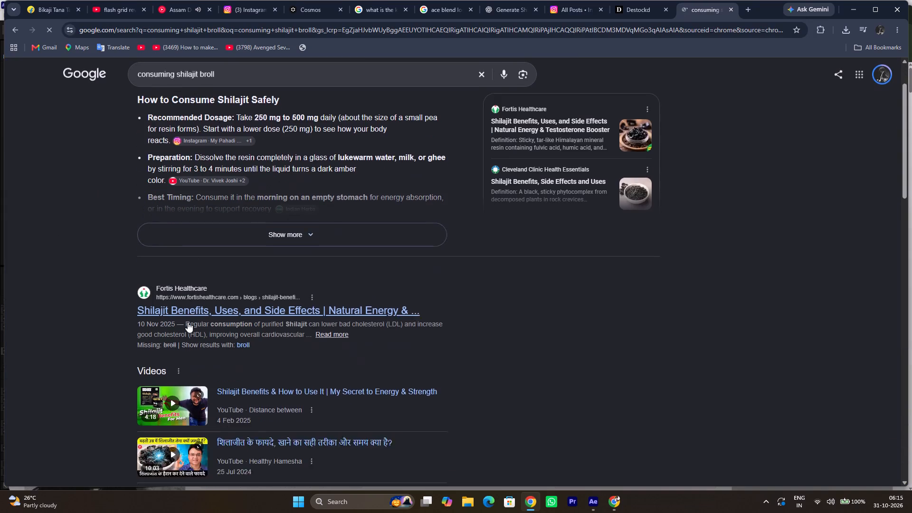
{"action": "scroll", "coordinate": [184, 231], "scroll_direction": "up", "scroll_amount": 4}
{"action": "scroll", "coordinate": [184, 231], "scroll_direction": "down", "scroll_amount": 1}
{"action": "scroll", "coordinate": [184, 231], "scroll_direction": "up", "scroll_amount": 1}
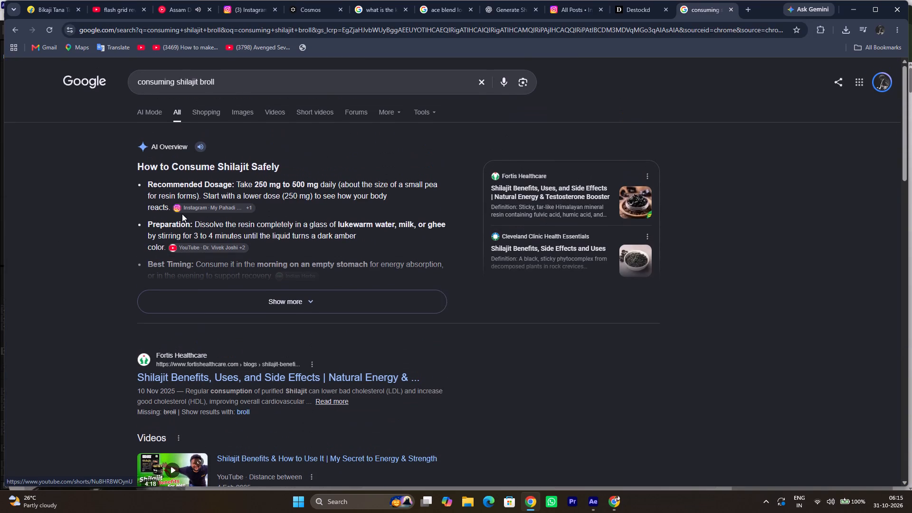
Refine the web search to "consuming shilajit b roll" and open the Adobe Stock shilajit video results.
{"action": "left_click", "coordinate": [203, 80]}
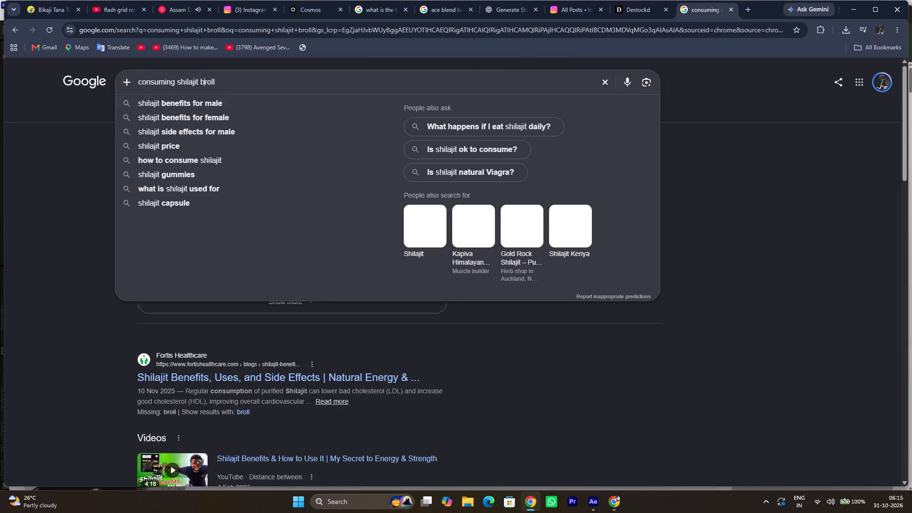
{"action": "key", "text": "space"}
{"action": "key", "text": "Return"}
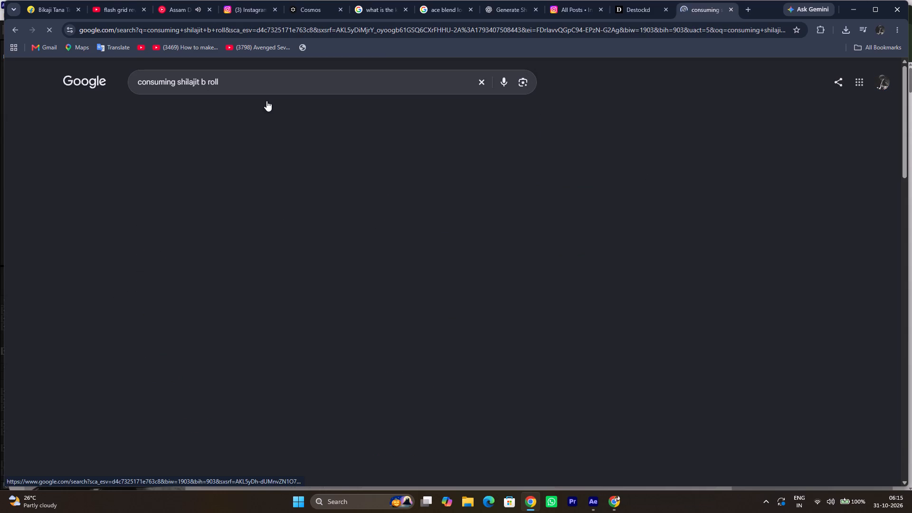
{"action": "left_click", "coordinate": [205, 380]}
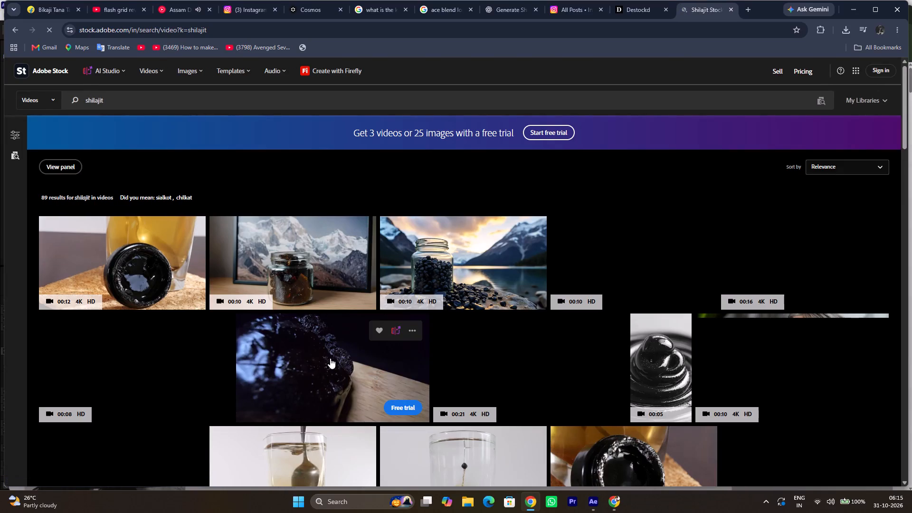
Look through the Adobe Stock shilajit video results for usable shots of the resin and dark chunks.
{"action": "scroll", "coordinate": [330, 358], "scroll_direction": "down", "scroll_amount": 1}
{"action": "scroll", "coordinate": [330, 358], "scroll_direction": "up", "scroll_amount": 1}
{"action": "scroll", "coordinate": [330, 358], "scroll_direction": "down", "scroll_amount": 6}
{"action": "scroll", "coordinate": [330, 358], "scroll_direction": "up", "scroll_amount": 1}
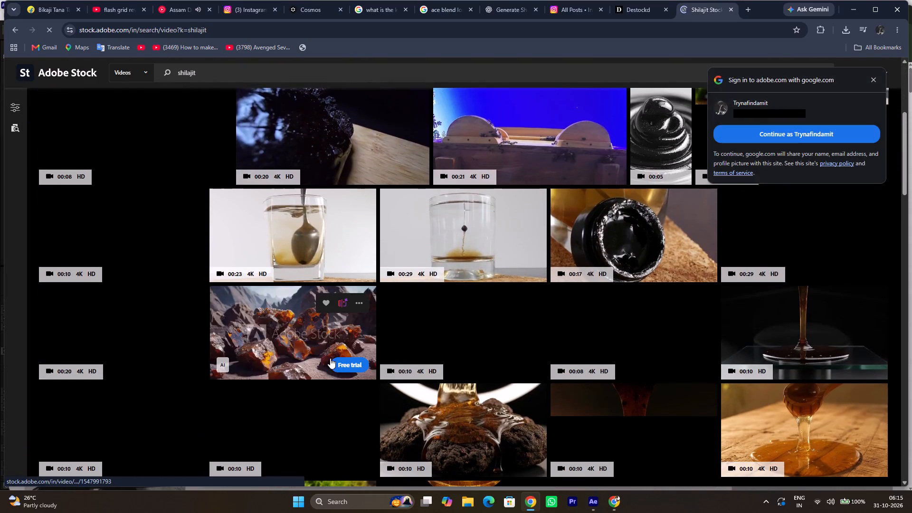
{"action": "scroll", "coordinate": [330, 358], "scroll_direction": "down", "scroll_amount": 10}
{"action": "scroll", "coordinate": [330, 357], "scroll_direction": "up", "scroll_amount": 1}
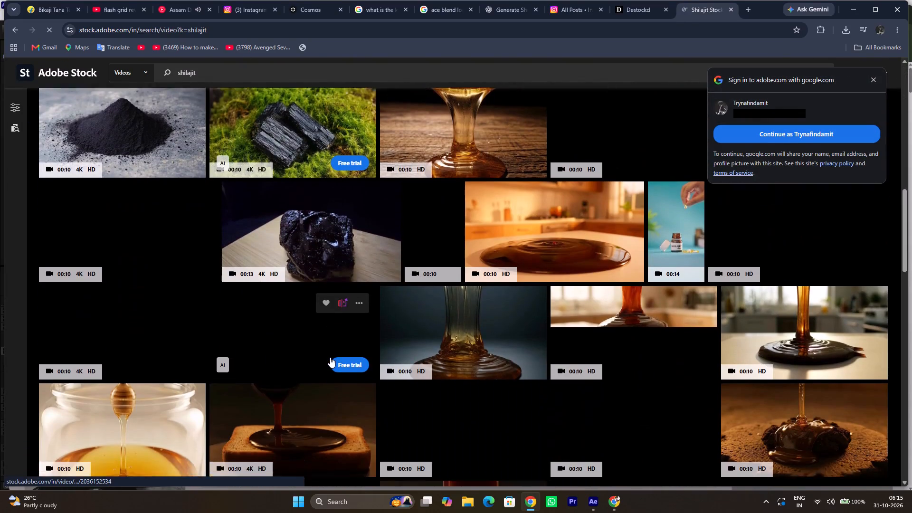
{"action": "scroll", "coordinate": [330, 357], "scroll_direction": "up", "scroll_amount": 1}
{"action": "scroll", "coordinate": [330, 357], "scroll_direction": "down", "scroll_amount": 3}
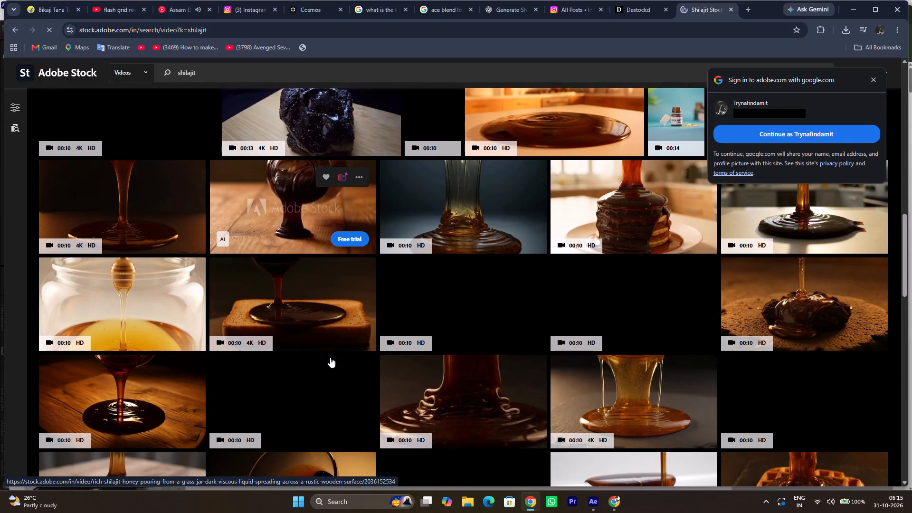
{"action": "scroll", "coordinate": [330, 357], "scroll_direction": "down", "scroll_amount": 11}
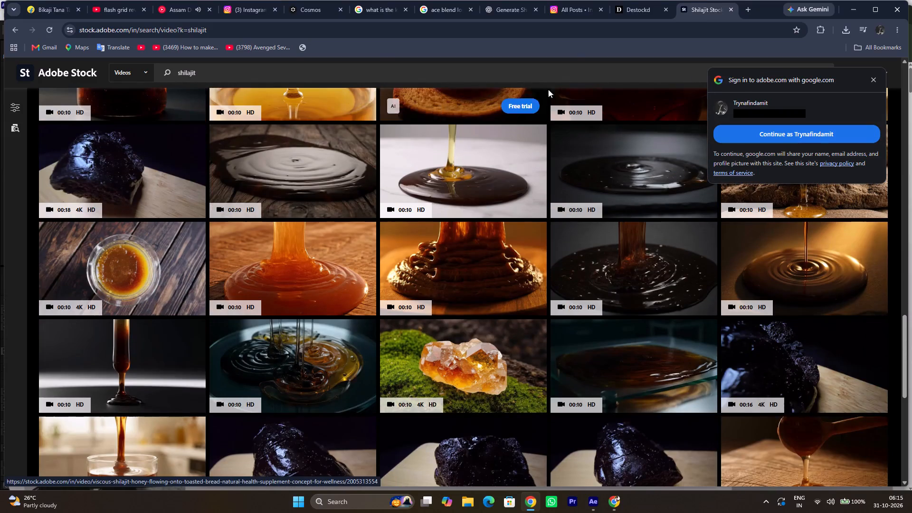
Return to the Destockd newsreel shot, replay it, check the next shot from the film, and go back to shot_056's details.
{"action": "left_click", "coordinate": [634, 8]}
{"action": "left_click", "coordinate": [321, 285]}
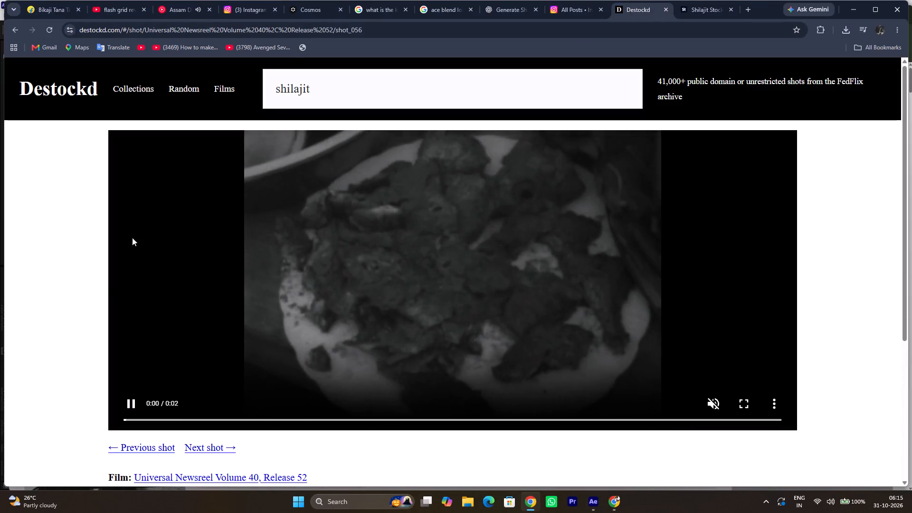
{"action": "left_click", "coordinate": [203, 446]}
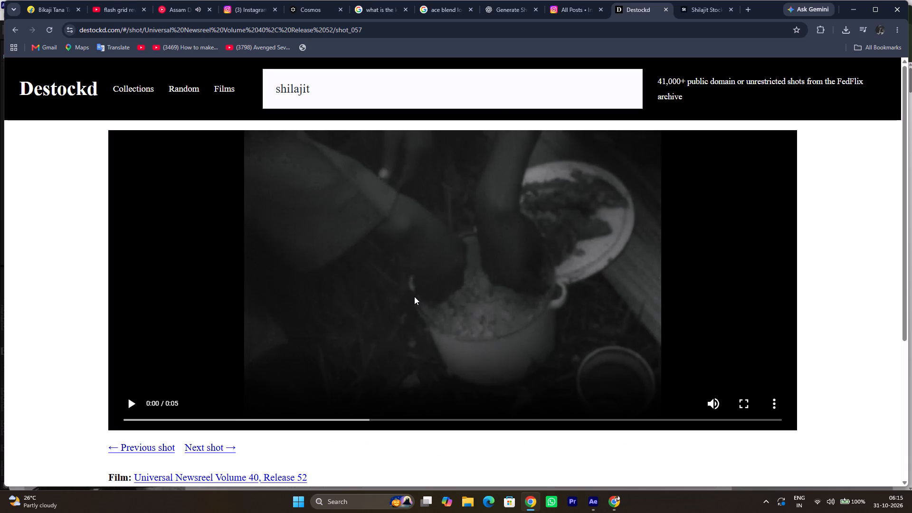
{"action": "left_click", "coordinate": [18, 30]}
{"action": "scroll", "coordinate": [390, 260], "scroll_direction": "down", "scroll_amount": 2}
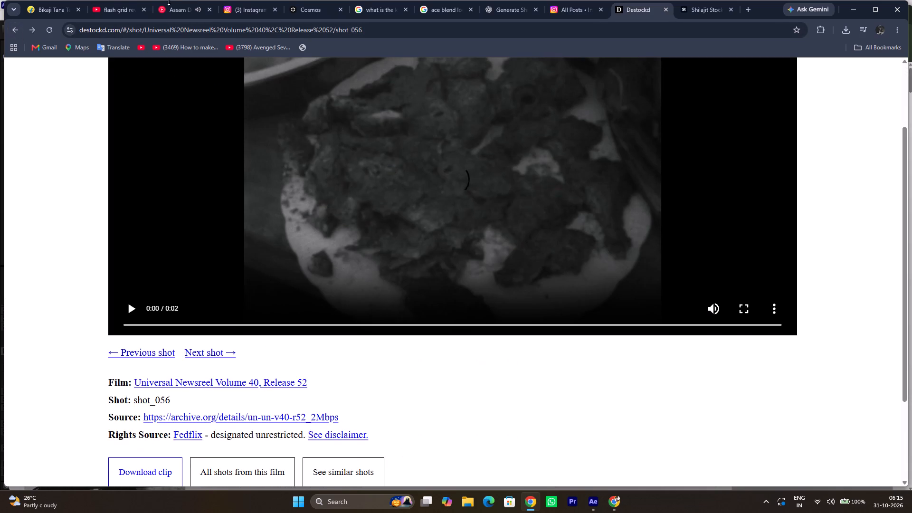
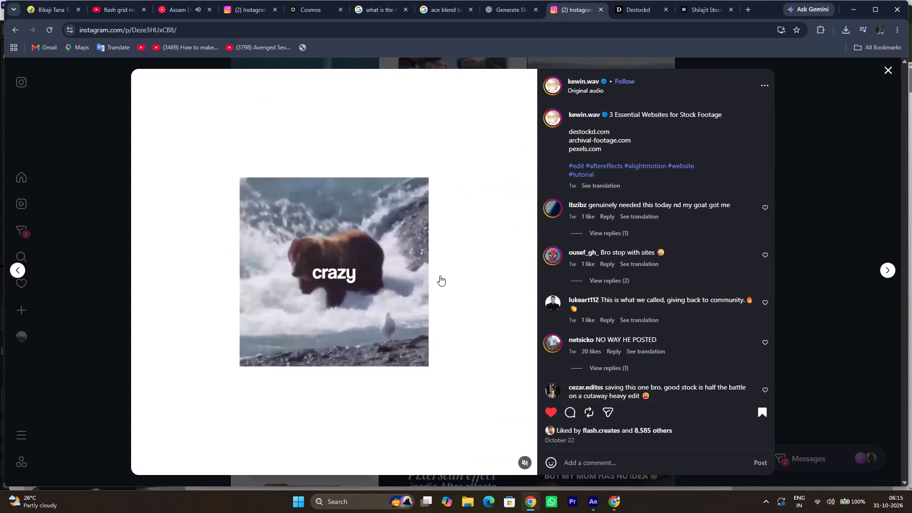
Pause the stock footage reel, search the web in a new tab for "archivalfootages" and look through the results.
{"action": "left_click", "coordinate": [440, 275]}
{"action": "left_click", "coordinate": [748, 7]}
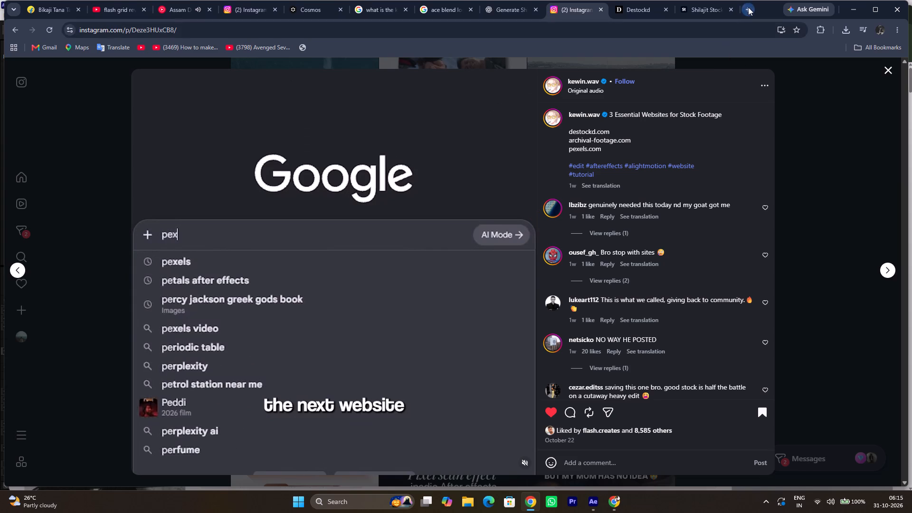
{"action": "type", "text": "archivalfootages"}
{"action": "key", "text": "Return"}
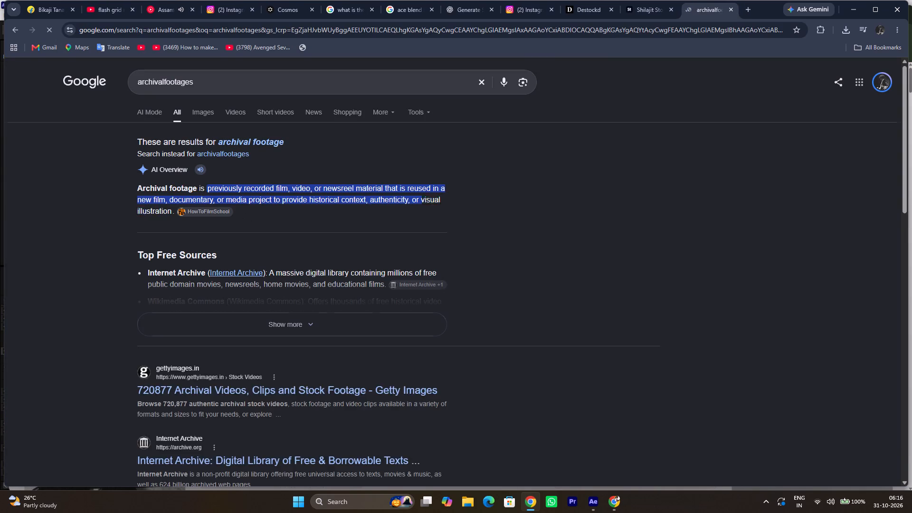
{"action": "scroll", "coordinate": [231, 285], "scroll_direction": "down", "scroll_amount": 1}
{"action": "scroll", "coordinate": [231, 285], "scroll_direction": "up", "scroll_amount": 1}
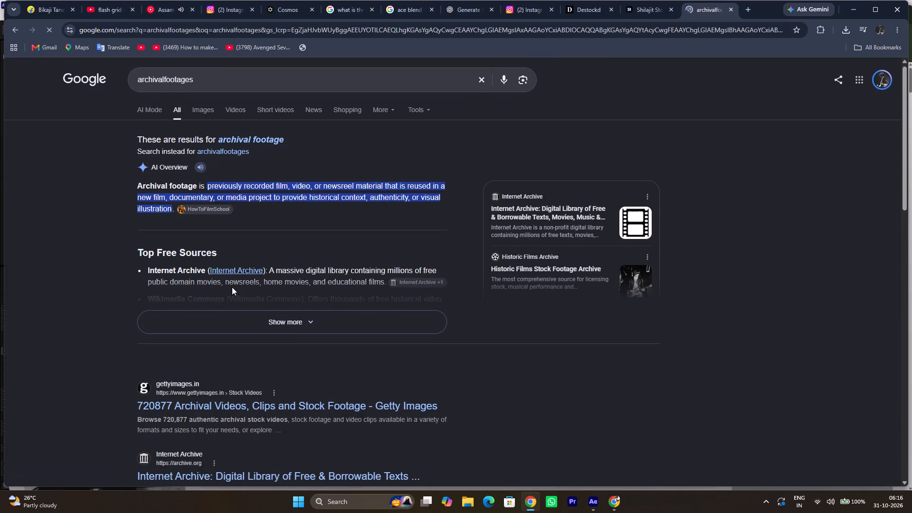
{"action": "scroll", "coordinate": [232, 287], "scroll_direction": "down", "scroll_amount": 1}
Copy the archival-footage.com address from the kewin.wav Instagram caption and open that site in a new tab.
{"action": "left_click", "coordinate": [507, 7]}
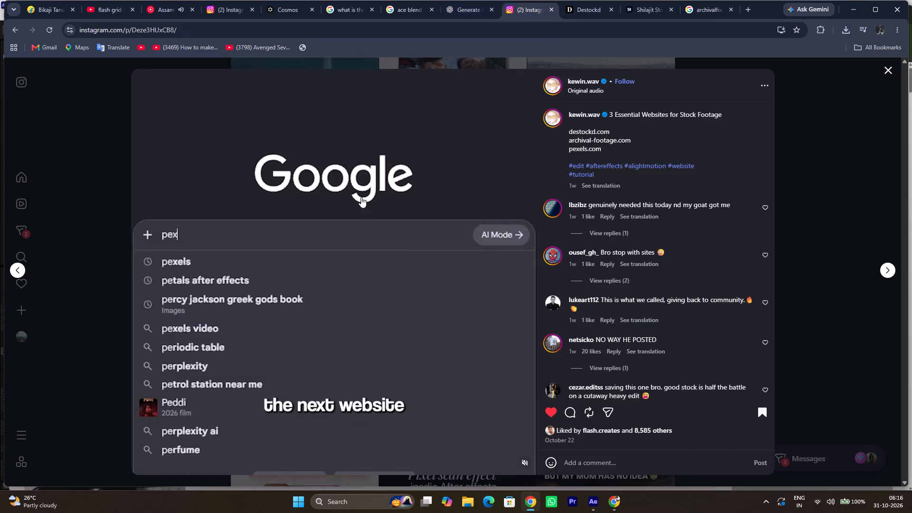
{"action": "left_click", "coordinate": [398, 279]}
{"action": "left_click", "coordinate": [398, 279]}
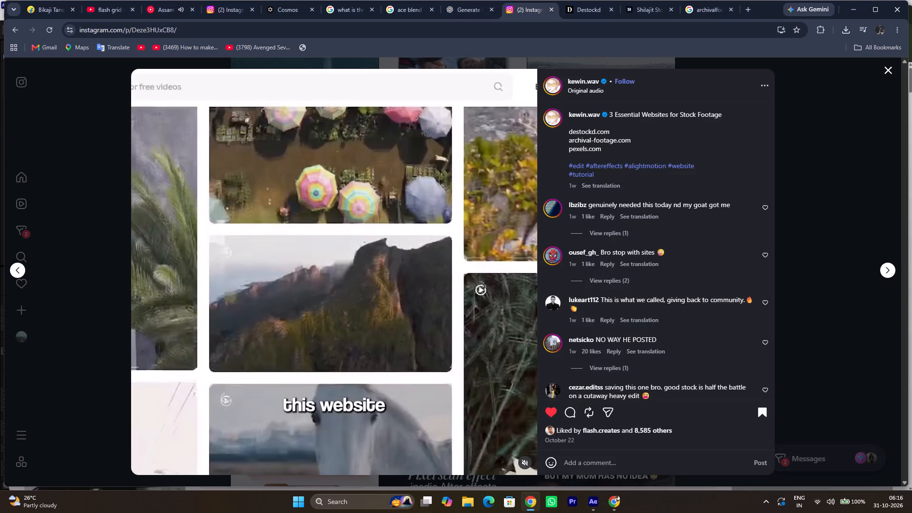
{"action": "left_click_drag", "start_coordinate": [568, 137], "coordinate": [636, 139]}
{"action": "key", "text": "ctrl+c"}
{"action": "key", "text": "ctrl+c"}
{"action": "key", "text": "ctrl+c"}
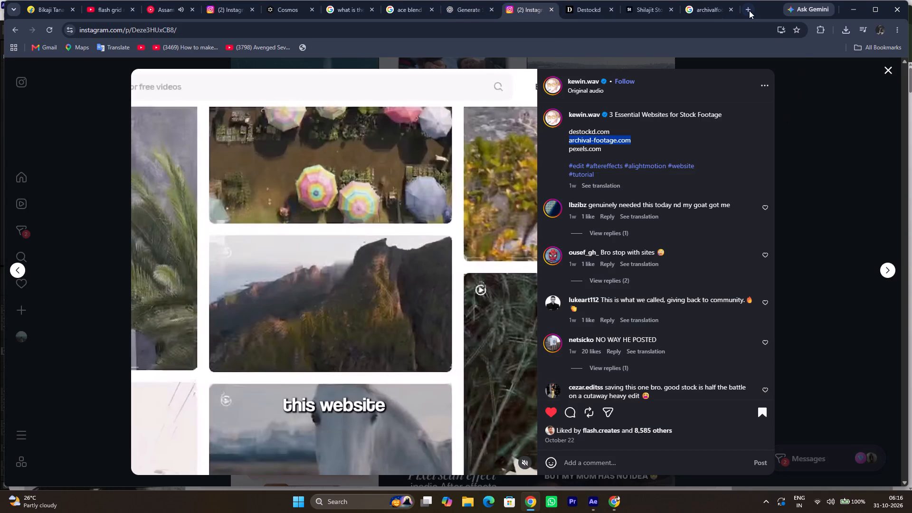
{"action": "left_click", "coordinate": [749, 10]}
{"action": "key", "text": "ctrl+v"}
{"action": "key", "text": "Return"}
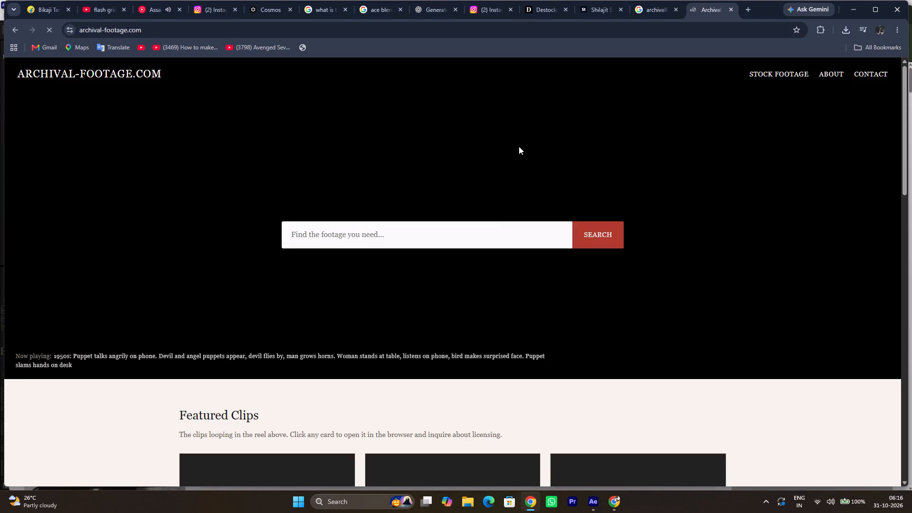
Look over the Archival-Footage.com home page and its featured clips, and search the site's footage for "shilajit".
{"action": "scroll", "coordinate": [461, 241], "scroll_direction": "down", "scroll_amount": 1}
{"action": "scroll", "coordinate": [461, 241], "scroll_direction": "up", "scroll_amount": 3}
{"action": "scroll", "coordinate": [460, 242], "scroll_direction": "down", "scroll_amount": 4}
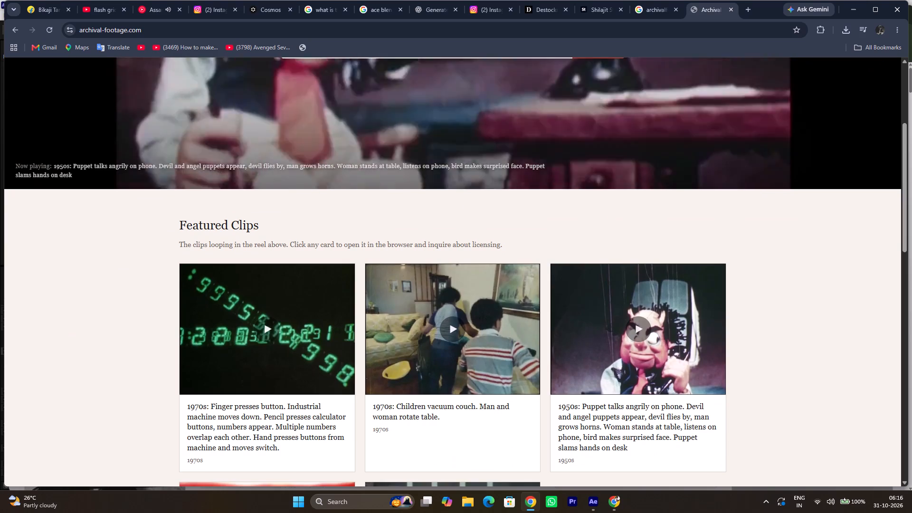
{"action": "scroll", "coordinate": [448, 240], "scroll_direction": "up", "scroll_amount": 2}
{"action": "scroll", "coordinate": [448, 240], "scroll_direction": "down", "scroll_amount": 1}
{"action": "scroll", "coordinate": [447, 239], "scroll_direction": "up", "scroll_amount": 1}
{"action": "left_click", "coordinate": [370, 146]}
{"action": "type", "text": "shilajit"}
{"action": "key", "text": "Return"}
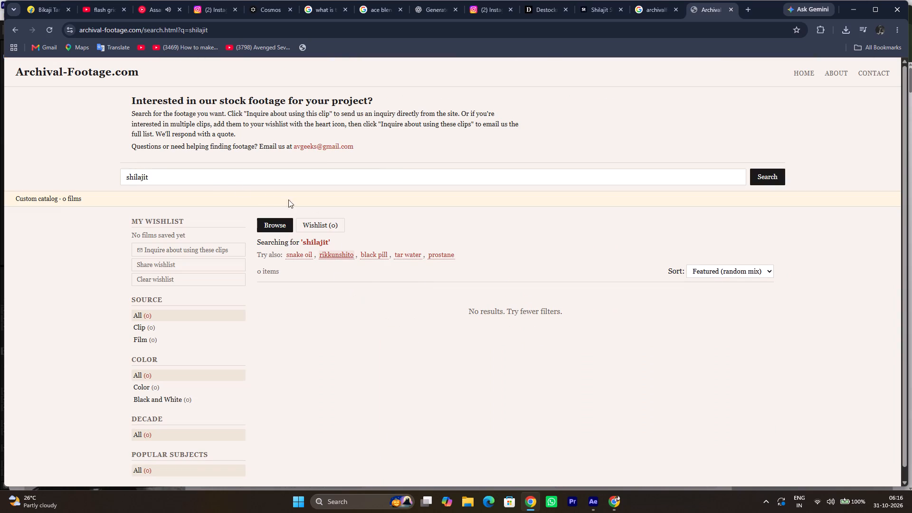
Clear the shilajit search, go to the Archival-Footage.com home page and examine the featured clips for usable footage.
{"action": "left_click_drag", "start_coordinate": [172, 171], "coordinate": [96, 167]}
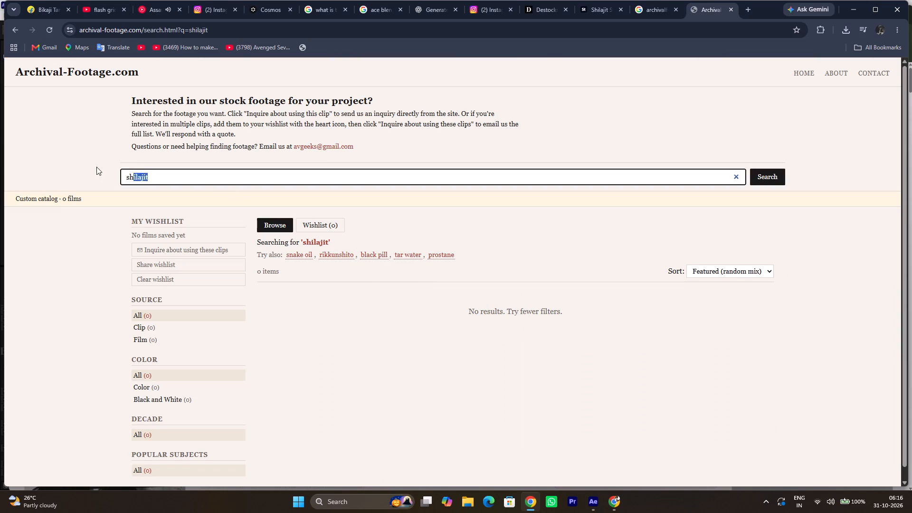
{"action": "left_click_drag", "start_coordinate": [96, 167], "coordinate": [79, 169]}
{"action": "key", "text": "BackSpace"}
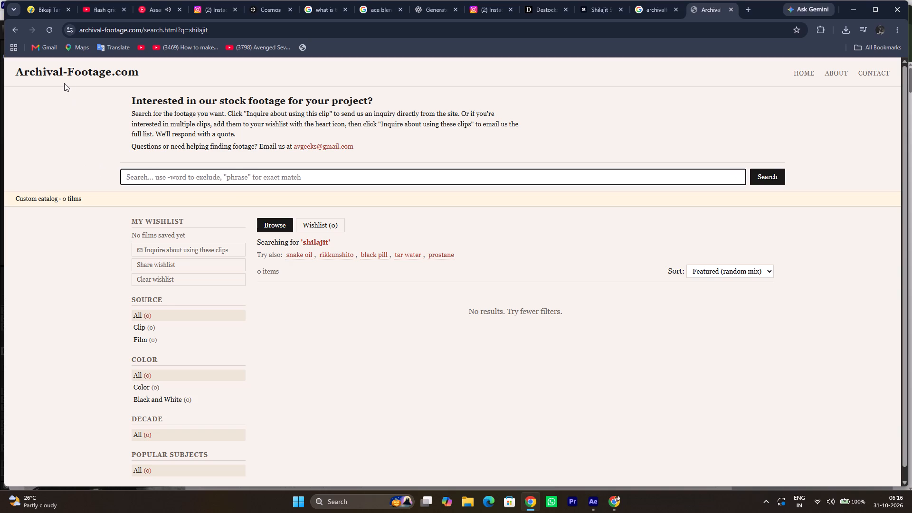
{"action": "left_click", "coordinate": [69, 76]}
{"action": "scroll", "coordinate": [359, 252], "scroll_direction": "down", "scroll_amount": 5}
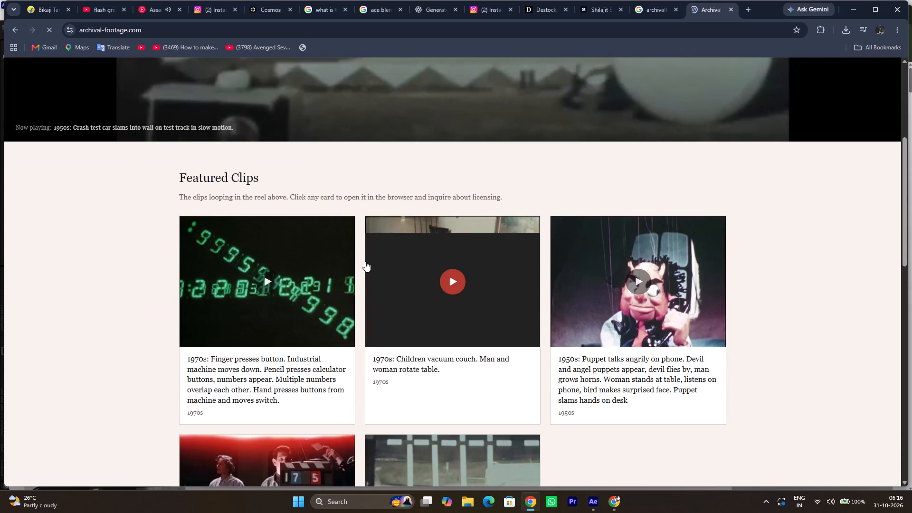
{"action": "scroll", "coordinate": [462, 310], "scroll_direction": "down", "scroll_amount": 3}
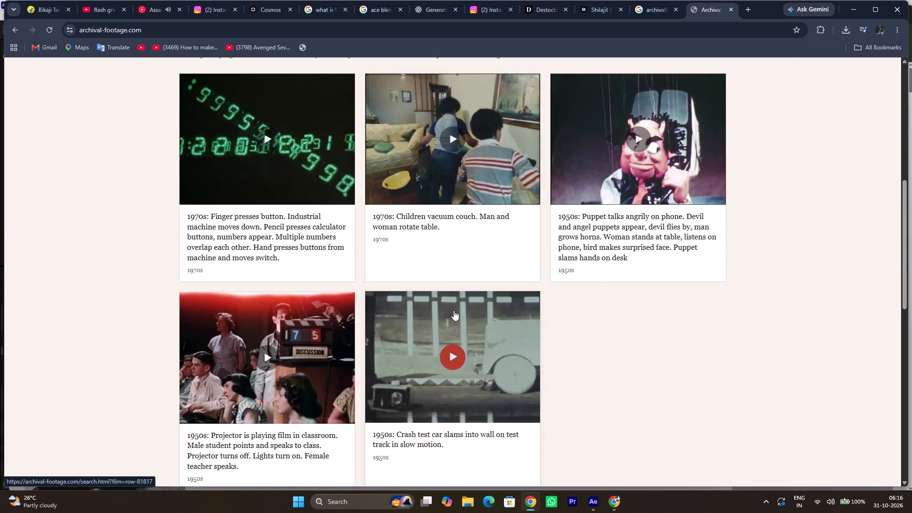
{"action": "scroll", "coordinate": [453, 311], "scroll_direction": "down", "scroll_amount": 9}
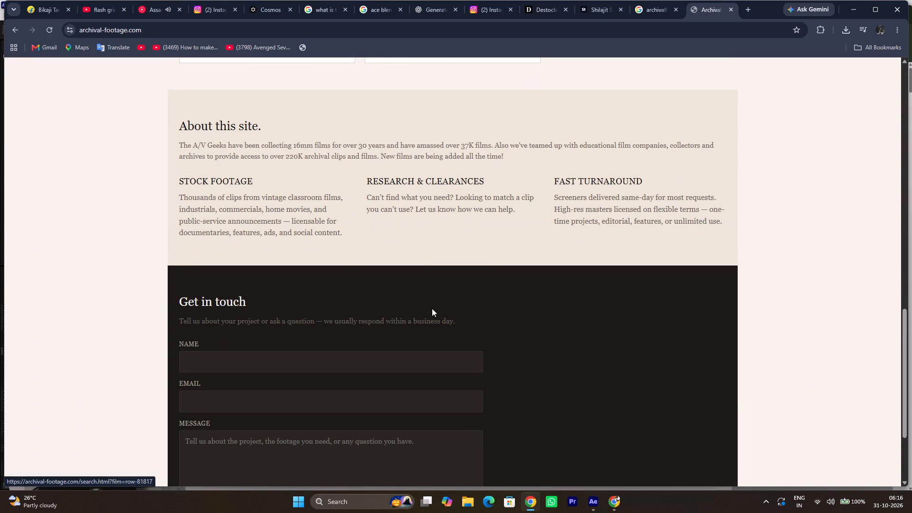
{"action": "scroll", "coordinate": [429, 294], "scroll_direction": "up", "scroll_amount": 1}
{"action": "scroll", "coordinate": [429, 293], "scroll_direction": "down", "scroll_amount": 5}
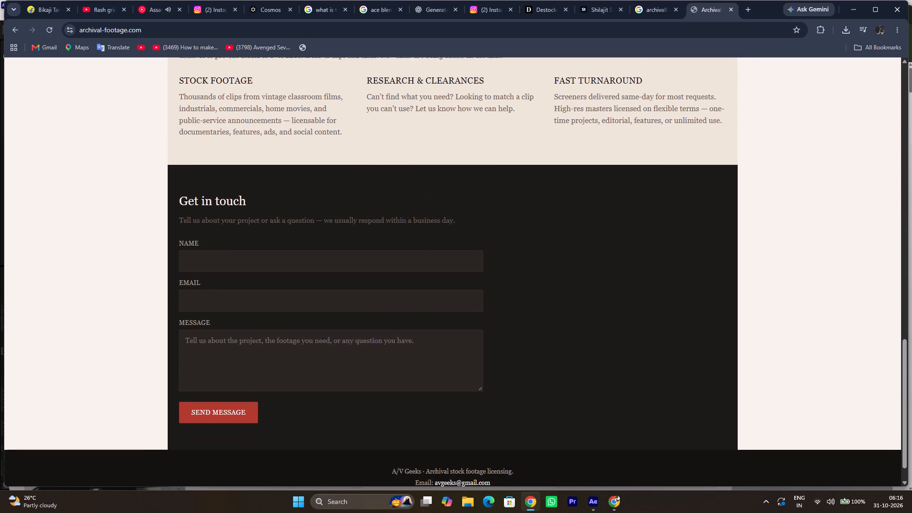
{"action": "scroll", "coordinate": [421, 286], "scroll_direction": "down", "scroll_amount": 2}
{"action": "scroll", "coordinate": [417, 275], "scroll_direction": "up", "scroll_amount": 6}
{"action": "scroll", "coordinate": [418, 271], "scroll_direction": "down", "scroll_amount": 2}
{"action": "scroll", "coordinate": [418, 271], "scroll_direction": "up", "scroll_amount": 6}
{"action": "scroll", "coordinate": [403, 272], "scroll_direction": "down", "scroll_amount": 1}
{"action": "scroll", "coordinate": [402, 271], "scroll_direction": "up", "scroll_amount": 8}
{"action": "scroll", "coordinate": [363, 231], "scroll_direction": "down", "scroll_amount": 3}
{"action": "scroll", "coordinate": [363, 231], "scroll_direction": "up", "scroll_amount": 1}
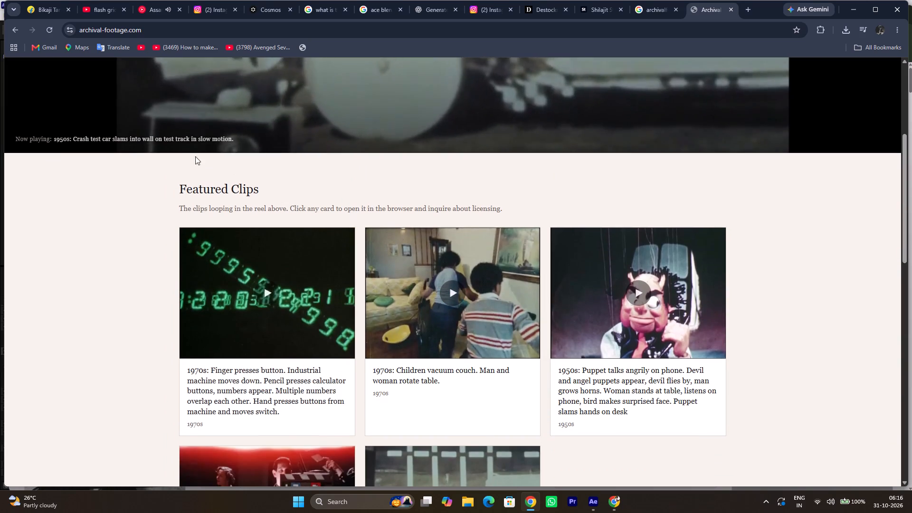
Open the featured 1970s clip of the industrial machine and calculator buttons, watch it briefly and close it.
{"action": "left_click", "coordinate": [273, 310]}
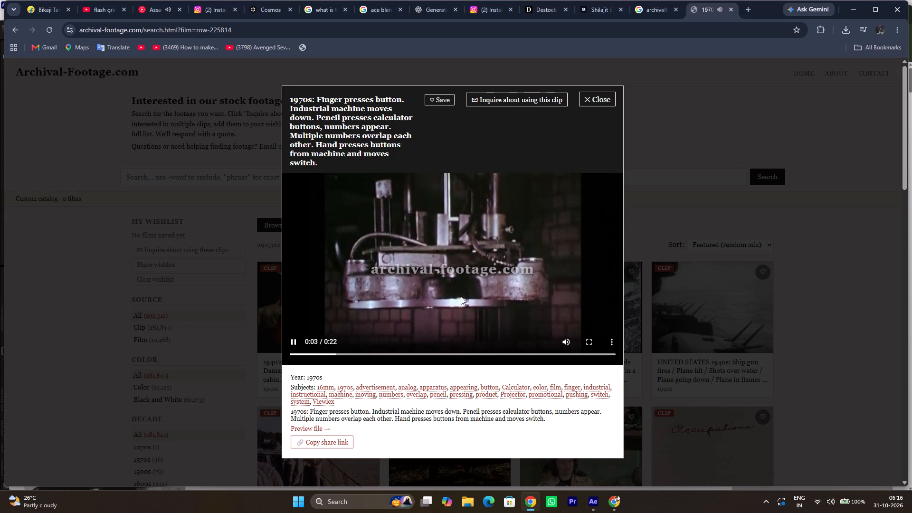
{"action": "left_click", "coordinate": [807, 295]}
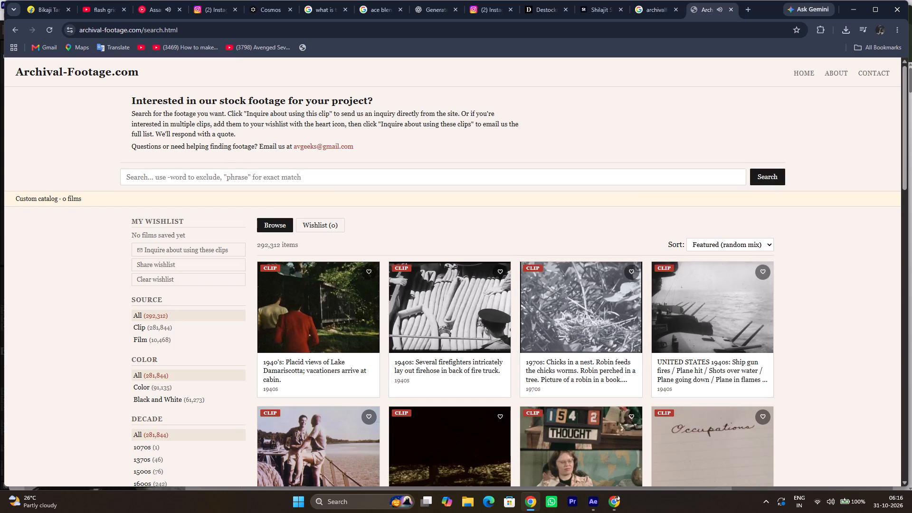
Search the archival footage catalogue for "broll" and look through the first clips.
{"action": "left_click", "coordinate": [299, 176]}
{"action": "type", "text": "broll"}
{"action": "key", "text": "Return"}
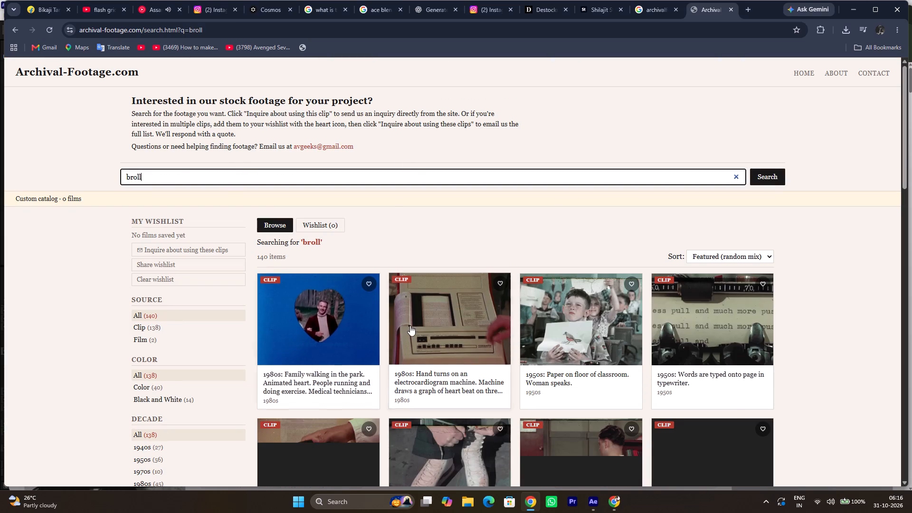
{"action": "scroll", "coordinate": [559, 326], "scroll_direction": "down", "scroll_amount": 3}
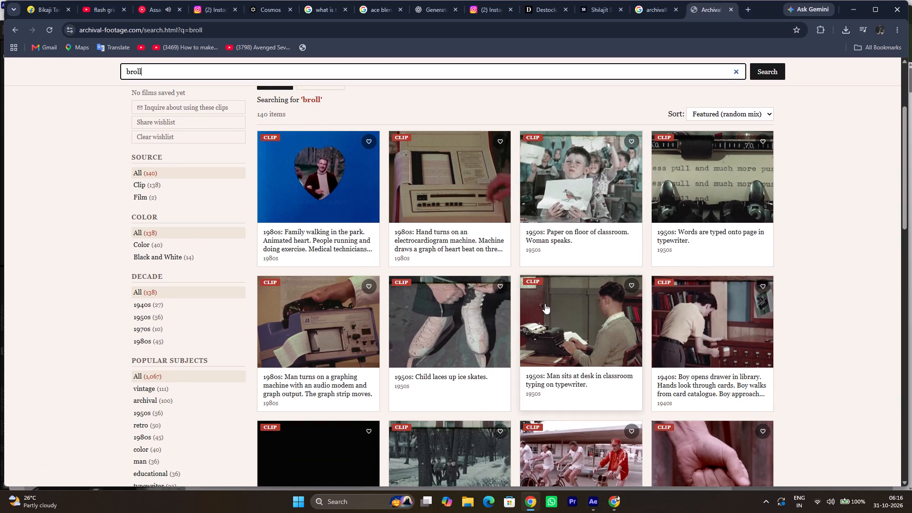
{"action": "scroll", "coordinate": [544, 304], "scroll_direction": "down", "scroll_amount": 1}
{"action": "scroll", "coordinate": [543, 304], "scroll_direction": "up", "scroll_amount": 1}
{"action": "scroll", "coordinate": [543, 304], "scroll_direction": "down", "scroll_amount": 2}
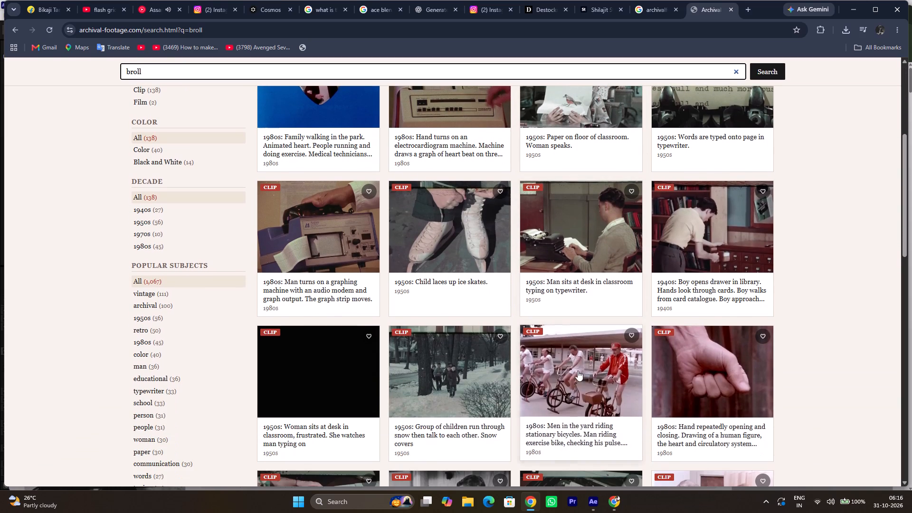
{"action": "left_click", "coordinate": [749, 4]}
{"action": "type", "text": "flow"}
{"action": "key", "text": "Return"}
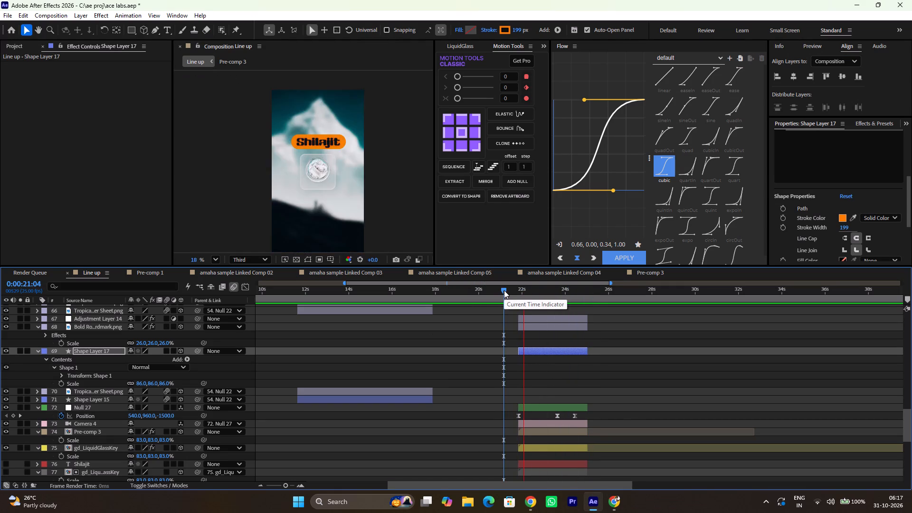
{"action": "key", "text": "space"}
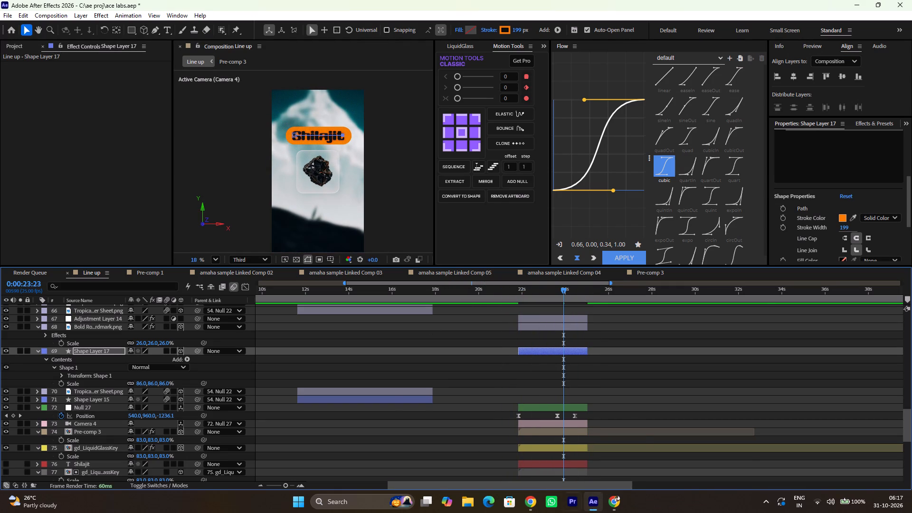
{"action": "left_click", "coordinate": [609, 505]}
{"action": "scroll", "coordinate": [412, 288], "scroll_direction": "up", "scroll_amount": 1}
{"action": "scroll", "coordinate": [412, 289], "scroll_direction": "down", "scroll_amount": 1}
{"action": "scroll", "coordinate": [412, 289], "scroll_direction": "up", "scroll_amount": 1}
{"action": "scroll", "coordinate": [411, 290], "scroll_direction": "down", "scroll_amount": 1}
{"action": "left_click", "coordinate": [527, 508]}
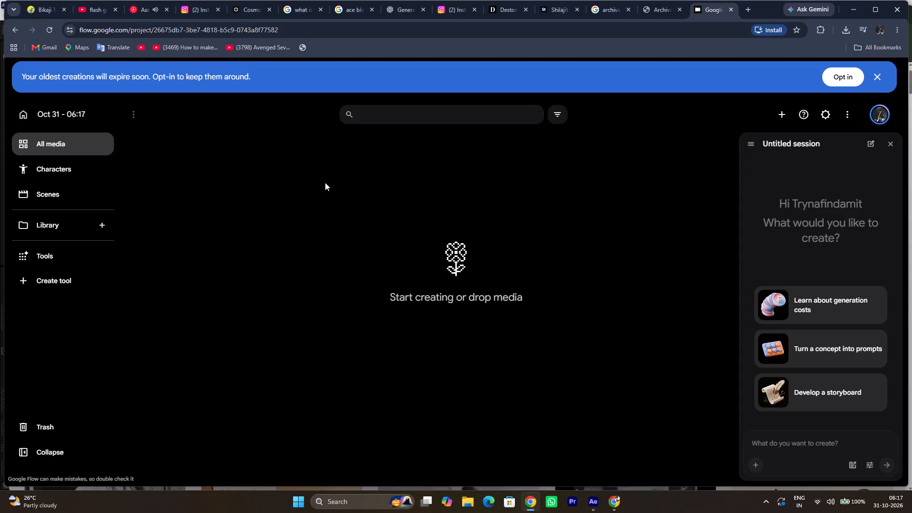
Return to the Archival-Footage.com "broll" results and examine the remaining clips for usable footage.
{"action": "left_click", "coordinate": [658, 6]}
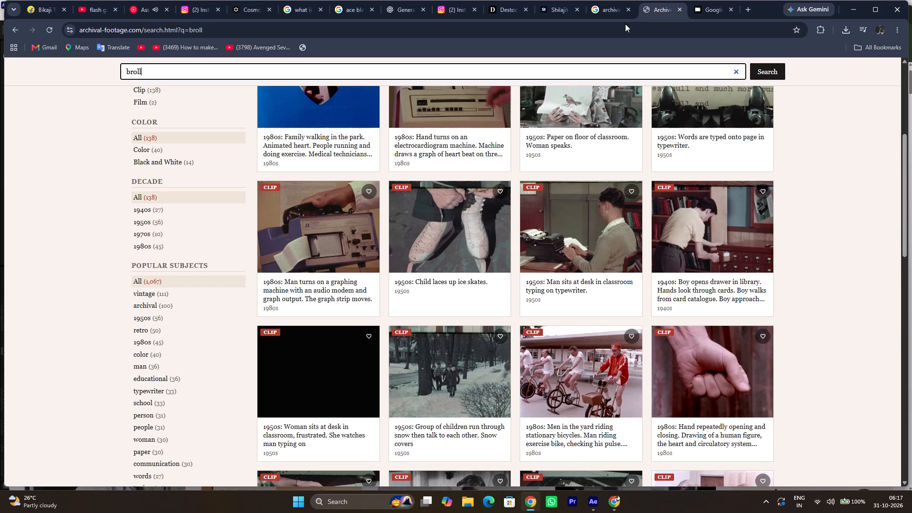
{"action": "scroll", "coordinate": [456, 214], "scroll_direction": "down", "scroll_amount": 1}
{"action": "scroll", "coordinate": [456, 214], "scroll_direction": "up", "scroll_amount": 1}
{"action": "scroll", "coordinate": [456, 214], "scroll_direction": "down", "scroll_amount": 10}
{"action": "scroll", "coordinate": [461, 215], "scroll_direction": "up", "scroll_amount": 1}
{"action": "scroll", "coordinate": [461, 215], "scroll_direction": "down", "scroll_amount": 1}
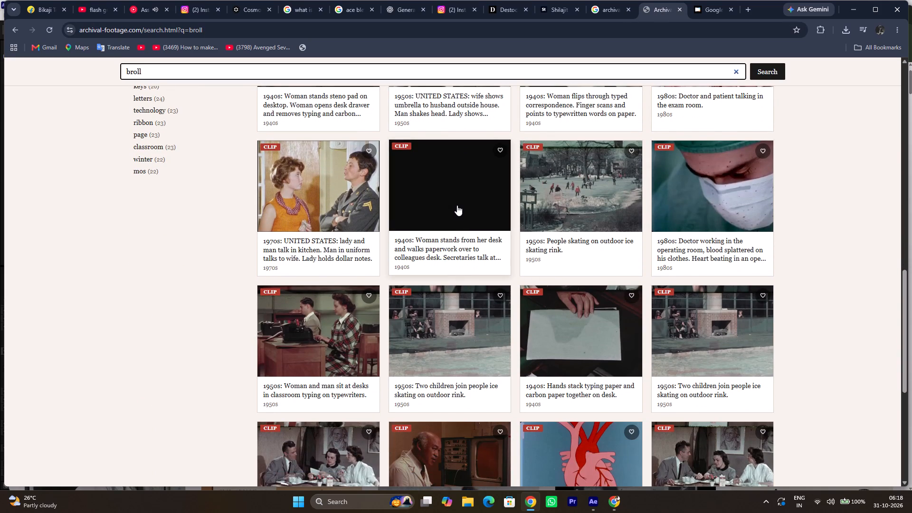
{"action": "scroll", "coordinate": [481, 257], "scroll_direction": "down", "scroll_amount": 3}
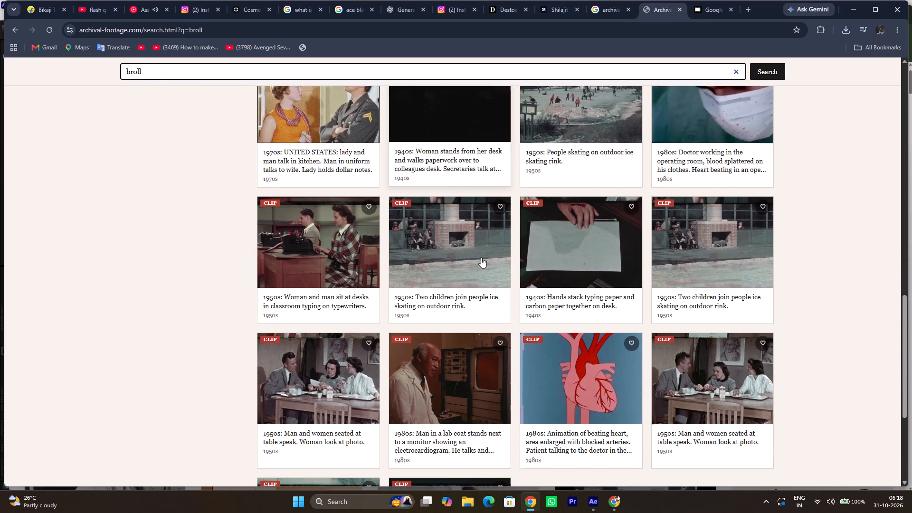
{"action": "scroll", "coordinate": [481, 257], "scroll_direction": "down", "scroll_amount": 2}
{"action": "scroll", "coordinate": [482, 257], "scroll_direction": "up", "scroll_amount": 2}
{"action": "scroll", "coordinate": [482, 256], "scroll_direction": "down", "scroll_amount": 3}
{"action": "scroll", "coordinate": [482, 256], "scroll_direction": "up", "scroll_amount": 6}
{"action": "scroll", "coordinate": [481, 256], "scroll_direction": "down", "scroll_amount": 4}
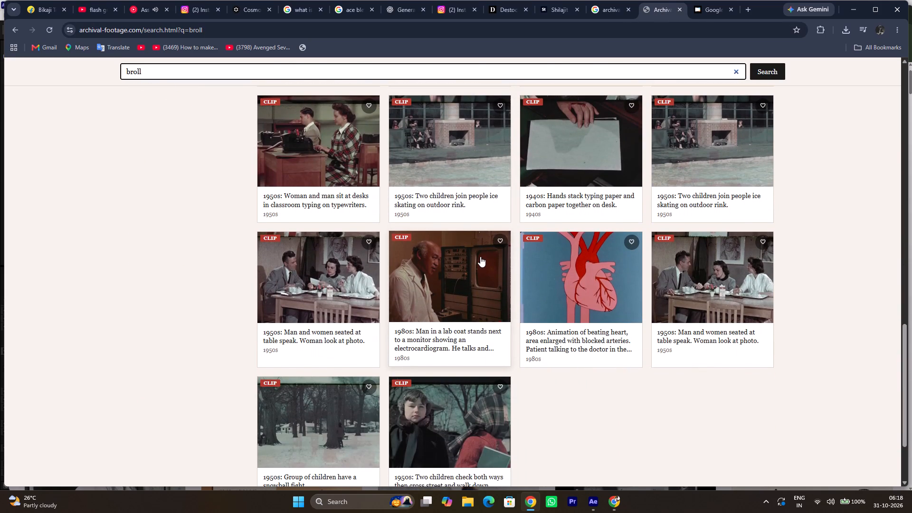
Open page 2 of the Archival-Footage.com "broll" results and examine its clips for usable footage.
{"action": "scroll", "coordinate": [480, 256], "scroll_direction": "down", "scroll_amount": 4}
{"action": "left_click", "coordinate": [559, 458]}
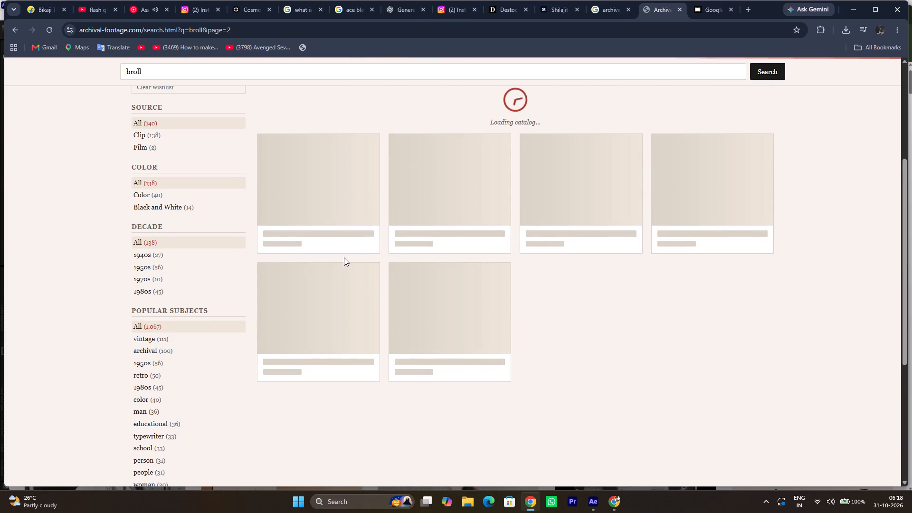
{"action": "scroll", "coordinate": [337, 248], "scroll_direction": "up", "scroll_amount": 3}
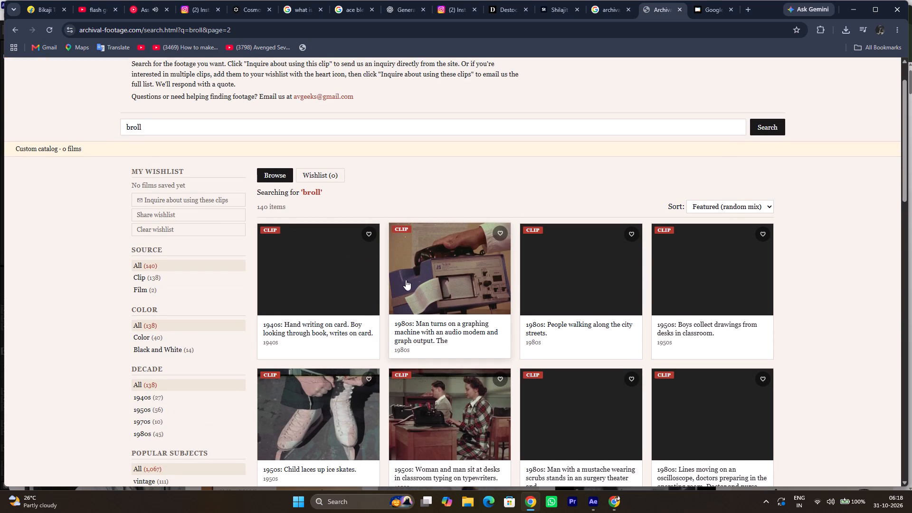
{"action": "scroll", "coordinate": [428, 285], "scroll_direction": "down", "scroll_amount": 1}
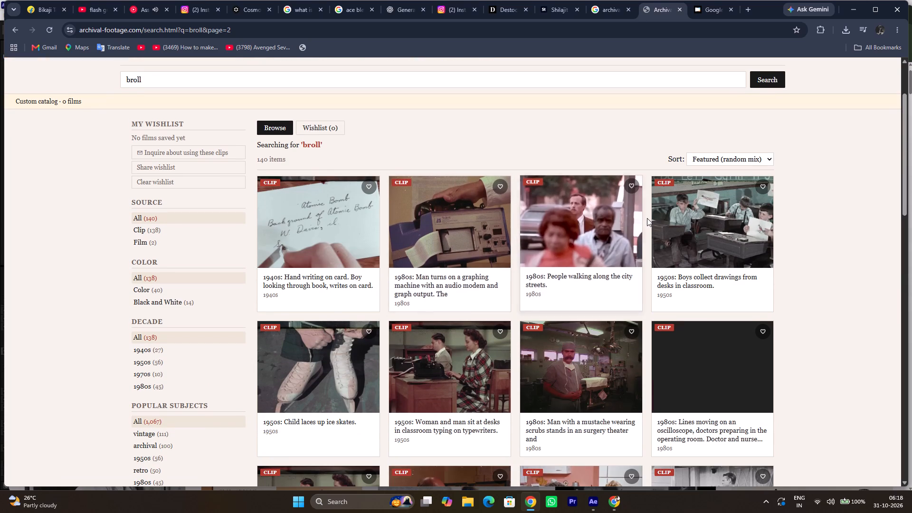
{"action": "scroll", "coordinate": [385, 217], "scroll_direction": "down", "scroll_amount": 1}
{"action": "scroll", "coordinate": [385, 217], "scroll_direction": "up", "scroll_amount": 3}
{"action": "scroll", "coordinate": [385, 217], "scroll_direction": "down", "scroll_amount": 1}
{"action": "scroll", "coordinate": [385, 217], "scroll_direction": "up", "scroll_amount": 2}
{"action": "scroll", "coordinate": [385, 217], "scroll_direction": "down", "scroll_amount": 1}
{"action": "scroll", "coordinate": [385, 217], "scroll_direction": "up", "scroll_amount": 1}
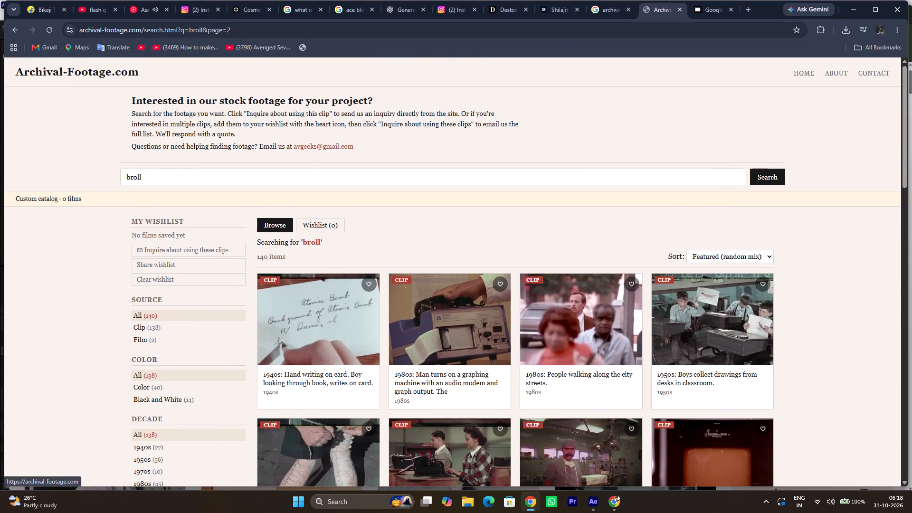
Switch to Destockd, return from the open shot to the home page and examine the shots there for usable footage.
{"action": "left_click", "coordinate": [502, 6]}
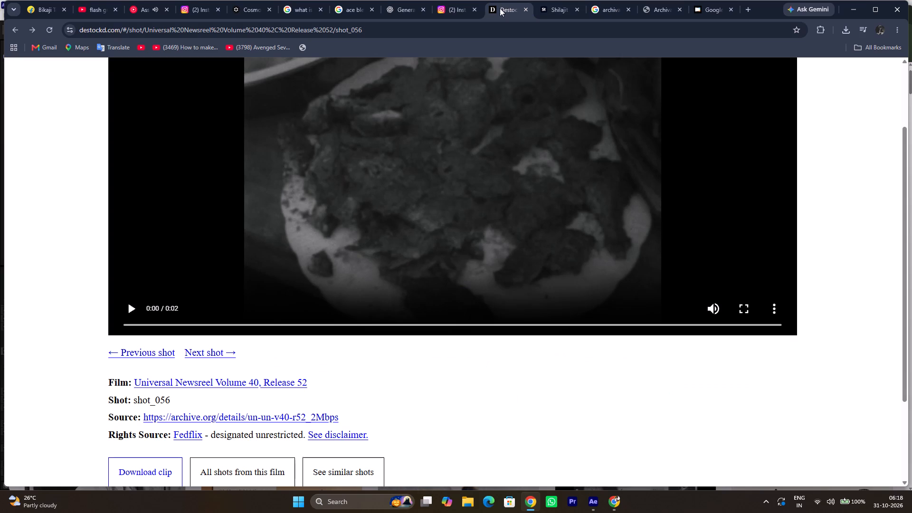
{"action": "scroll", "coordinate": [270, 179], "scroll_direction": "down", "scroll_amount": 2}
{"action": "scroll", "coordinate": [270, 179], "scroll_direction": "up", "scroll_amount": 7}
{"action": "scroll", "coordinate": [195, 145], "scroll_direction": "down", "scroll_amount": 2}
{"action": "scroll", "coordinate": [189, 145], "scroll_direction": "up", "scroll_amount": 3}
{"action": "left_click", "coordinate": [62, 91]}
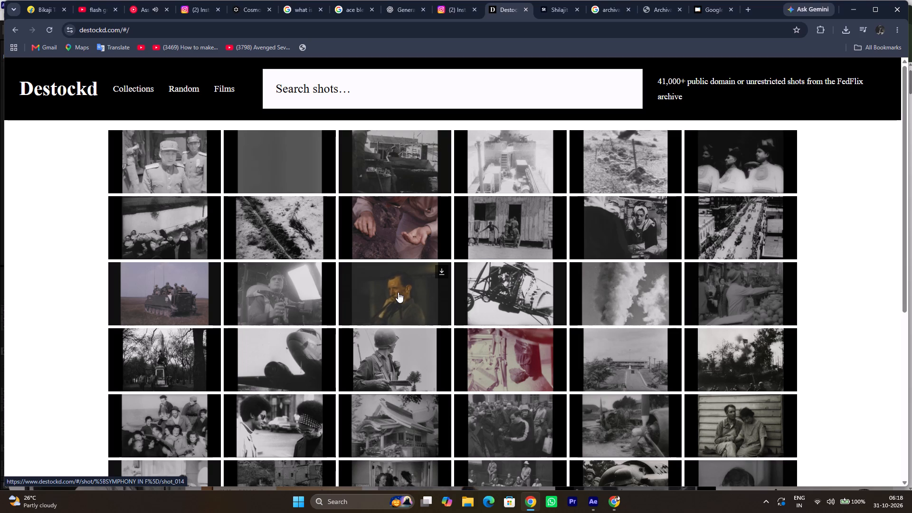
{"action": "scroll", "coordinate": [400, 294], "scroll_direction": "down", "scroll_amount": 2}
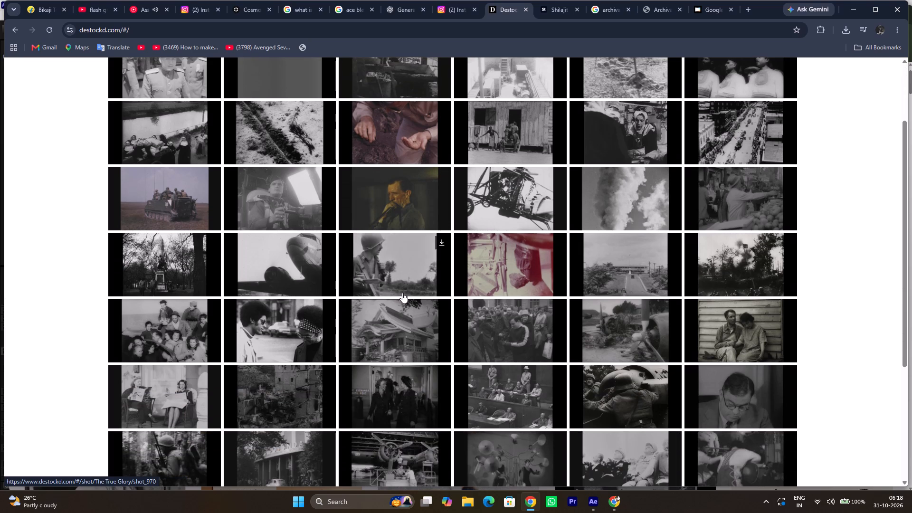
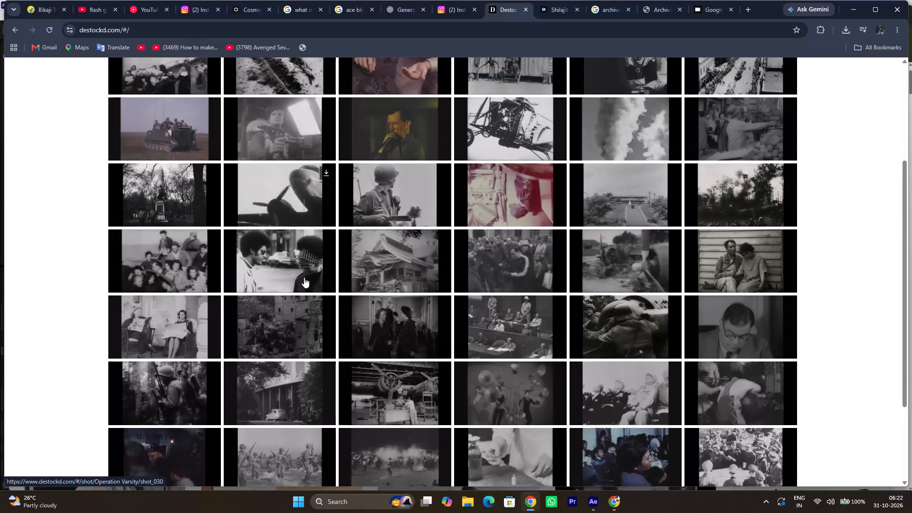
Look over the shots in the upper rows of the Destockd home page for usable footage.
{"action": "scroll", "coordinate": [304, 277], "scroll_direction": "up", "scroll_amount": 1}
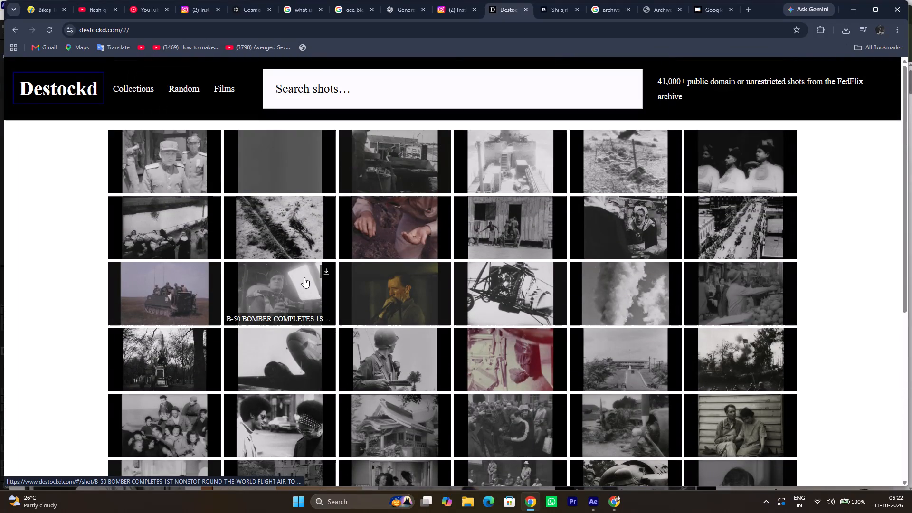
{"action": "scroll", "coordinate": [304, 277], "scroll_direction": "up", "scroll_amount": 2}
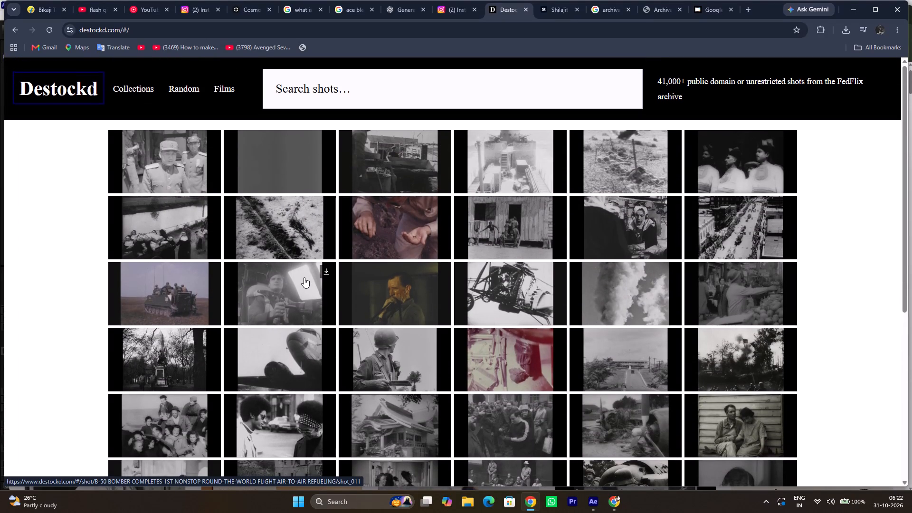
{"action": "scroll", "coordinate": [304, 277], "scroll_direction": "up", "scroll_amount": 2}
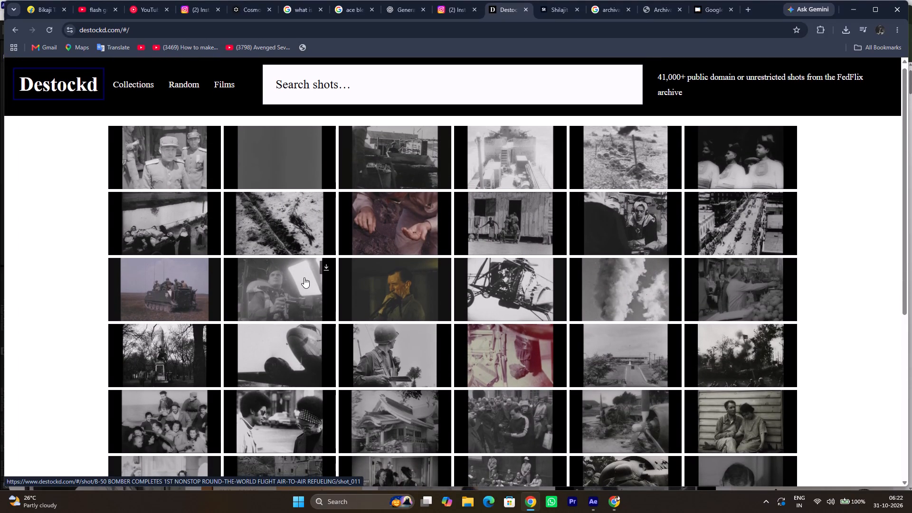
{"action": "scroll", "coordinate": [304, 277], "scroll_direction": "up", "scroll_amount": 1}
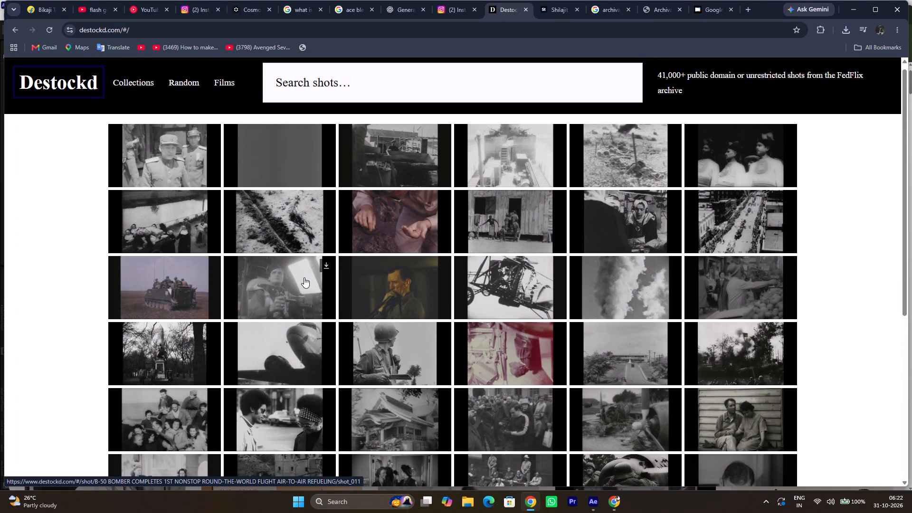
{"action": "scroll", "coordinate": [304, 277], "scroll_direction": "up", "scroll_amount": 1}
{"action": "scroll", "coordinate": [304, 277], "scroll_direction": "down", "scroll_amount": 1}
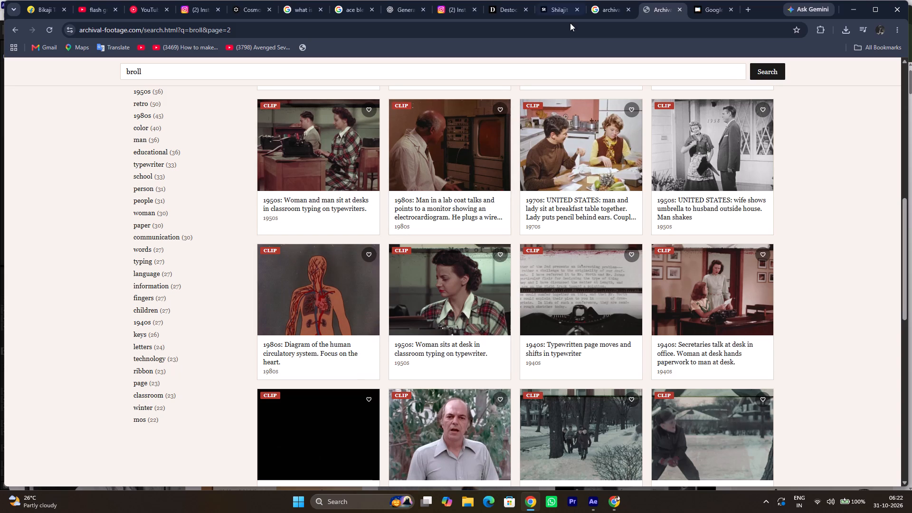
{"action": "scroll", "coordinate": [550, 227], "scroll_direction": "up", "scroll_amount": 8}
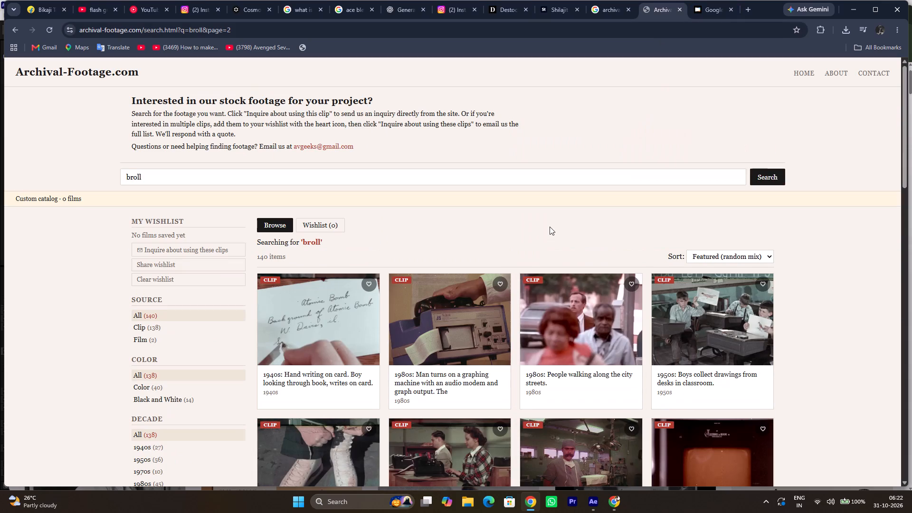
{"action": "scroll", "coordinate": [550, 227], "scroll_direction": "down", "scroll_amount": 1}
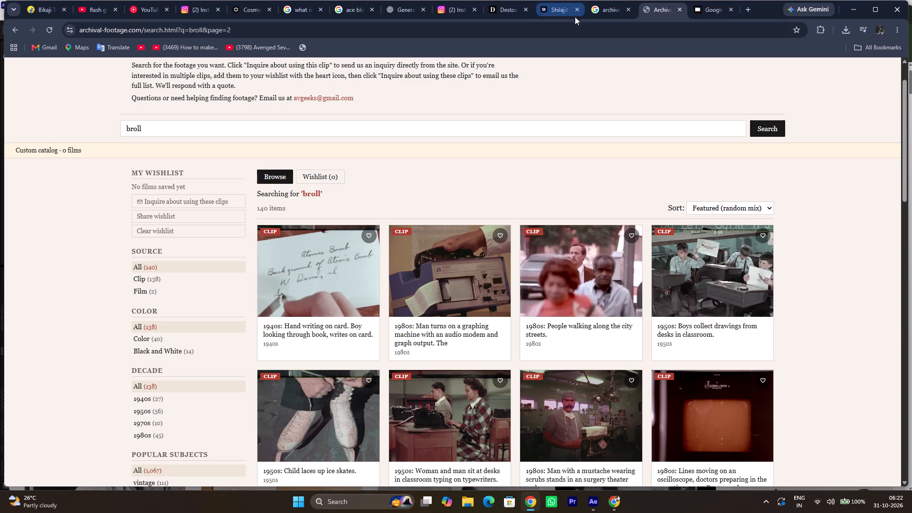
Switch back to Destockd and examine the home page's remaining shots, including the preview of the War Crimes Trials, Tokyo clip.
{"action": "left_click", "coordinate": [512, 11]}
{"action": "scroll", "coordinate": [519, 208], "scroll_direction": "down", "scroll_amount": 3}
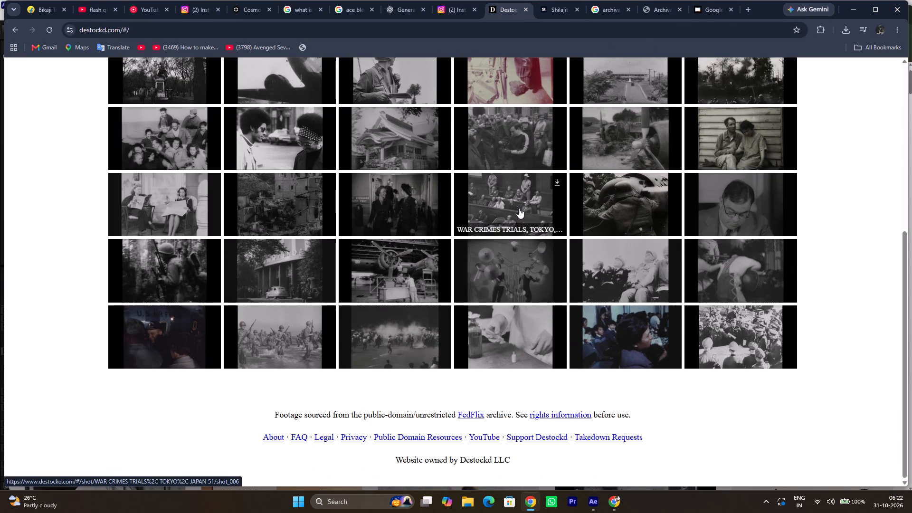
{"action": "scroll", "coordinate": [519, 208], "scroll_direction": "down", "scroll_amount": 1}
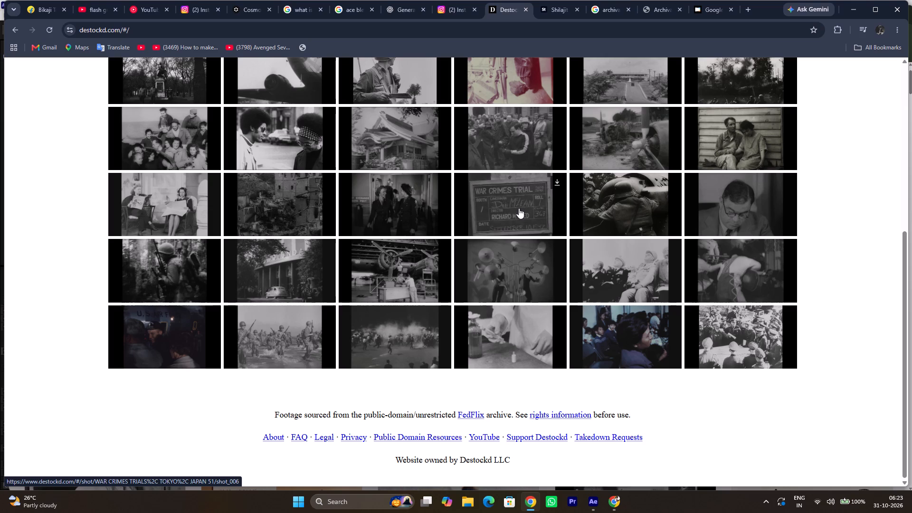
{"action": "scroll", "coordinate": [519, 208], "scroll_direction": "right", "scroll_amount": 1}
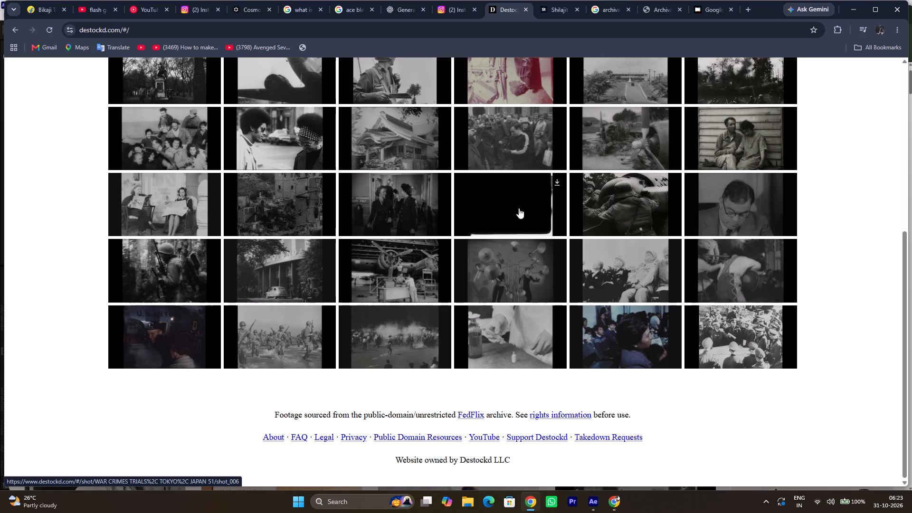
{"action": "scroll", "coordinate": [519, 208], "scroll_direction": "right", "scroll_amount": 1}
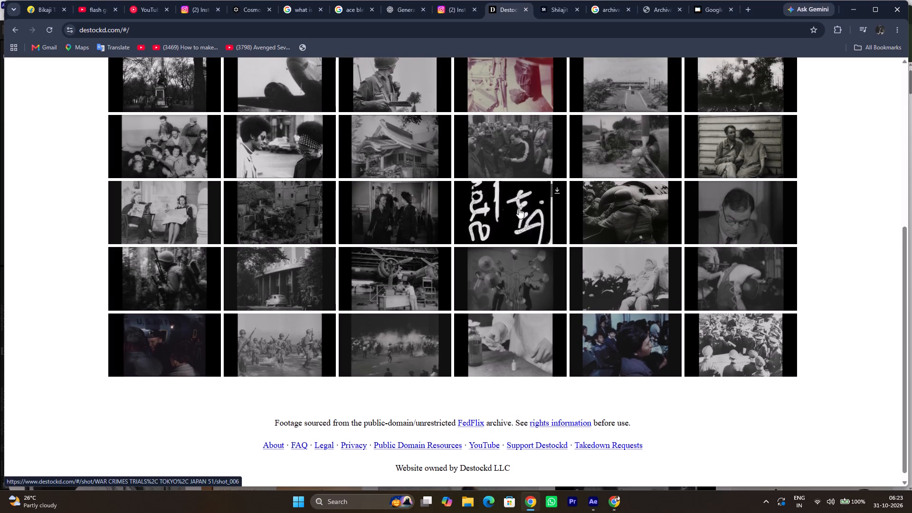
{"action": "scroll", "coordinate": [519, 208], "scroll_direction": "right", "scroll_amount": 1}
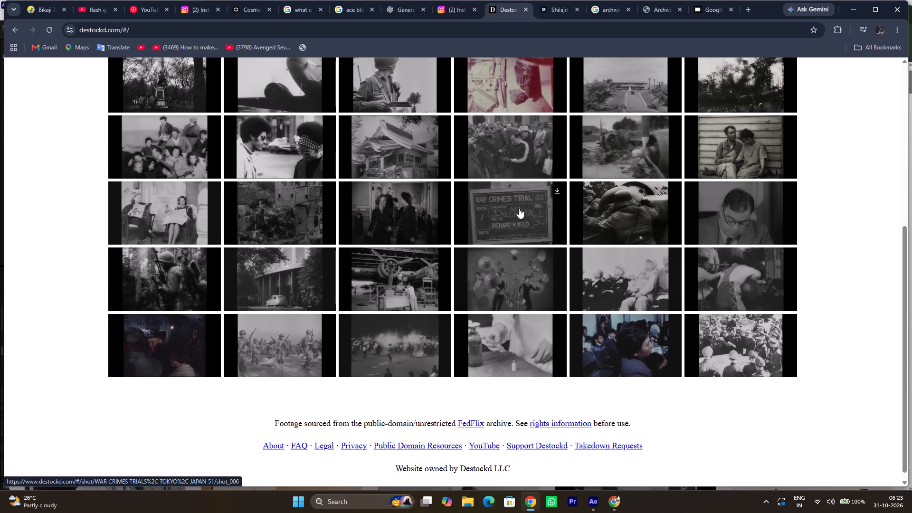
{"action": "scroll", "coordinate": [519, 208], "scroll_direction": "right", "scroll_amount": 1}
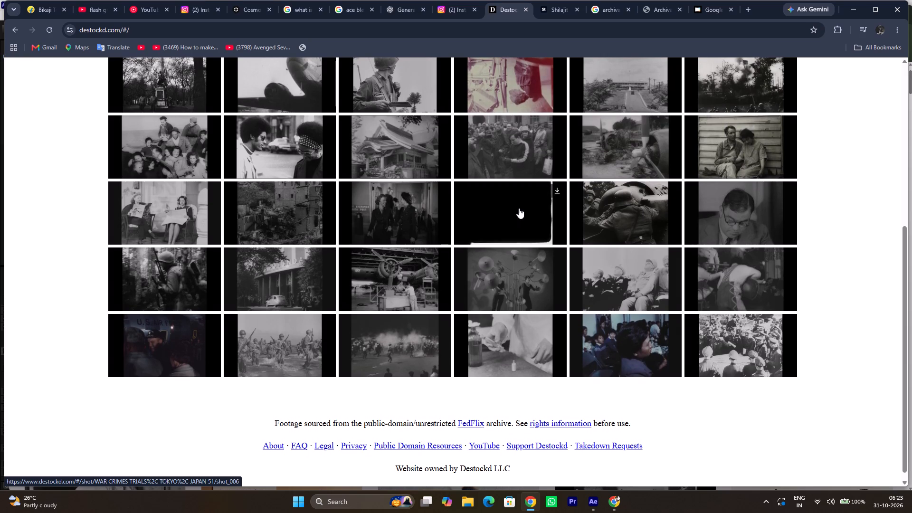
{"action": "scroll", "coordinate": [519, 208], "scroll_direction": "right", "scroll_amount": 1}
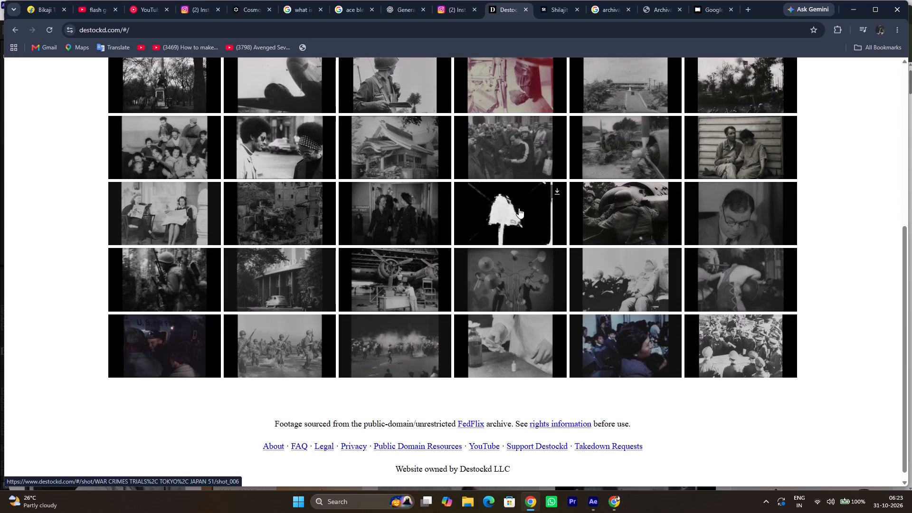
{"action": "scroll", "coordinate": [519, 208], "scroll_direction": "right", "scroll_amount": 1}
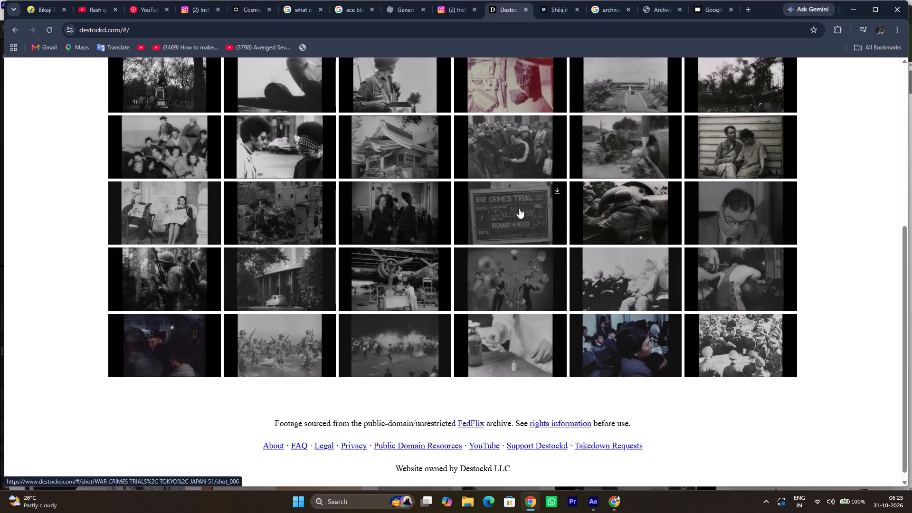
{"action": "scroll", "coordinate": [519, 208], "scroll_direction": "right", "scroll_amount": 1}
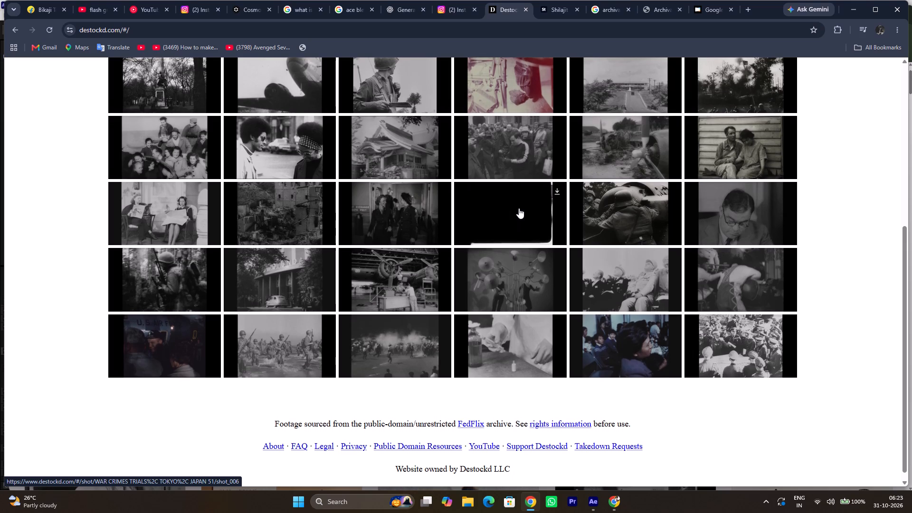
{"action": "scroll", "coordinate": [519, 208], "scroll_direction": "right", "scroll_amount": 1}
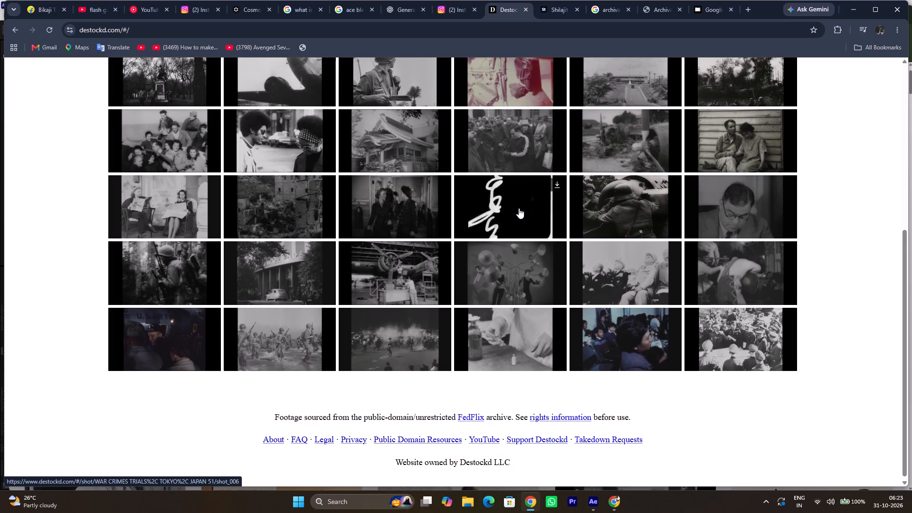
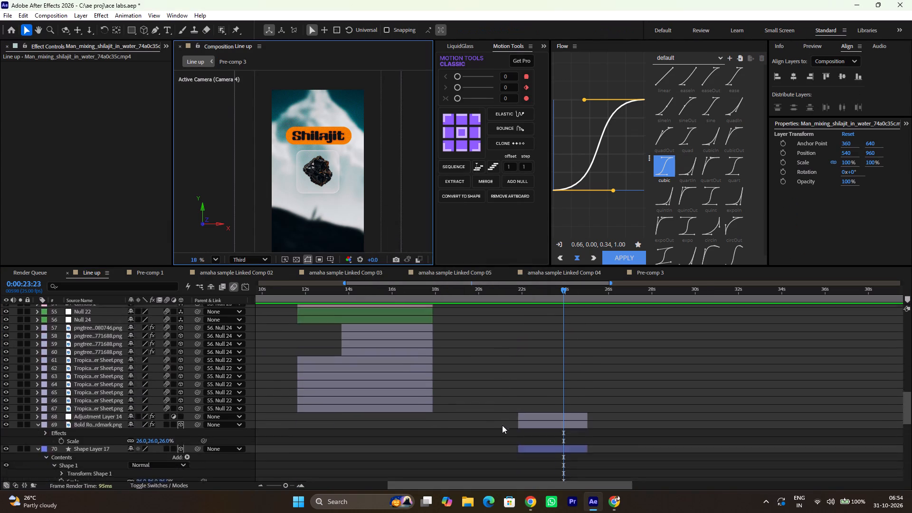
{"action": "scroll", "coordinate": [502, 425], "scroll_direction": "down", "scroll_amount": 2}
{"action": "scroll", "coordinate": [502, 425], "scroll_direction": "up", "scroll_amount": 14}
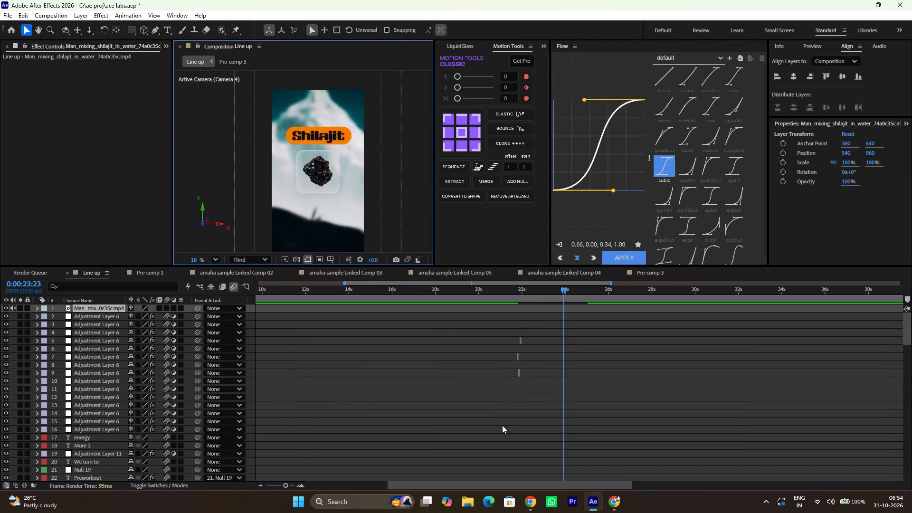
{"action": "scroll", "coordinate": [502, 425], "scroll_direction": "right", "scroll_amount": 2, "text": "alt"}
{"action": "scroll", "coordinate": [502, 425], "scroll_direction": "down", "scroll_amount": 2, "text": "ctrl+alt"}
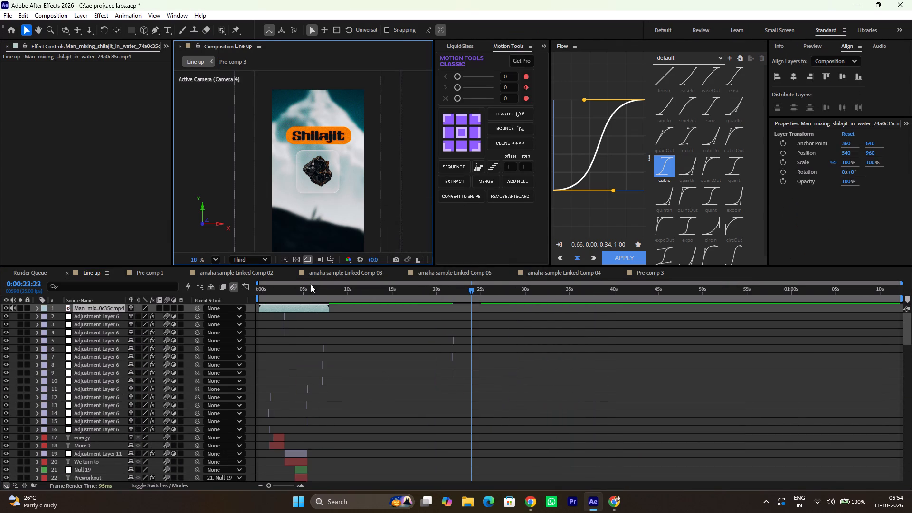
{"action": "left_click_drag", "start_coordinate": [308, 306], "coordinate": [519, 309]}
Move the shilajit video layer down the layer stack to directly above Adjustment Layer 14.
{"action": "left_click", "coordinate": [100, 307]}
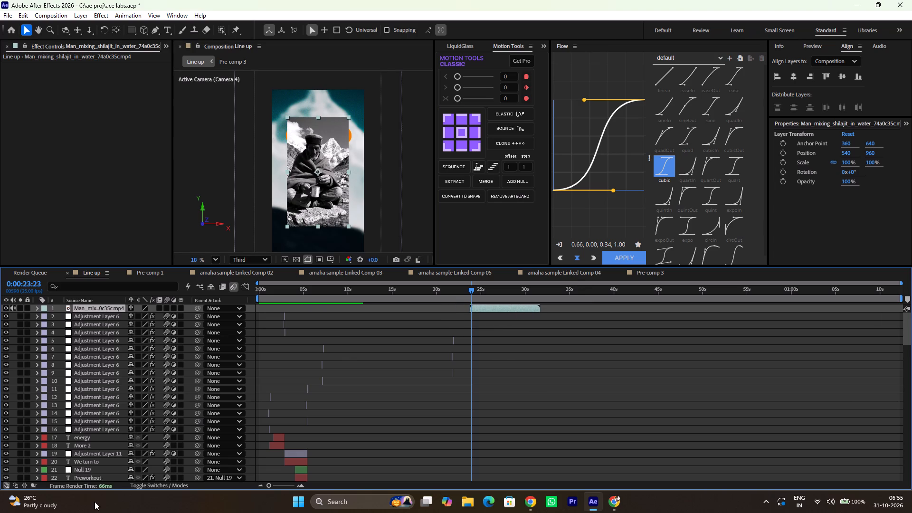
{"action": "left_click_drag", "start_coordinate": [99, 306], "coordinate": [126, 490]}
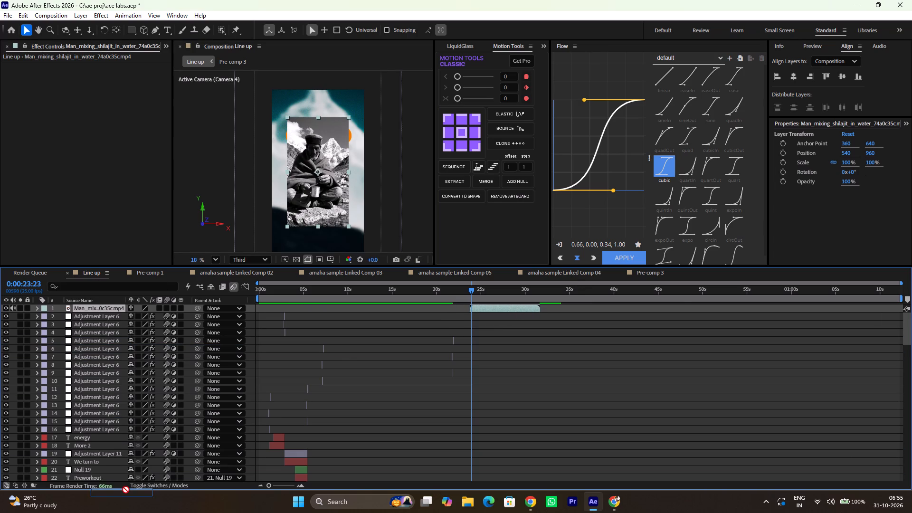
{"action": "left_click_drag", "start_coordinate": [126, 490], "coordinate": [119, 477]}
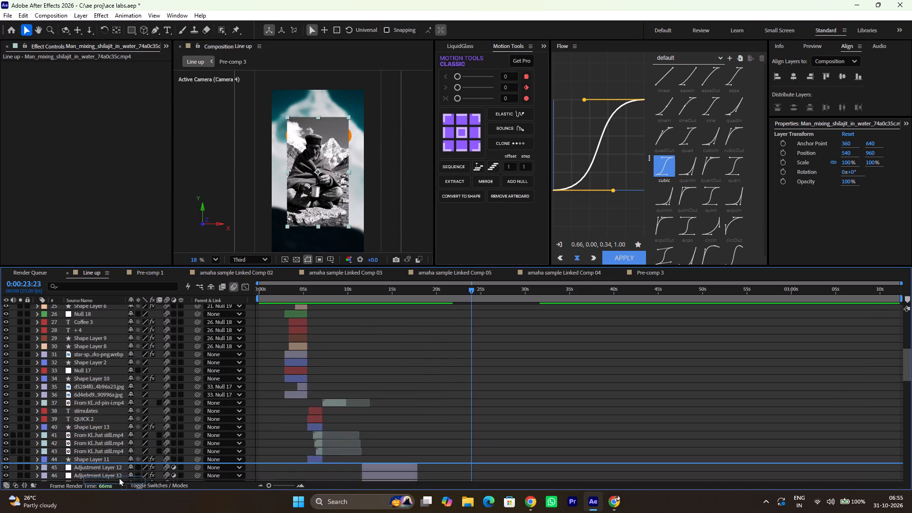
{"action": "left_click_drag", "start_coordinate": [119, 477], "coordinate": [161, 323]}
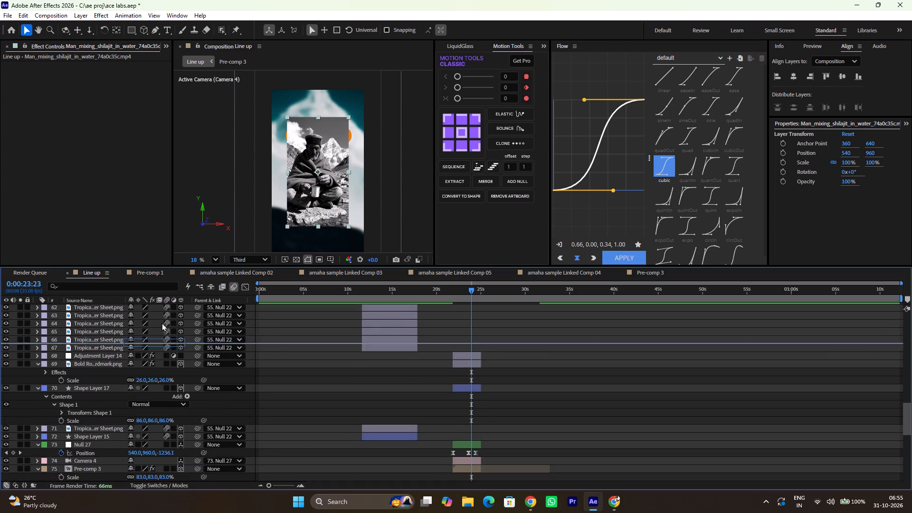
{"action": "left_click_drag", "start_coordinate": [161, 323], "coordinate": [167, 349]}
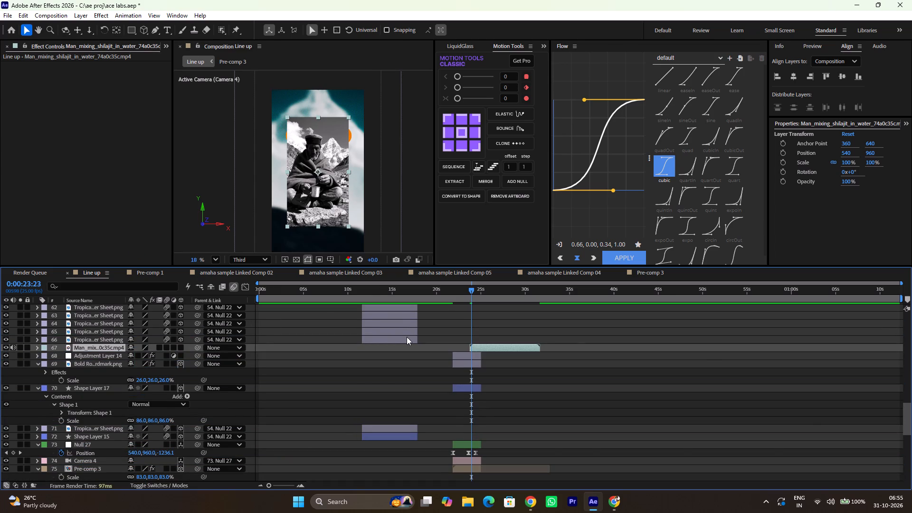
Shift the shilajit video earlier so it starts together with Adjustment Layer 14, just before 22 seconds.
{"action": "scroll", "coordinate": [407, 337], "scroll_direction": "up", "scroll_amount": 3, "text": "ctrl+alt"}
{"action": "scroll", "coordinate": [768, 359], "scroll_direction": "left", "scroll_amount": 3}
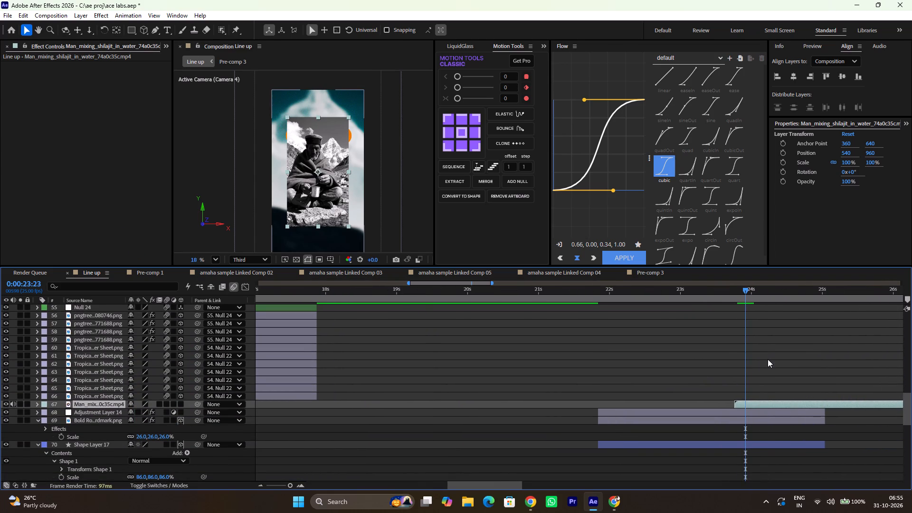
{"action": "left_click_drag", "start_coordinate": [745, 402], "coordinate": [611, 416]}
{"action": "scroll", "coordinate": [617, 419], "scroll_direction": "left", "scroll_amount": 1}
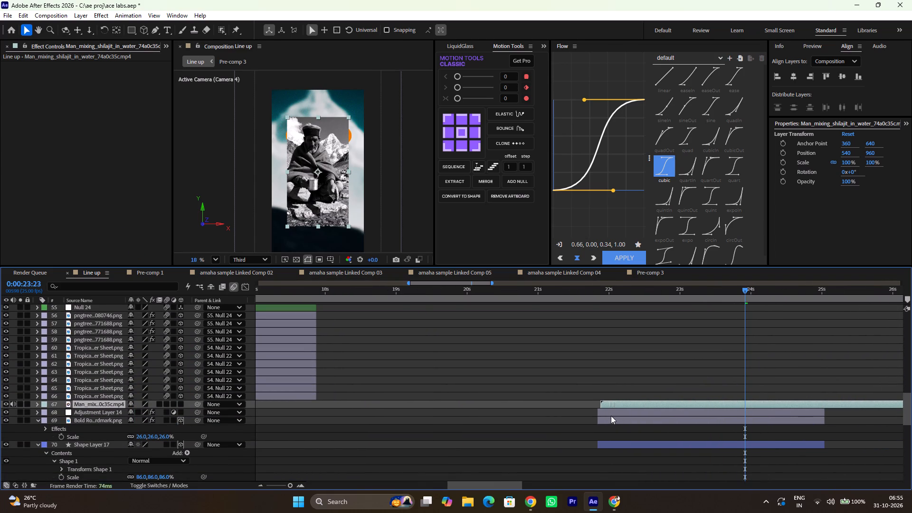
{"action": "left_click_drag", "start_coordinate": [611, 416], "coordinate": [608, 415]}
{"action": "scroll", "coordinate": [611, 416], "scroll_direction": "left", "scroll_amount": 1}
Scale the shilajit video layer to 159% so it fills the composition frame.
{"action": "key", "text": "x"}
{"action": "key", "text": "x"}
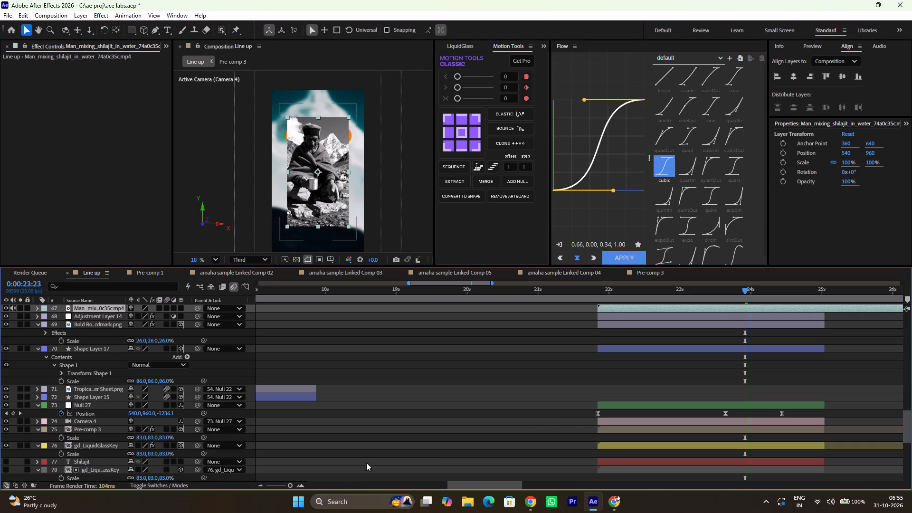
{"action": "key", "text": "s"}
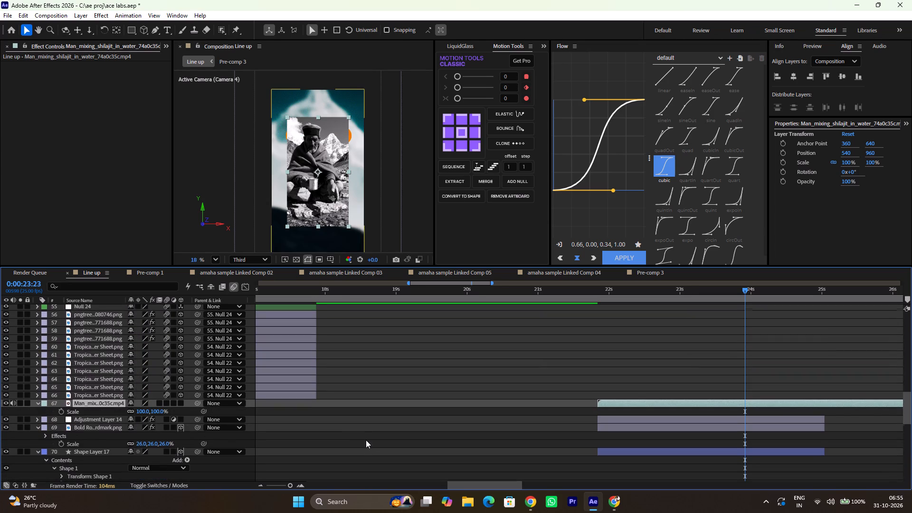
{"action": "left_click_drag", "start_coordinate": [143, 410], "coordinate": [150, 408]}
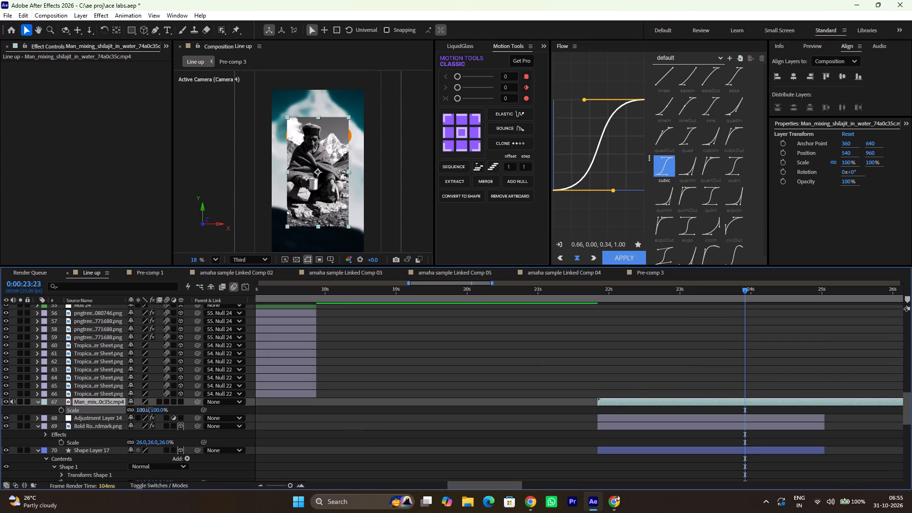
{"action": "left_click_drag", "start_coordinate": [150, 408], "coordinate": [171, 409]}
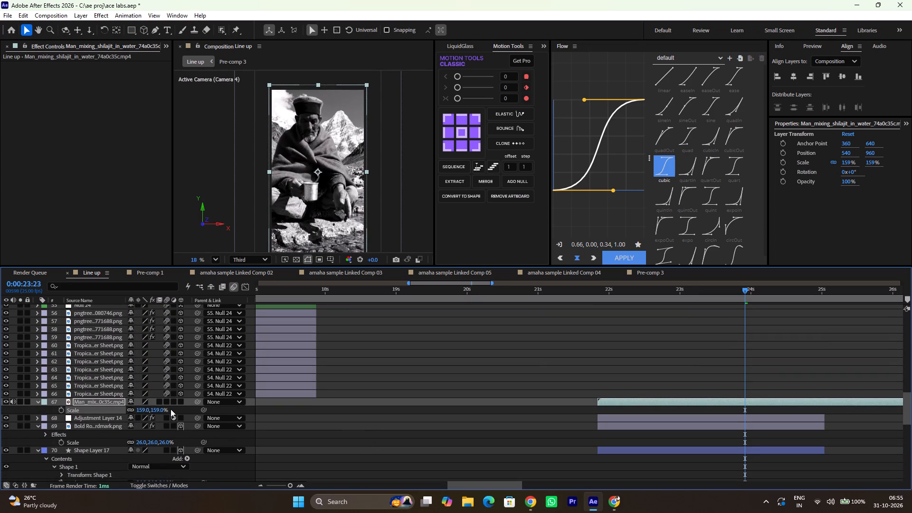
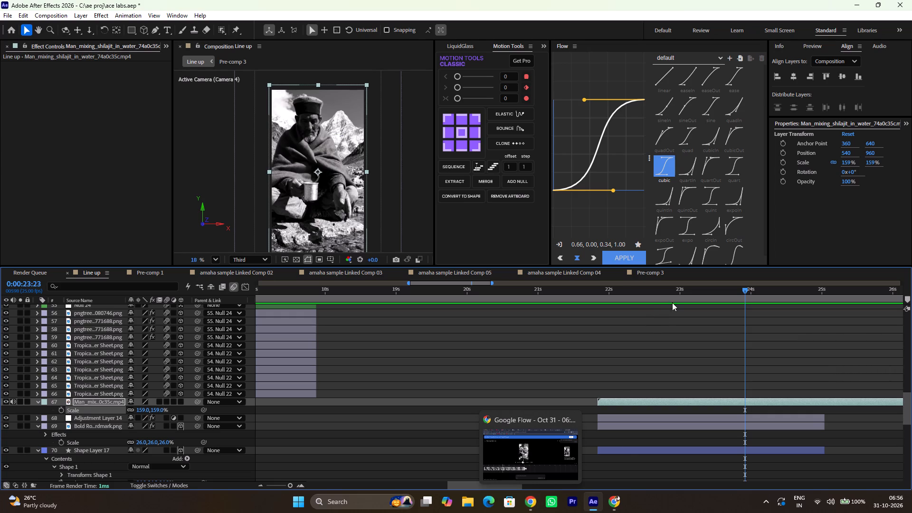
Review the shilajit video's playback from just before 22 seconds to about 24 seconds.
{"action": "left_click_drag", "start_coordinate": [613, 287], "coordinate": [702, 324]}
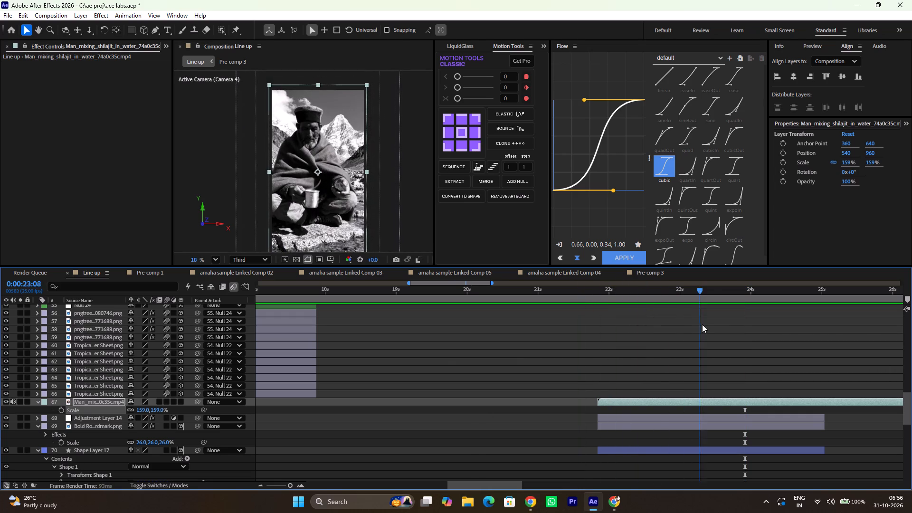
{"action": "left_click_drag", "start_coordinate": [702, 324], "coordinate": [684, 337]}
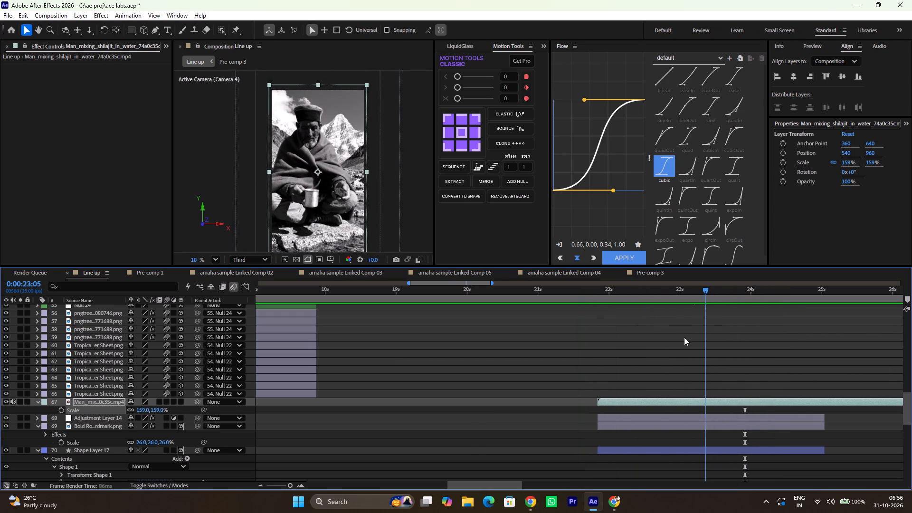
{"action": "left_click_drag", "start_coordinate": [684, 337], "coordinate": [590, 321]}
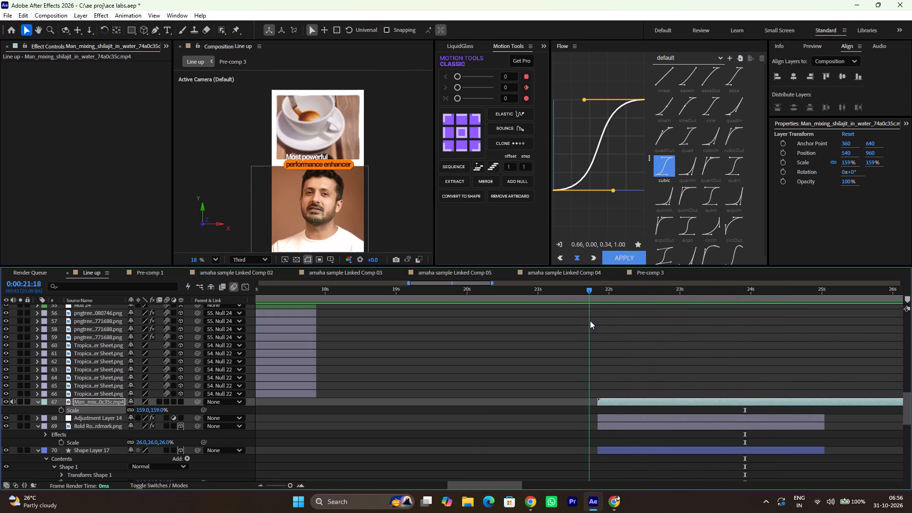
{"action": "left_click_drag", "start_coordinate": [590, 321], "coordinate": [591, 321]}
{"action": "key", "text": "space"}
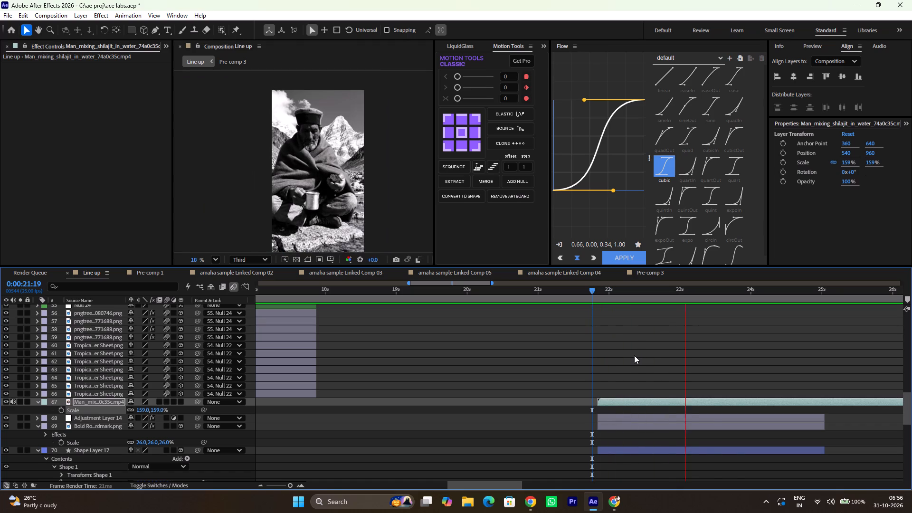
{"action": "key", "text": "space"}
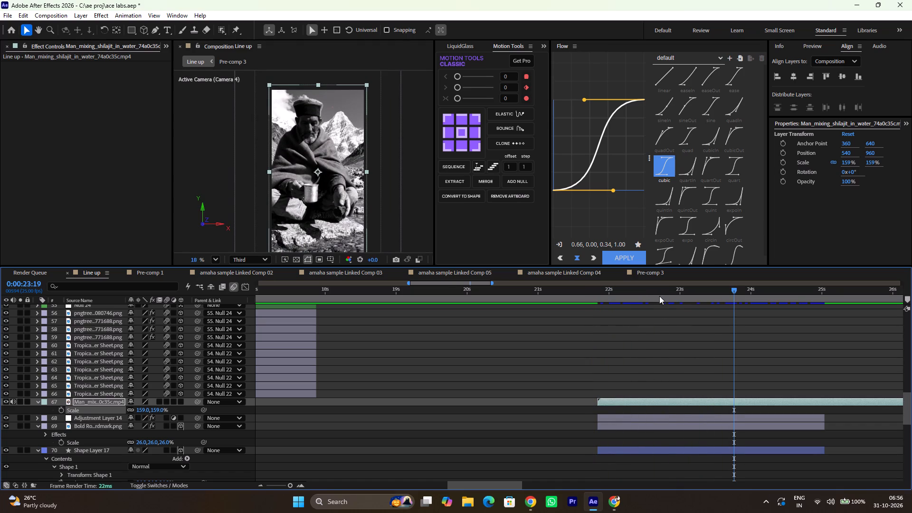
{"action": "left_click_drag", "start_coordinate": [652, 293], "coordinate": [603, 293]}
{"action": "key", "text": "space"}
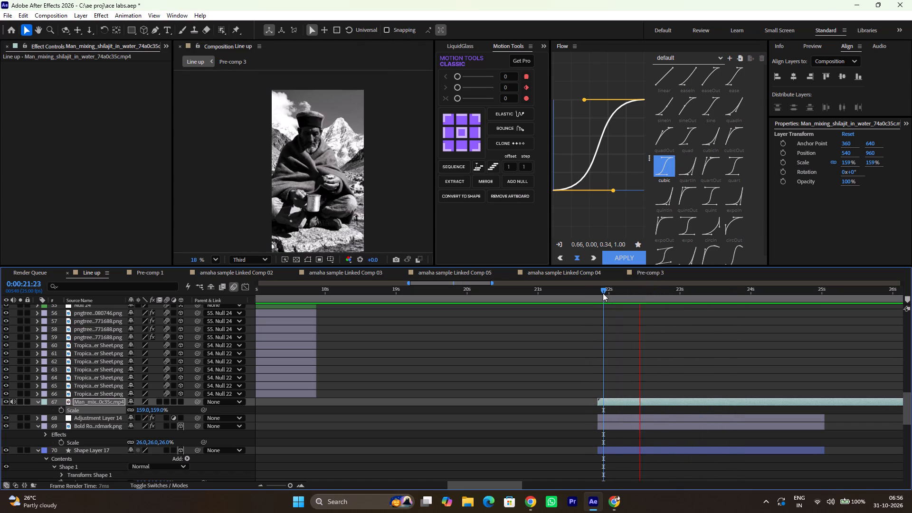
{"action": "key", "text": "space"}
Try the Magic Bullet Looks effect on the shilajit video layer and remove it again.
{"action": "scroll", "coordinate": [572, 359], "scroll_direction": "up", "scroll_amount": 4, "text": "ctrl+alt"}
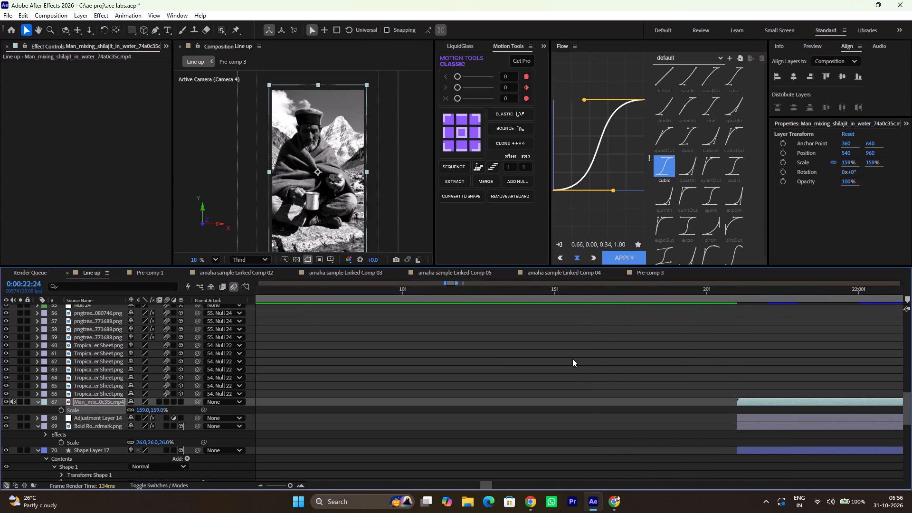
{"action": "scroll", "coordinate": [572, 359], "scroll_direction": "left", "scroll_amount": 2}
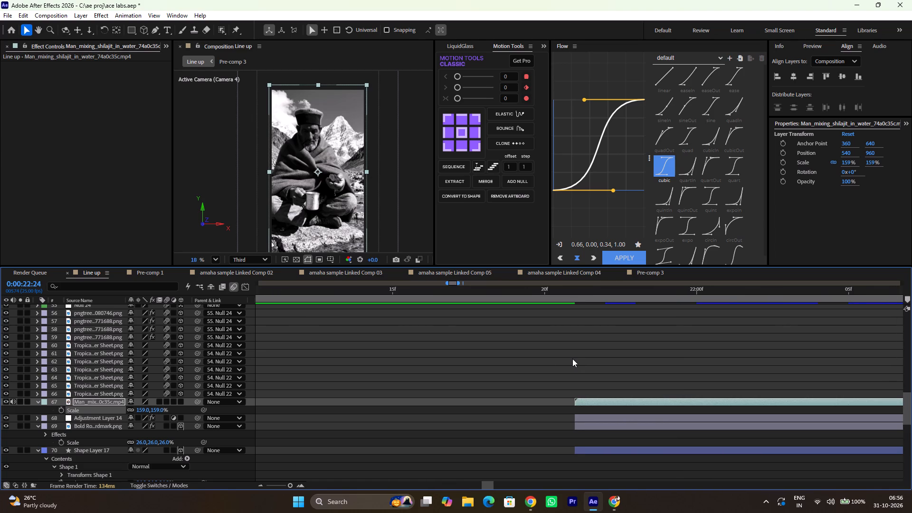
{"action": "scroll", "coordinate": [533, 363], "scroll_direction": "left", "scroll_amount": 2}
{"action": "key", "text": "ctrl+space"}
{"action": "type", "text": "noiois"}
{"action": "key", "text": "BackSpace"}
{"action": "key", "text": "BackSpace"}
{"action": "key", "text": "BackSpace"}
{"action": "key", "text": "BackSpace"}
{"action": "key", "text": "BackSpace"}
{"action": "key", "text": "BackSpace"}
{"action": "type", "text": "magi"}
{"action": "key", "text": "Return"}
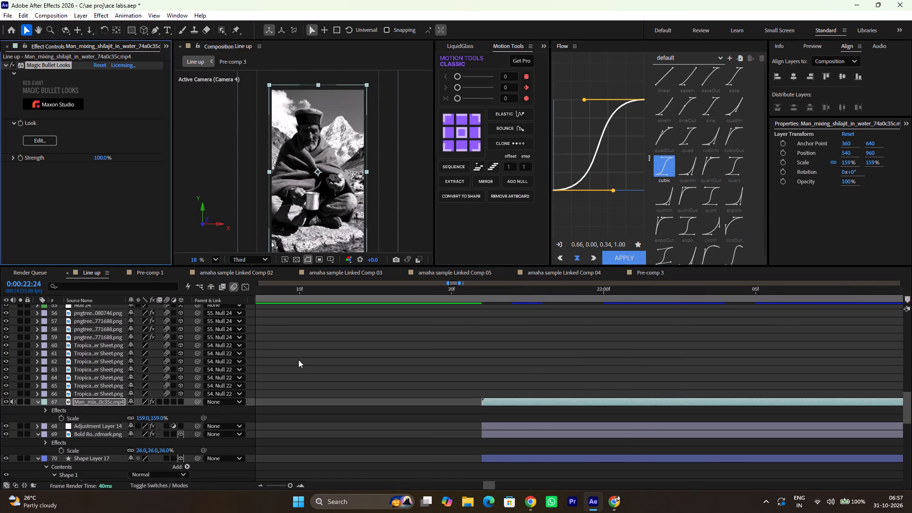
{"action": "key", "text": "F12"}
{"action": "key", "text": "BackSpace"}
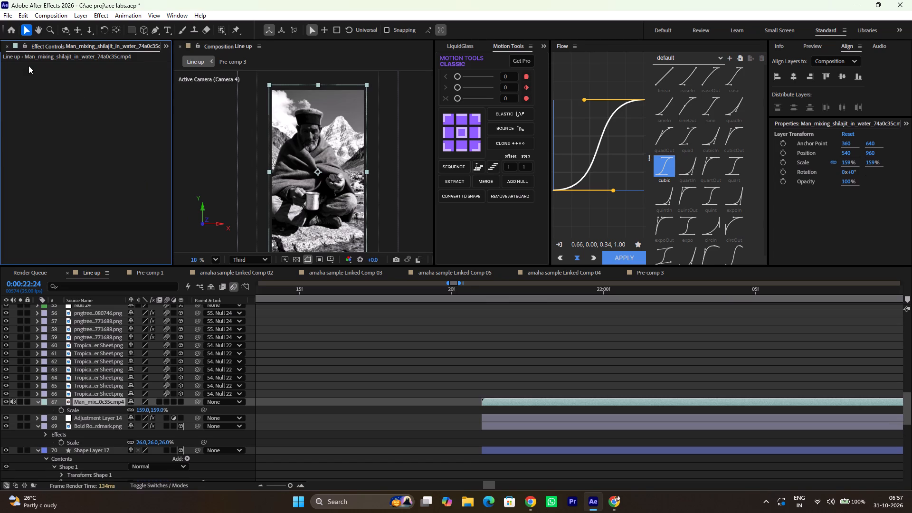
Open the shilajit video in its layer view and duplicate the layer.
{"action": "double_click", "coordinate": [504, 403]}
{"action": "key", "text": "ctrl+d"}
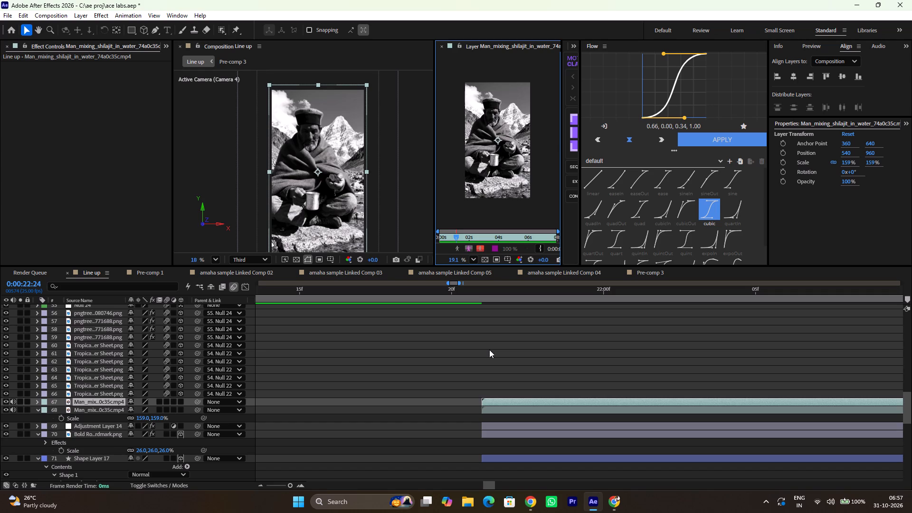
Start an Object Matte selection on the man in the lower copy of the shilajit video.
{"action": "left_click", "coordinate": [222, 29]}
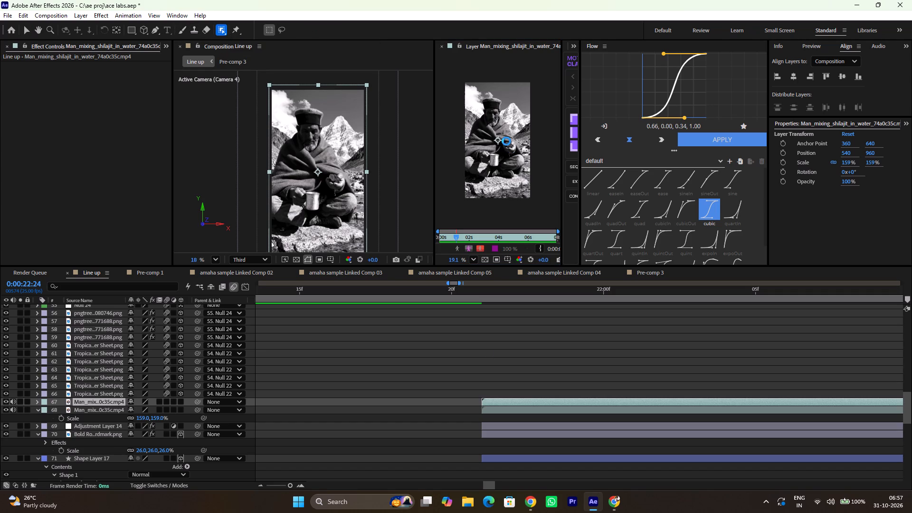
{"action": "left_click", "coordinate": [500, 141]}
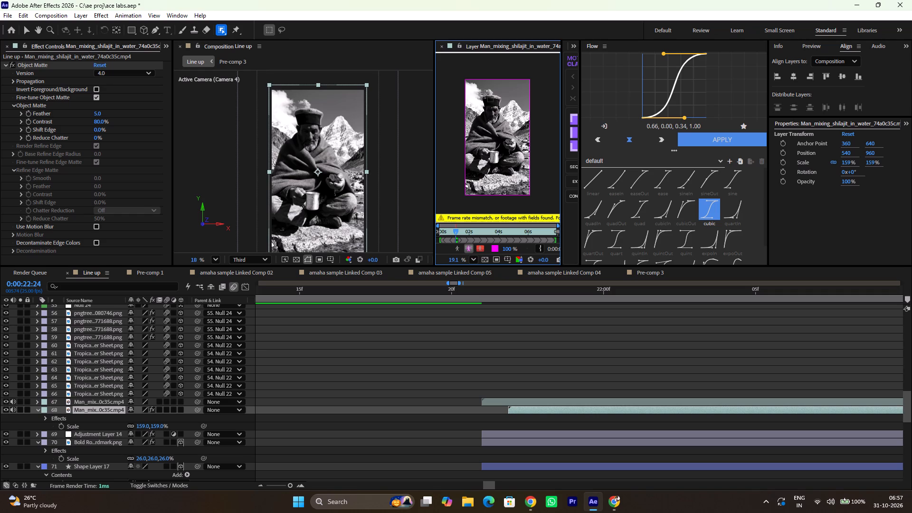
{"action": "left_click", "coordinate": [496, 144]}
Set the Line up composition's frame rate to 24 frames per second.
{"action": "left_click_drag", "start_coordinate": [435, 161], "coordinate": [317, 168]}
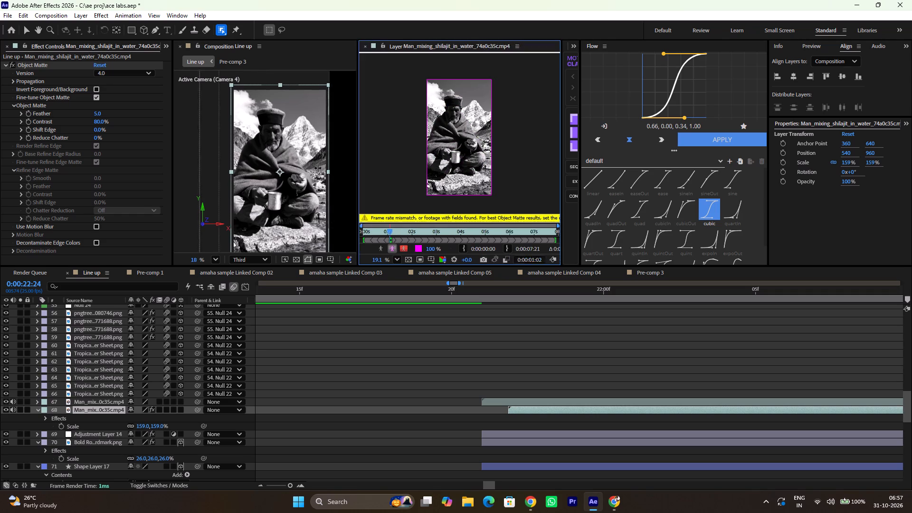
{"action": "left_click_drag", "start_coordinate": [317, 168], "coordinate": [280, 164]}
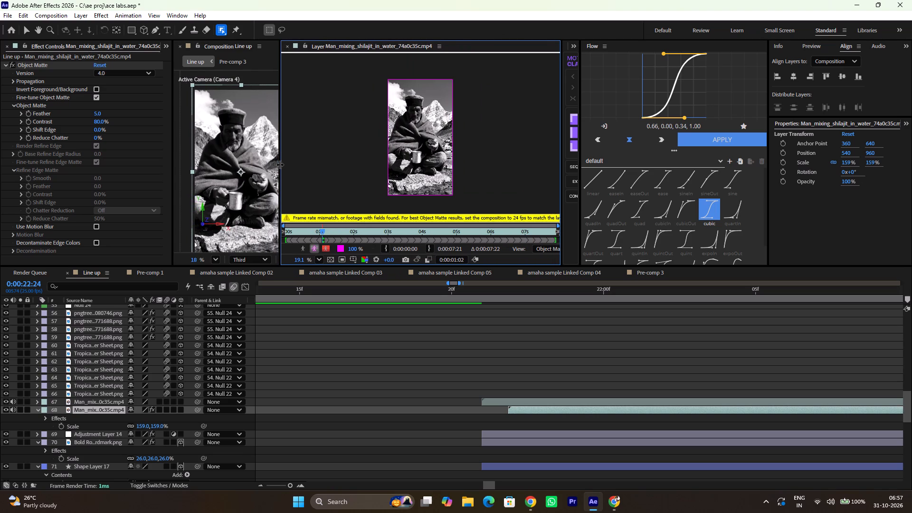
{"action": "key", "text": "ctrl+k"}
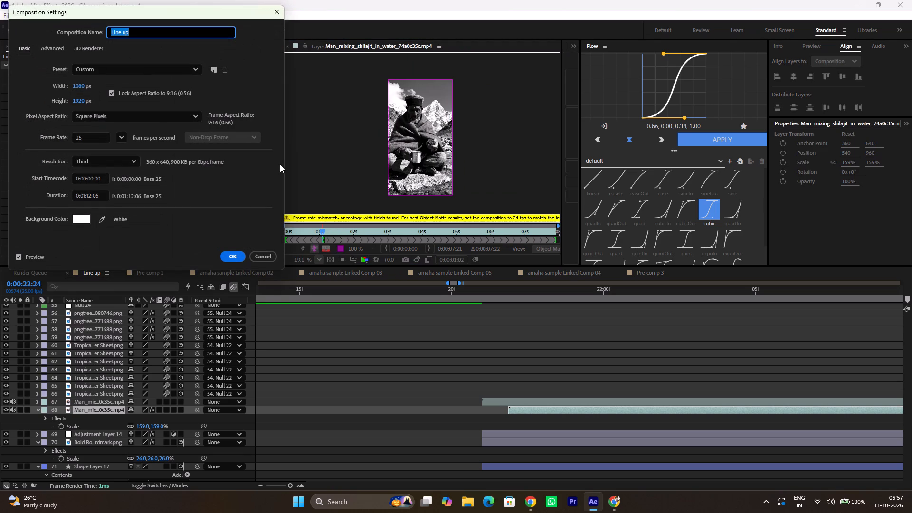
{"action": "left_click", "coordinate": [93, 134]}
{"action": "key", "text": "BackSpace"}
{"action": "key", "text": "4"}
{"action": "key", "text": "Return"}
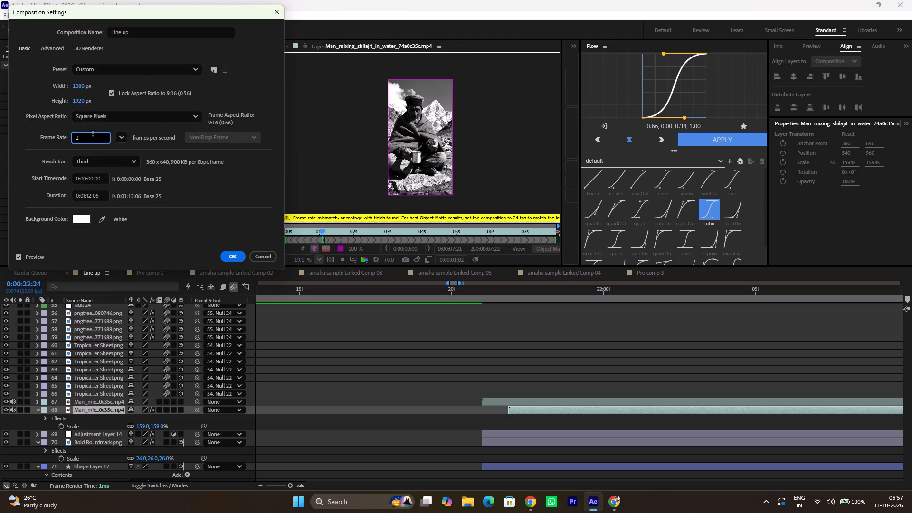
{"action": "key", "text": "4"}
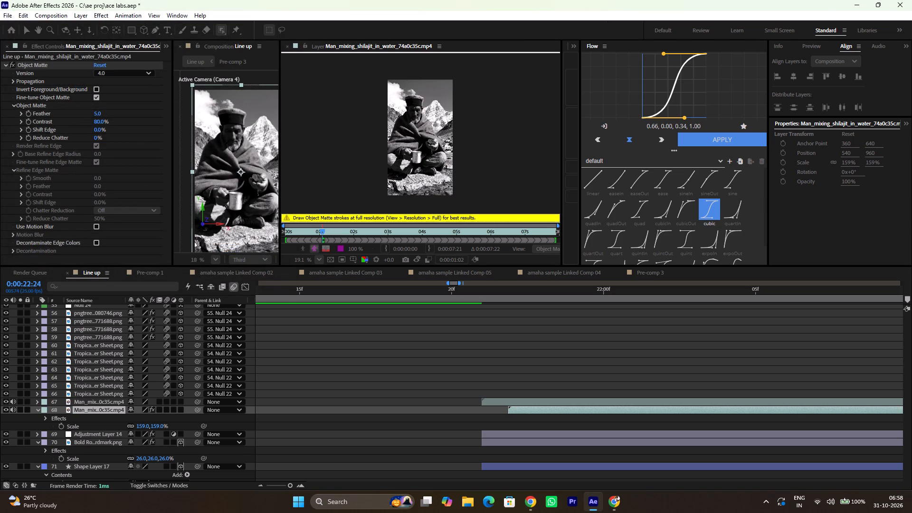
Save the project.
{"action": "key", "text": "ctrl+s"}
{"action": "key", "text": "ctrl+s"}
{"action": "key", "text": "ctrl+s"}
Select the man with the Object Matte tool, adding his hat, the metal mug and the leg and knee areas beside it.
{"action": "scroll", "coordinate": [191, 300], "scroll_direction": "up", "scroll_amount": 1}
{"action": "left_click", "coordinate": [419, 142]}
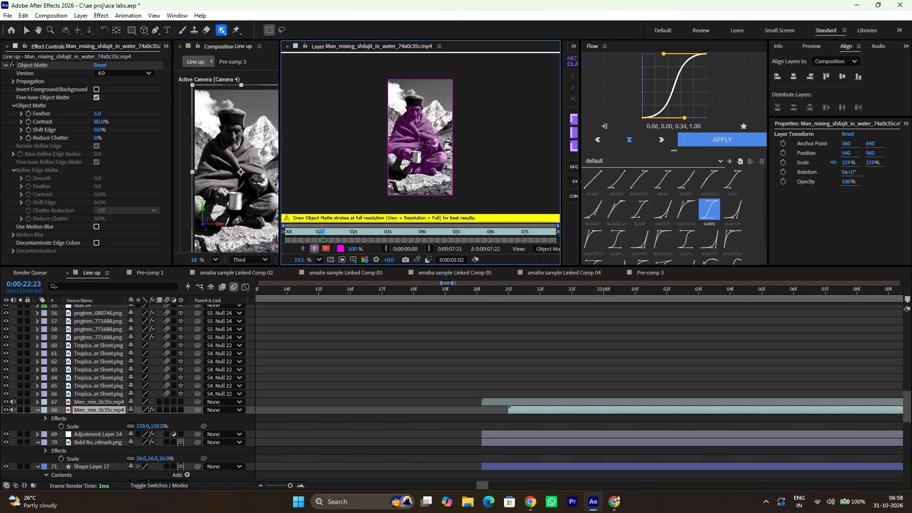
{"action": "left_click", "coordinate": [413, 102]}
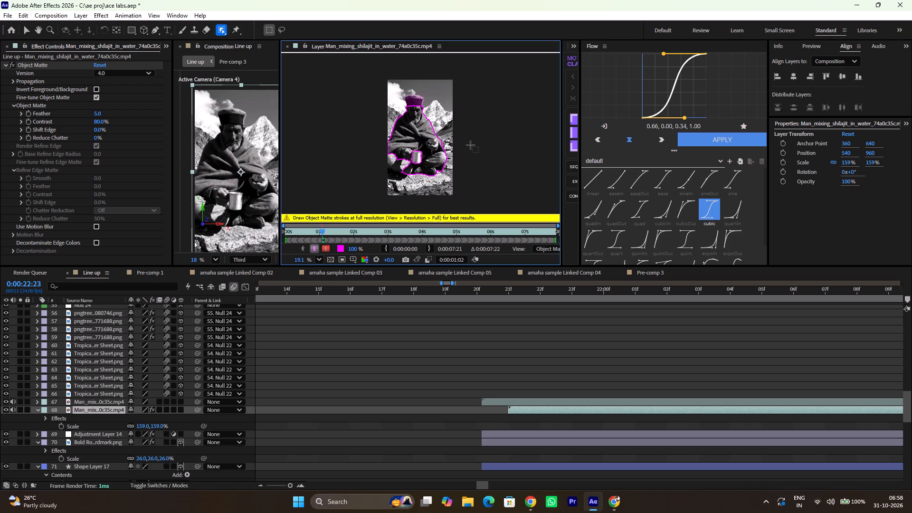
{"action": "scroll", "coordinate": [410, 136], "scroll_direction": "up", "scroll_amount": 7, "text": "ctrl"}
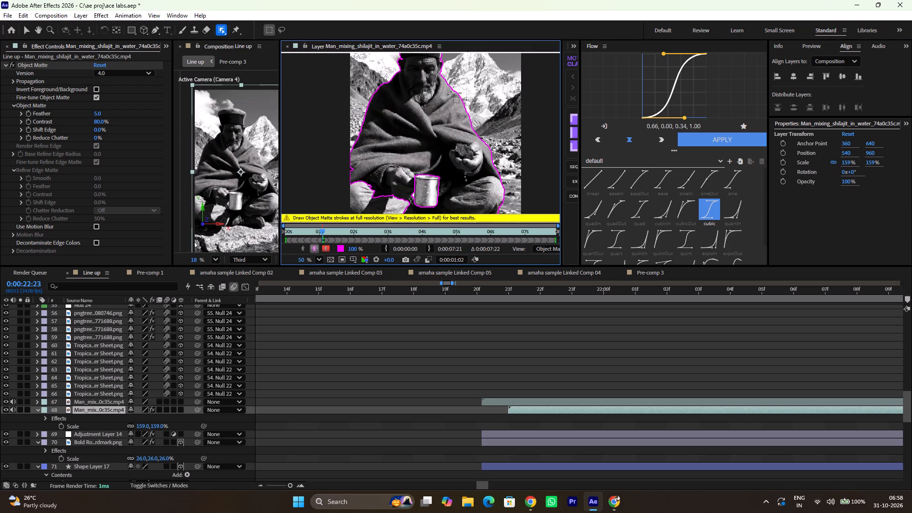
{"action": "scroll", "coordinate": [444, 123], "scroll_direction": "down", "scroll_amount": 1}
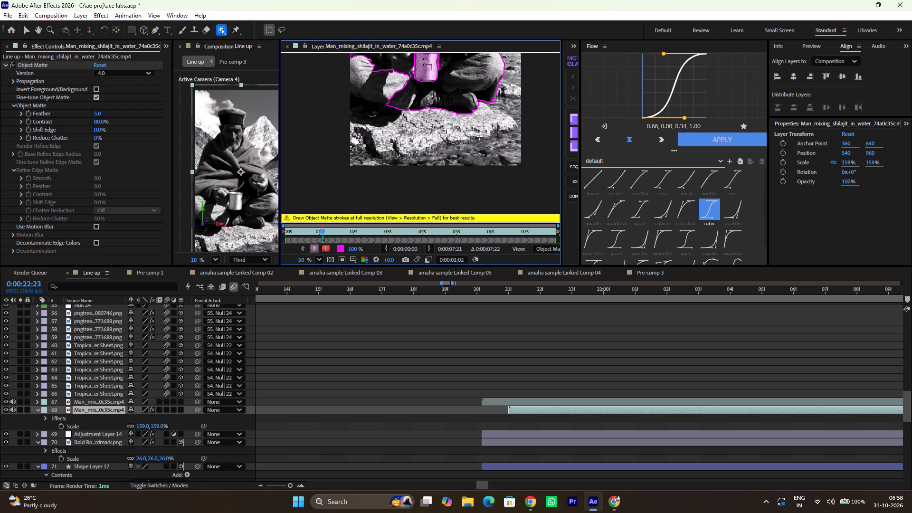
{"action": "left_click", "coordinate": [431, 65]}
{"action": "scroll", "coordinate": [437, 109], "scroll_direction": "up", "scroll_amount": 1}
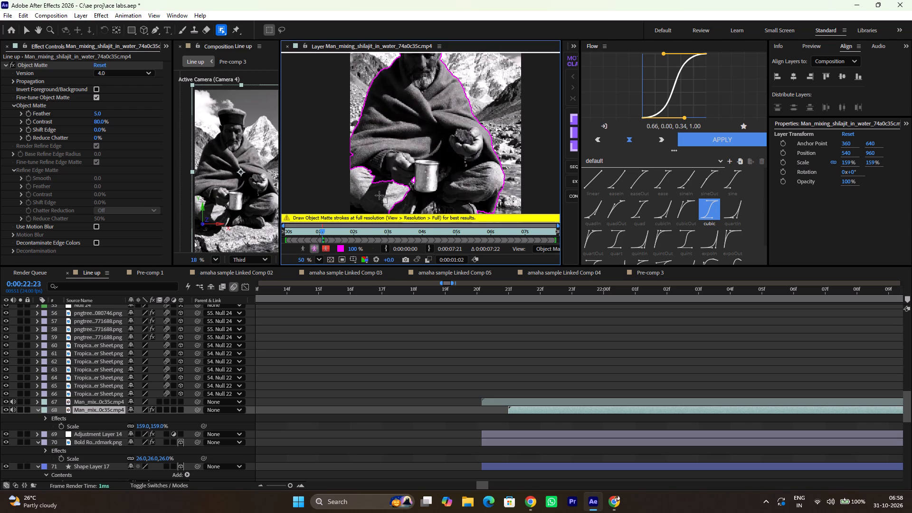
{"action": "left_click", "coordinate": [378, 197]}
{"action": "left_click_drag", "start_coordinate": [338, 167], "coordinate": [443, 228]}
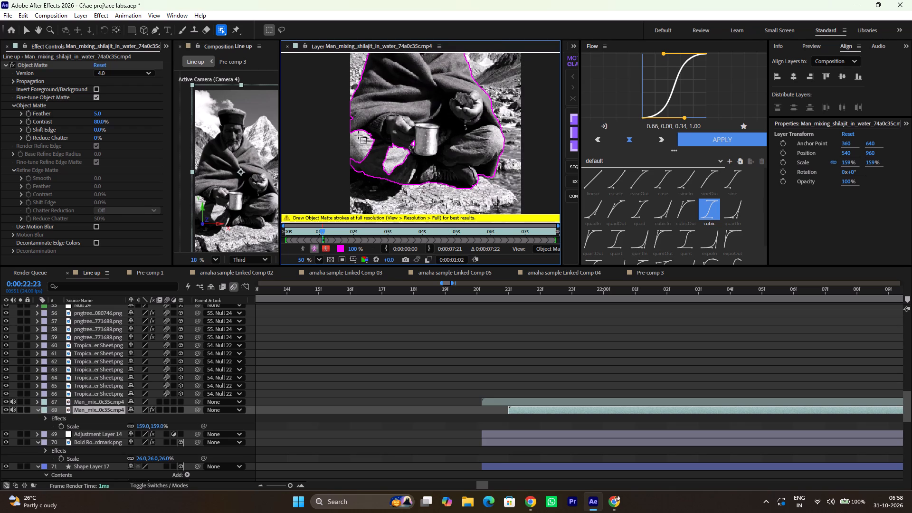
{"action": "left_click_drag", "start_coordinate": [334, 121], "coordinate": [454, 186]}
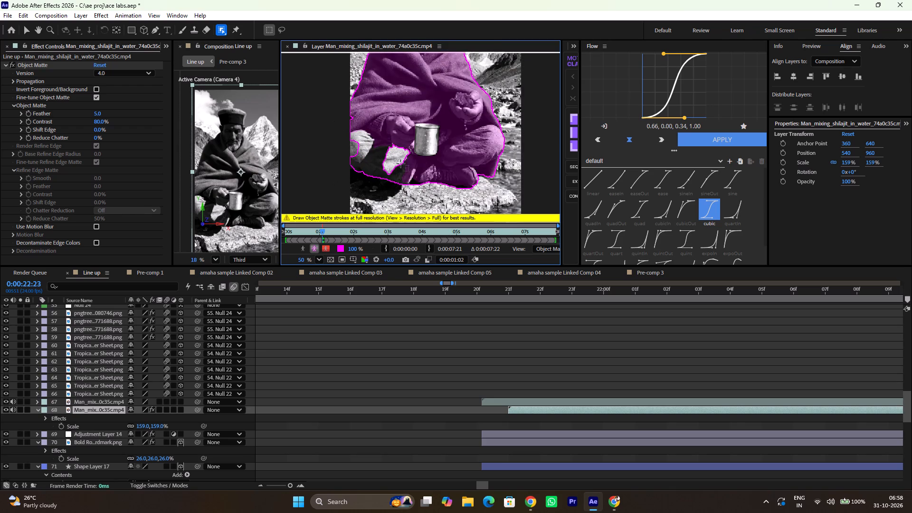
Fill the remaining gap in the man's matte beside the mug using the Quick Selection Tool.
{"action": "left_click_drag", "start_coordinate": [224, 30], "coordinate": [261, 57]}
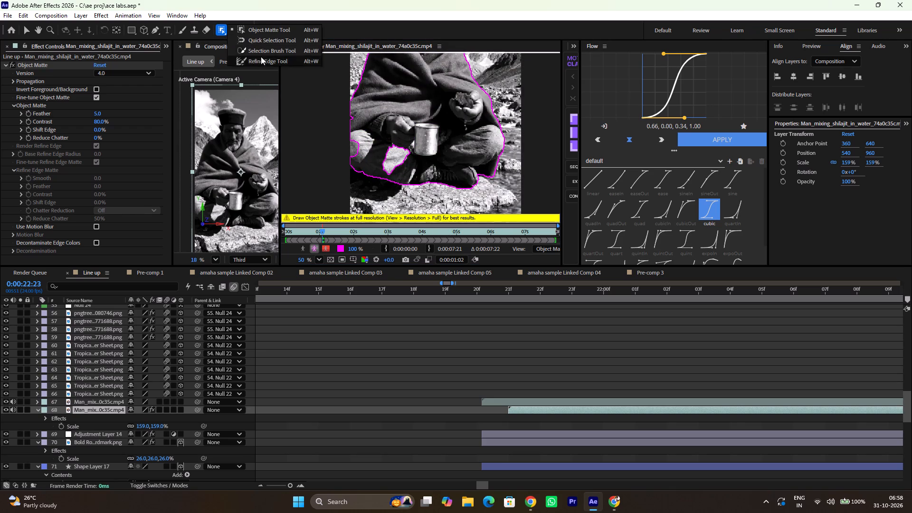
{"action": "left_click_drag", "start_coordinate": [261, 57], "coordinate": [260, 38]}
{"action": "left_click_drag", "start_coordinate": [391, 158], "coordinate": [397, 154]}
{"action": "left_click_drag", "start_coordinate": [397, 154], "coordinate": [382, 156]}
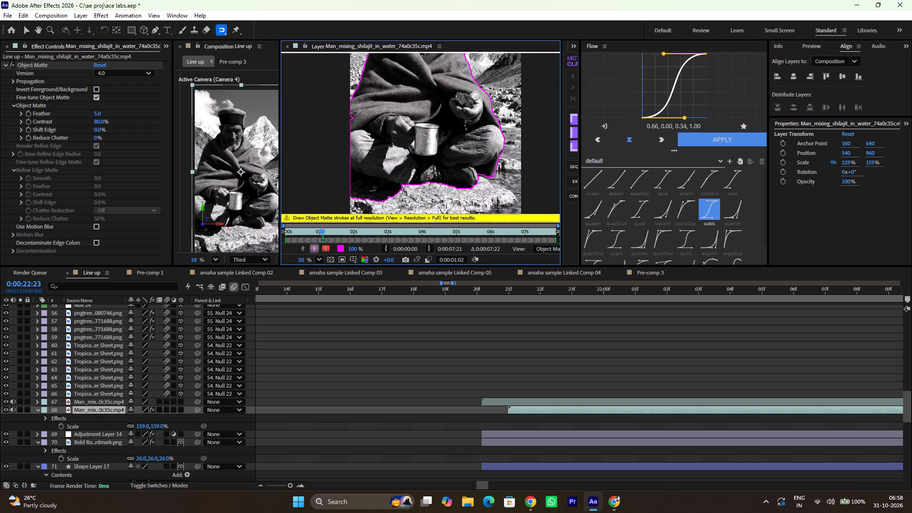
Widen the layer view, freeze the man's Object Matte propagation across the clip, and close the layer view.
{"action": "scroll", "coordinate": [371, 147], "scroll_direction": "down", "scroll_amount": 4}
{"action": "scroll", "coordinate": [374, 144], "scroll_direction": "up", "scroll_amount": 1}
{"action": "scroll", "coordinate": [374, 144], "scroll_direction": "down", "scroll_amount": 1}
{"action": "left_click", "coordinate": [561, 180]}
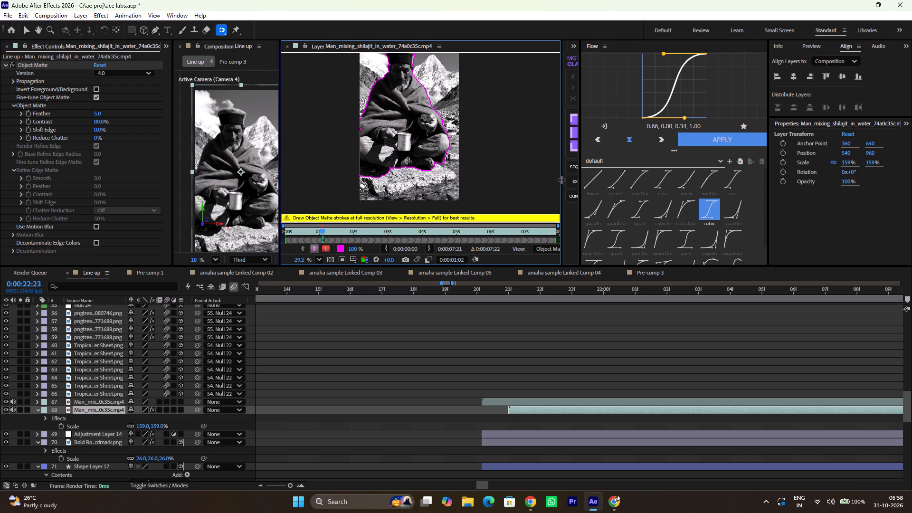
{"action": "left_click_drag", "start_coordinate": [561, 180], "coordinate": [733, 204]}
{"action": "left_click_drag", "start_coordinate": [579, 157], "coordinate": [712, 175]}
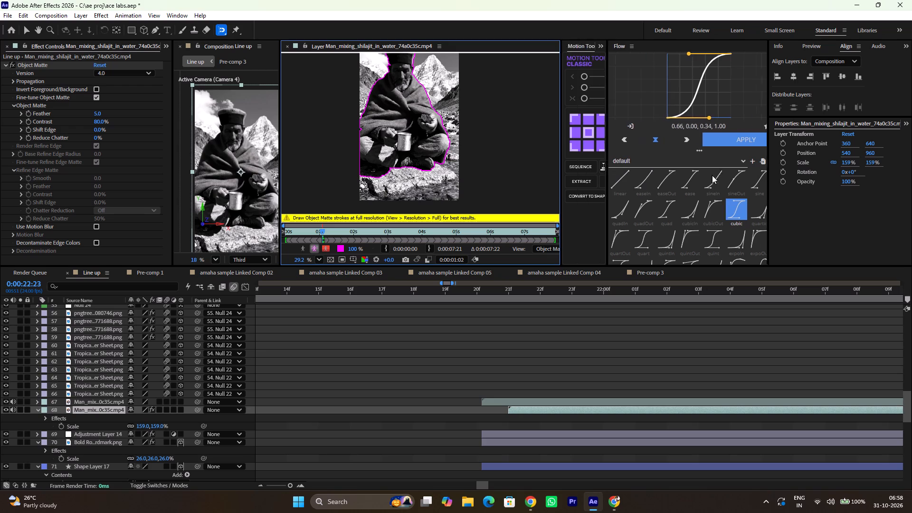
{"action": "left_click_drag", "start_coordinate": [712, 175], "coordinate": [841, 195]}
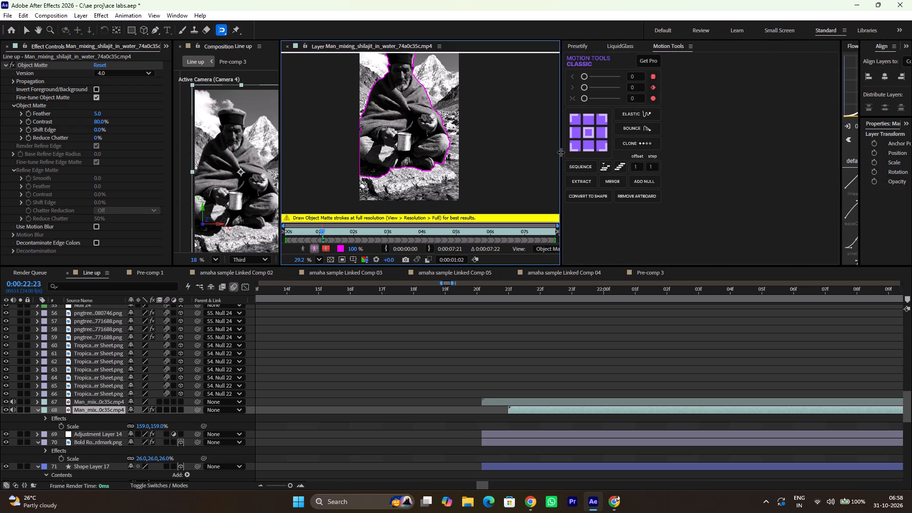
{"action": "left_click_drag", "start_coordinate": [560, 152], "coordinate": [877, 221]}
{"action": "left_click", "coordinate": [749, 245]}
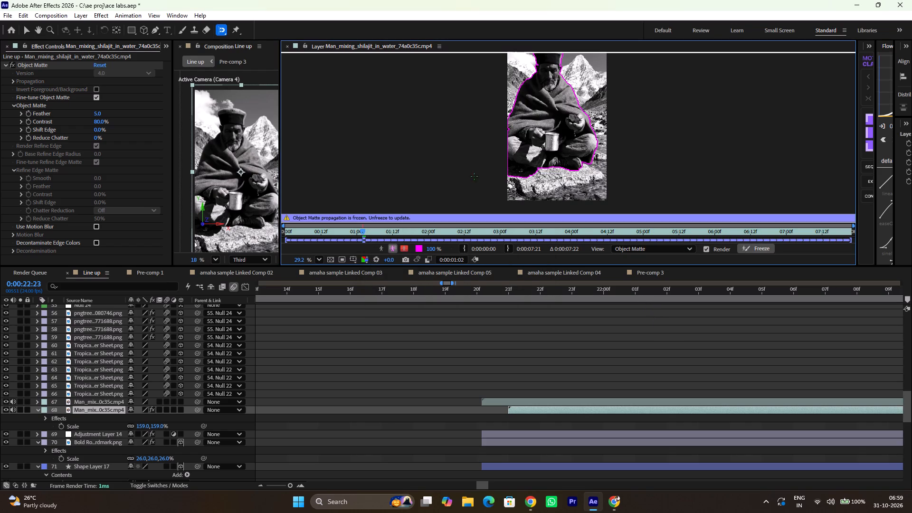
{"action": "left_click", "coordinate": [286, 46]}
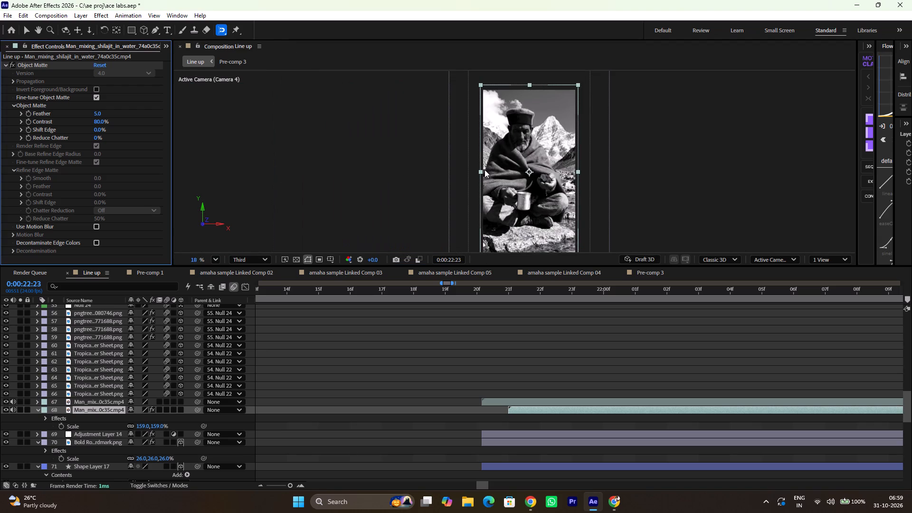
Shift the matted man clip (layer 68) one frame earlier to start at 0:00:21:20, and view the composition at that frame.
{"action": "scroll", "coordinate": [484, 170], "scroll_direction": "up", "scroll_amount": 3, "text": "ctrl"}
{"action": "scroll", "coordinate": [484, 170], "scroll_direction": "left", "scroll_amount": 1}
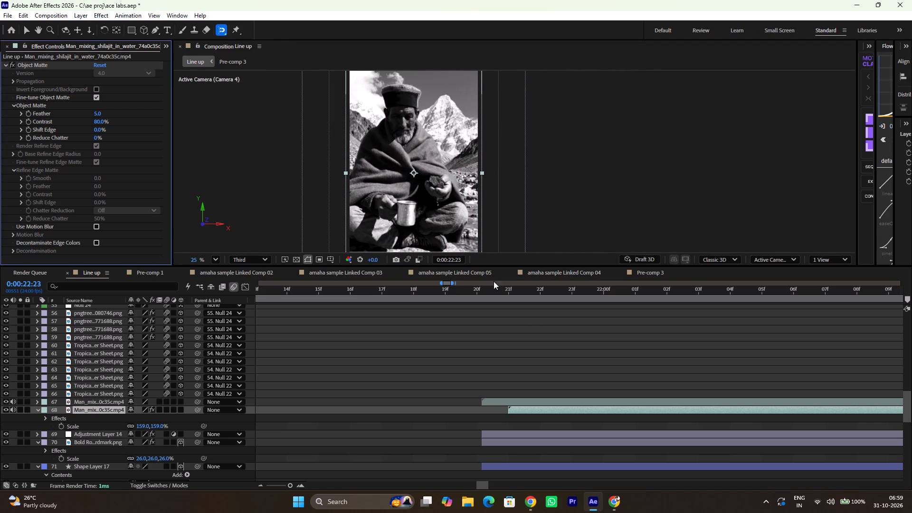
{"action": "left_click_drag", "start_coordinate": [476, 289], "coordinate": [500, 294]}
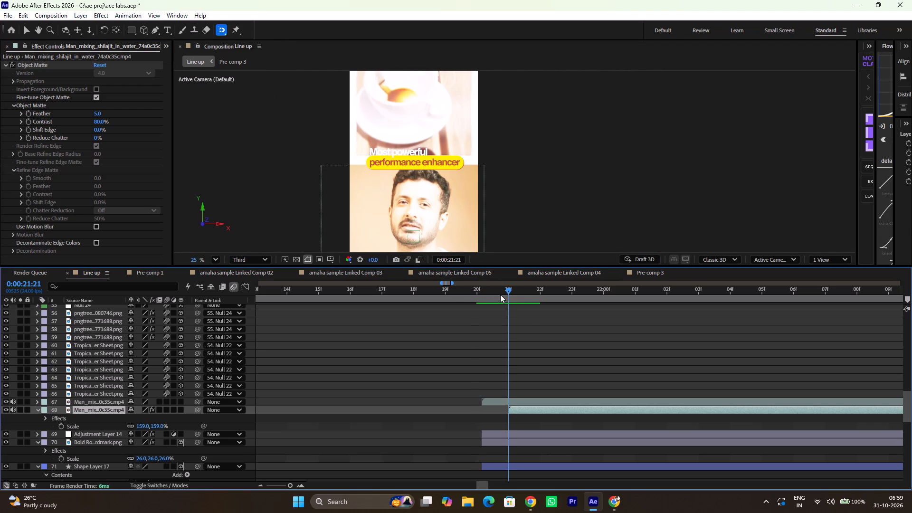
{"action": "left_click_drag", "start_coordinate": [500, 294], "coordinate": [666, 301]}
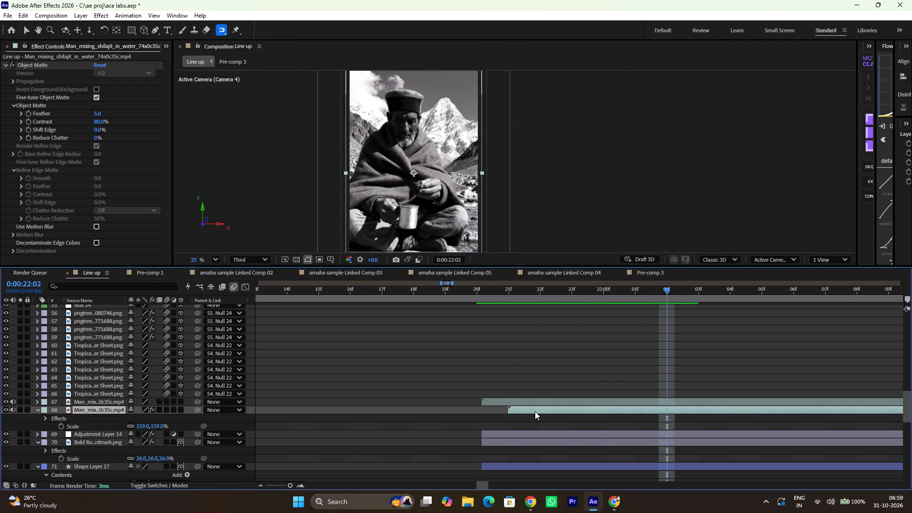
{"action": "left_click_drag", "start_coordinate": [527, 408], "coordinate": [511, 417]}
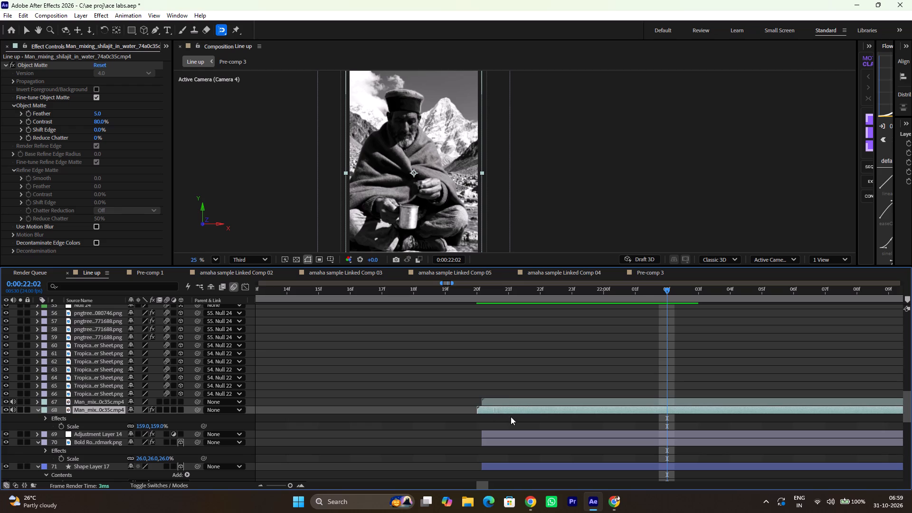
{"action": "left_click_drag", "start_coordinate": [511, 417], "coordinate": [501, 420]}
{"action": "left_click_drag", "start_coordinate": [476, 294], "coordinate": [486, 313]}
Set the Line up composition's frame rate to 25 frames per second.
{"action": "key", "text": "ctrl+k"}
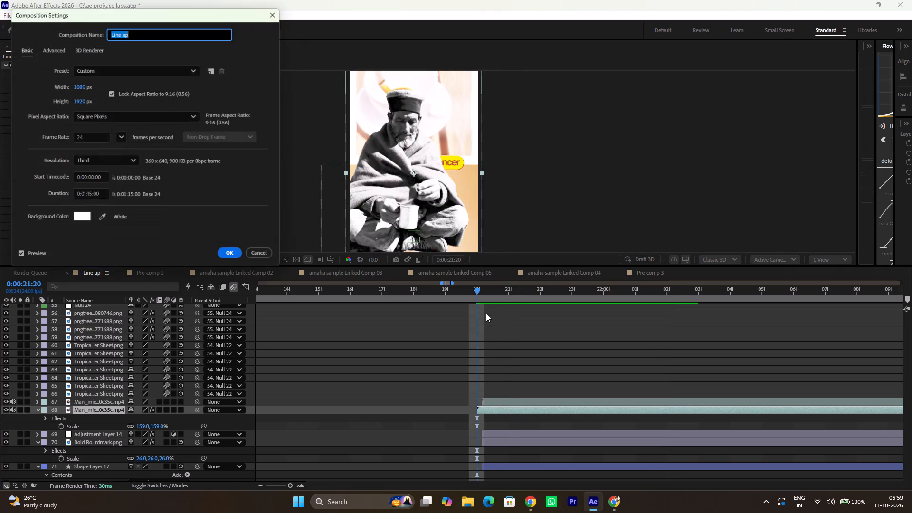
{"action": "left_click", "coordinate": [99, 134]}
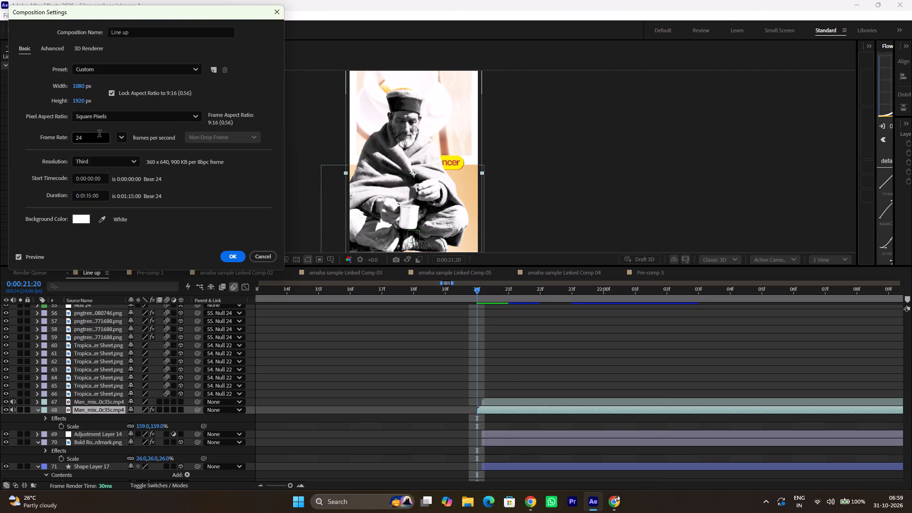
{"action": "key", "text": "BackSpace"}
{"action": "key", "text": "5"}
{"action": "key", "text": "Return"}
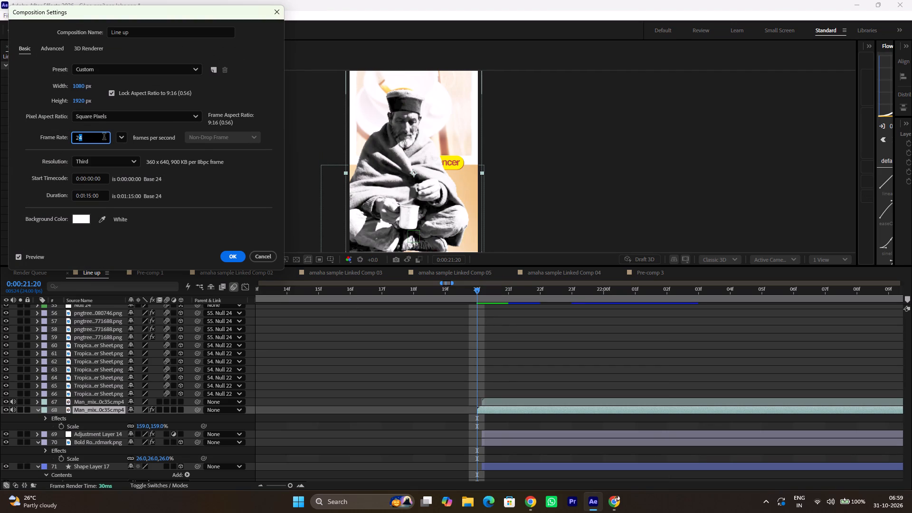
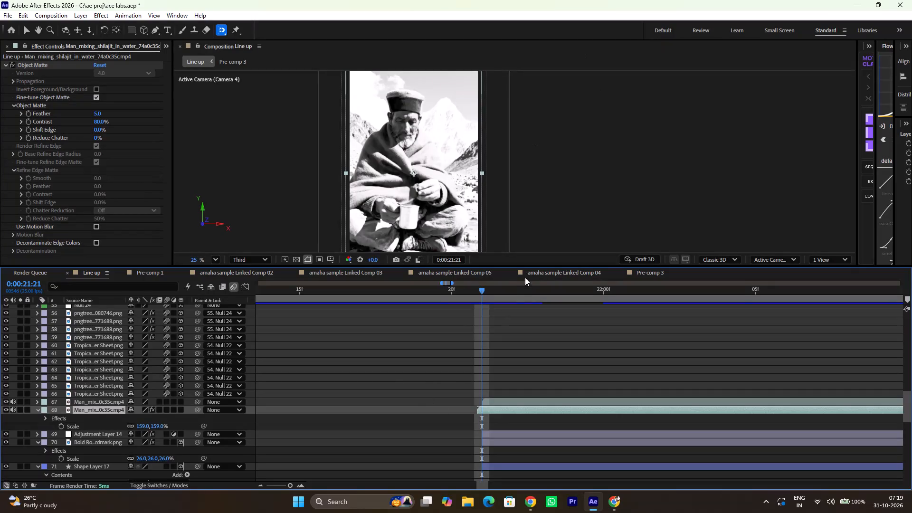
Try to nudge the matted man clip (layer 68) slightly later, lining its start up with the clips starting at 0:00:21:21.
{"action": "left_click_drag", "start_coordinate": [494, 411], "coordinate": [502, 409]}
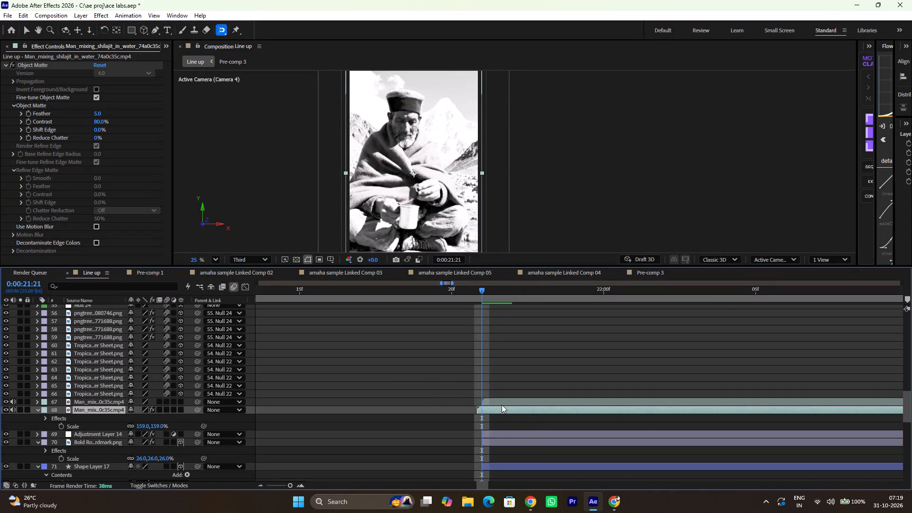
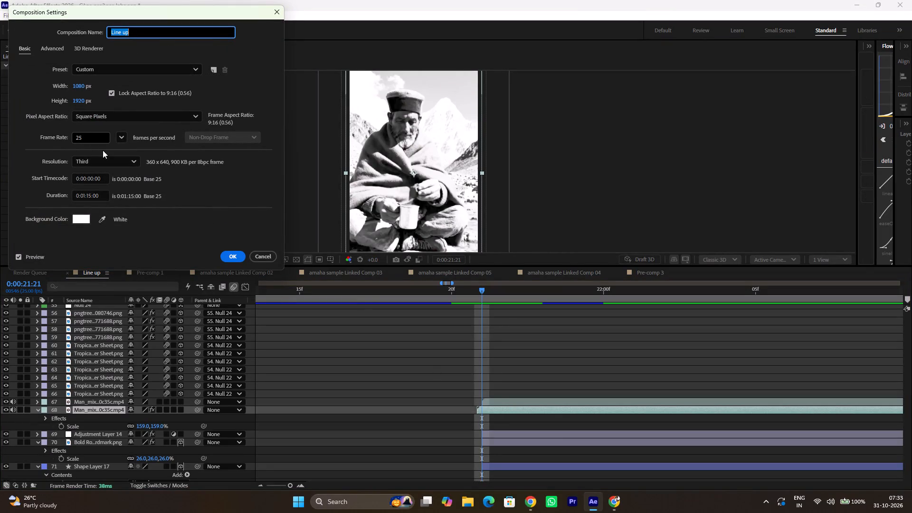
Split the matted man clip at 0:00:21:21 and delete the leftover piece before that time.
{"action": "left_click", "coordinate": [231, 259]}
{"action": "key", "text": "ctrl+shift+d"}
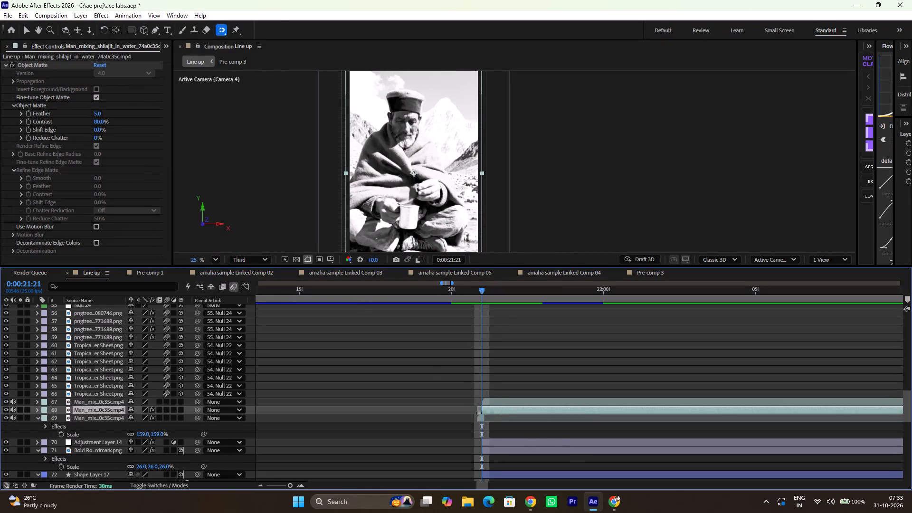
{"action": "left_click", "coordinate": [479, 418]}
{"action": "key", "text": "BackSpace"}
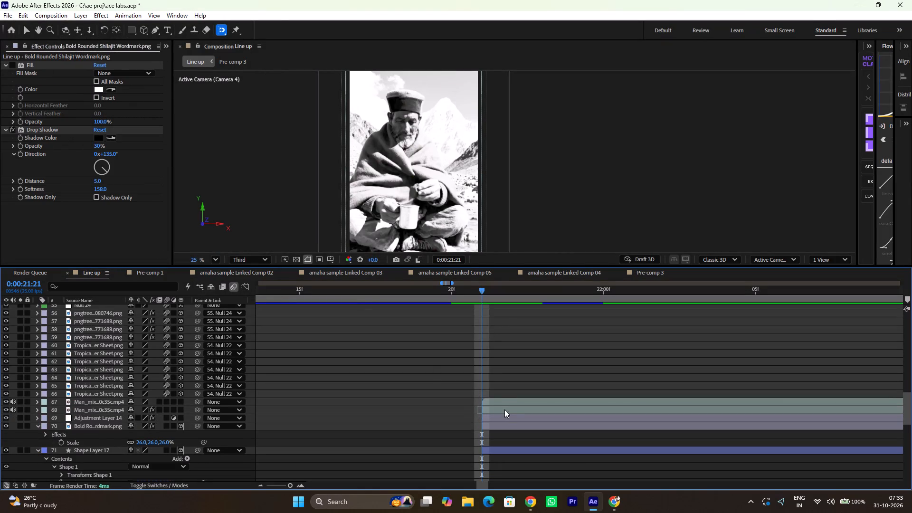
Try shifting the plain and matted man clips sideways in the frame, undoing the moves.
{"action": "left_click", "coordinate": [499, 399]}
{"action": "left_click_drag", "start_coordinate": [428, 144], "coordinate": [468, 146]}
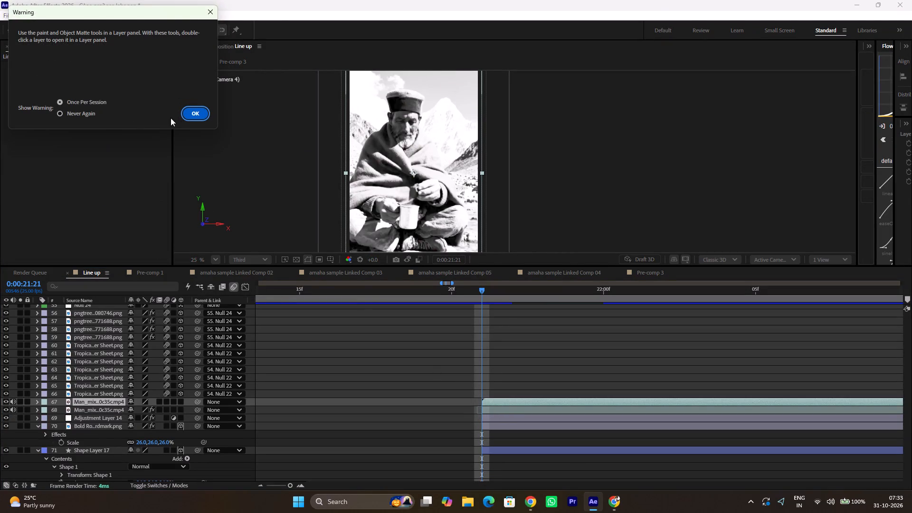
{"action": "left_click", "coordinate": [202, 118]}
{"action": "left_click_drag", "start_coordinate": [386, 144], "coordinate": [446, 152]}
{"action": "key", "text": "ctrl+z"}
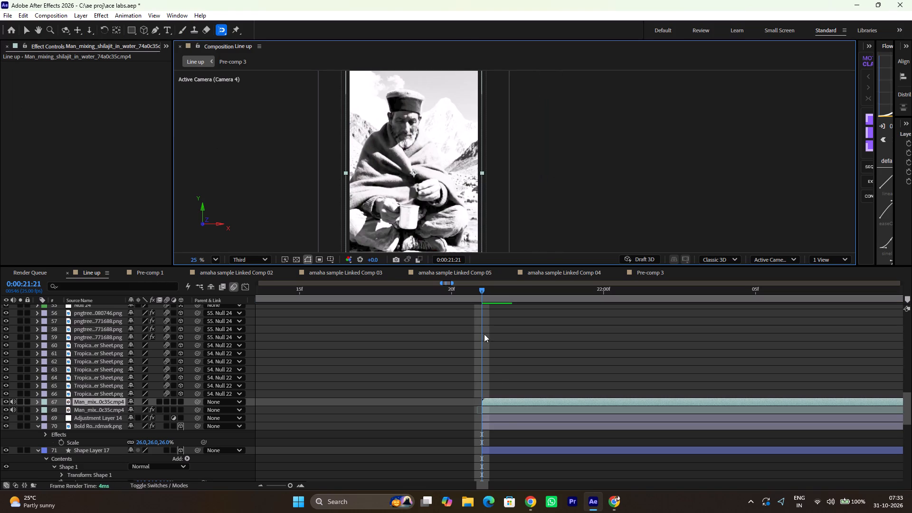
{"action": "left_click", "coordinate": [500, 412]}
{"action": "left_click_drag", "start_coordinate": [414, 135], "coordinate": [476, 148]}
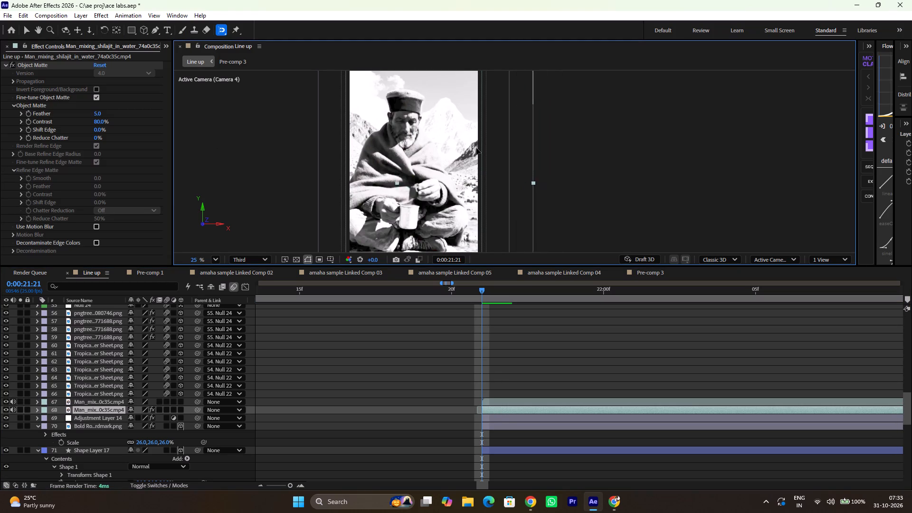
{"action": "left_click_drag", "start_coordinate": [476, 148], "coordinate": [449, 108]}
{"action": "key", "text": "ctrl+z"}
Move the matted man clip above the plain man clip in the layer stack.
{"action": "left_click_drag", "start_coordinate": [114, 411], "coordinate": [111, 394]}
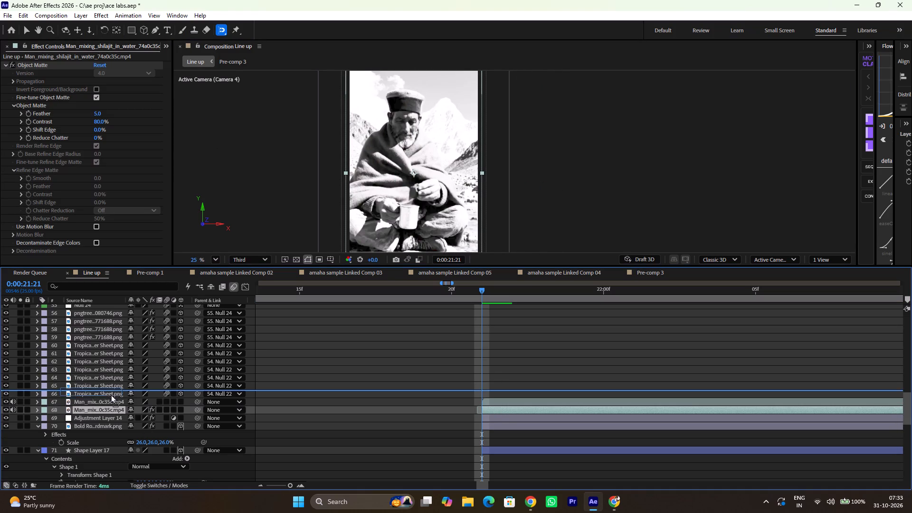
{"action": "left_click_drag", "start_coordinate": [111, 394], "coordinate": [113, 401]}
Split the matted man clip at 0:00:22:00, 0:00:22:05 and 0:00:22:11.
{"action": "left_click_drag", "start_coordinate": [484, 289], "coordinate": [506, 289]}
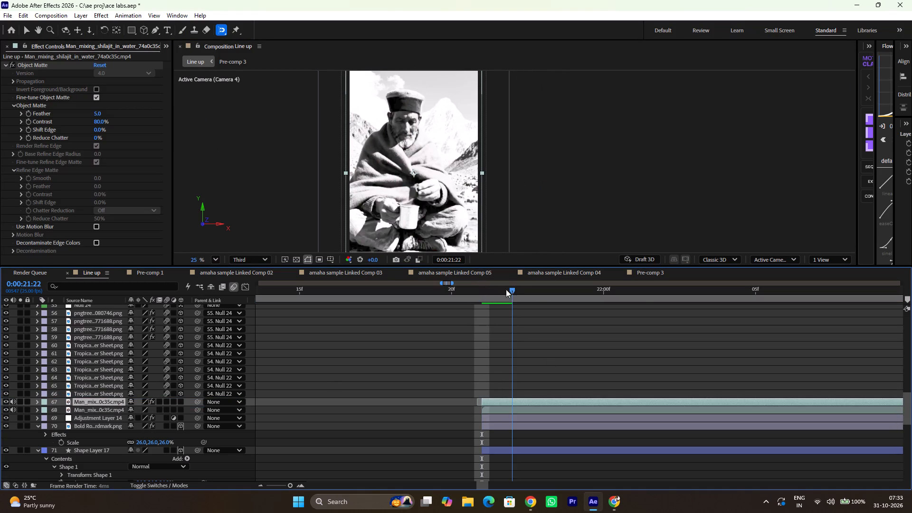
{"action": "left_click_drag", "start_coordinate": [506, 289], "coordinate": [460, 296]}
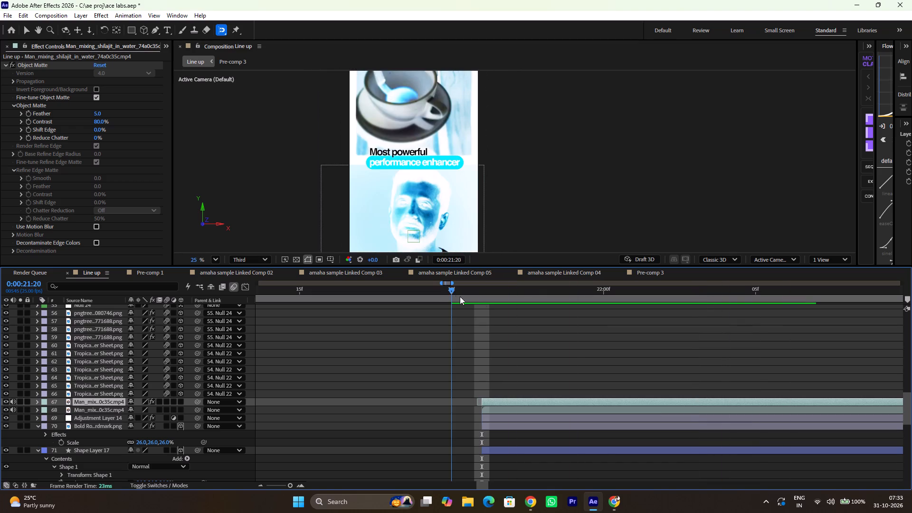
{"action": "left_click_drag", "start_coordinate": [460, 296], "coordinate": [482, 298]}
{"action": "left_click_drag", "start_coordinate": [483, 291], "coordinate": [599, 303]}
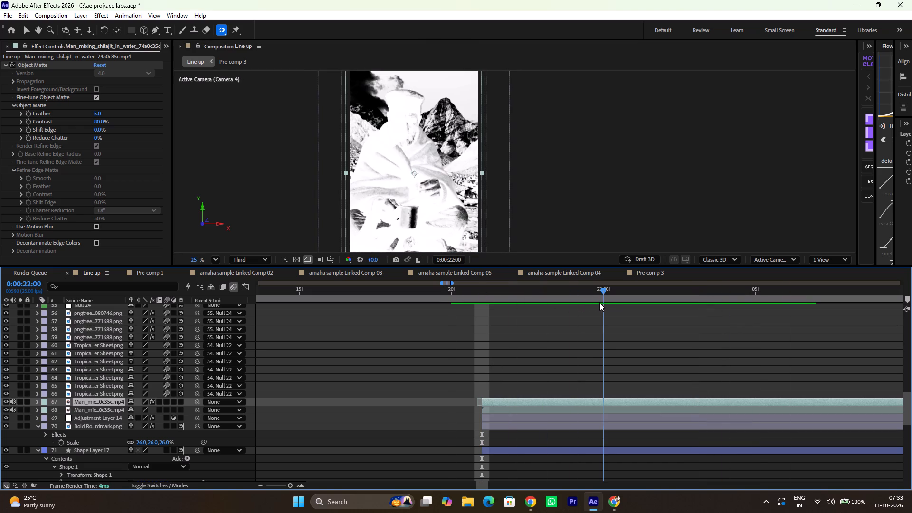
{"action": "left_click_drag", "start_coordinate": [599, 303], "coordinate": [614, 304]}
{"action": "key", "text": "ctrl+shift+d"}
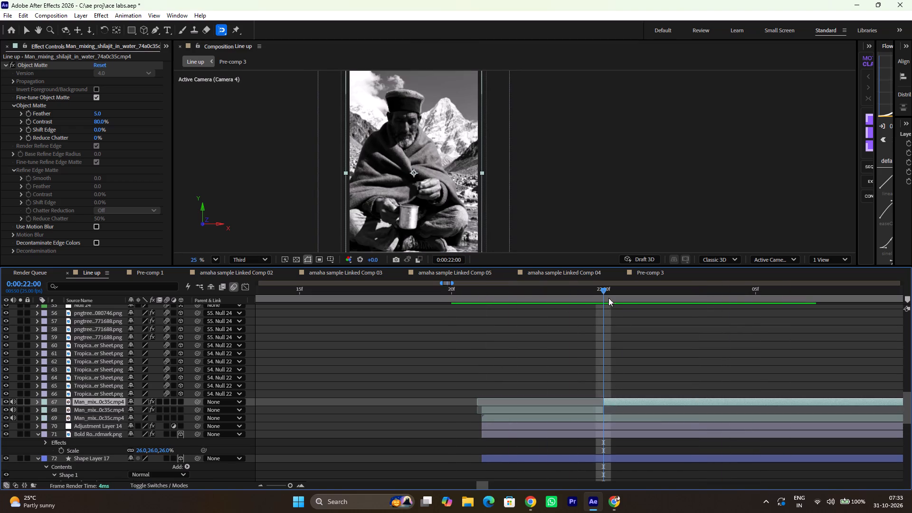
{"action": "left_click_drag", "start_coordinate": [603, 293], "coordinate": [748, 298]}
{"action": "key", "text": "ctrl+shift+d"}
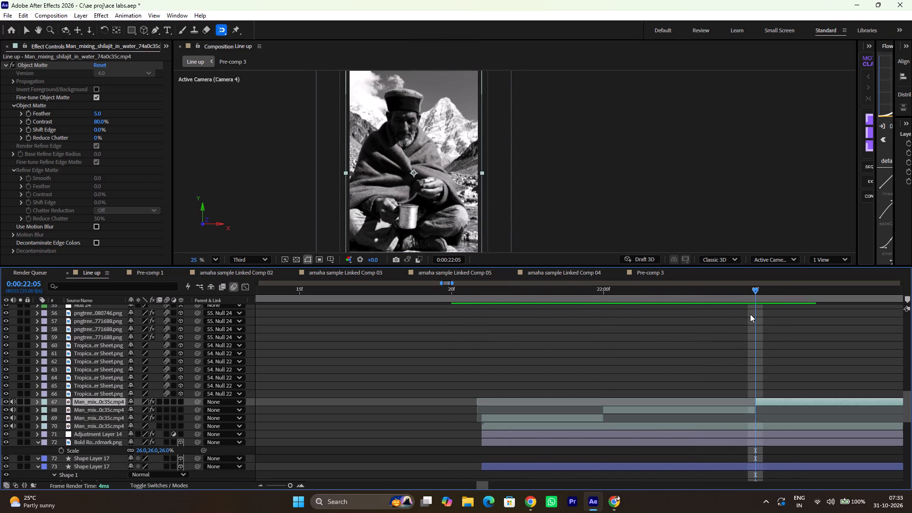
{"action": "scroll", "coordinate": [768, 342], "scroll_direction": "down", "scroll_amount": 2}
{"action": "left_click_drag", "start_coordinate": [757, 292], "coordinate": [806, 286]}
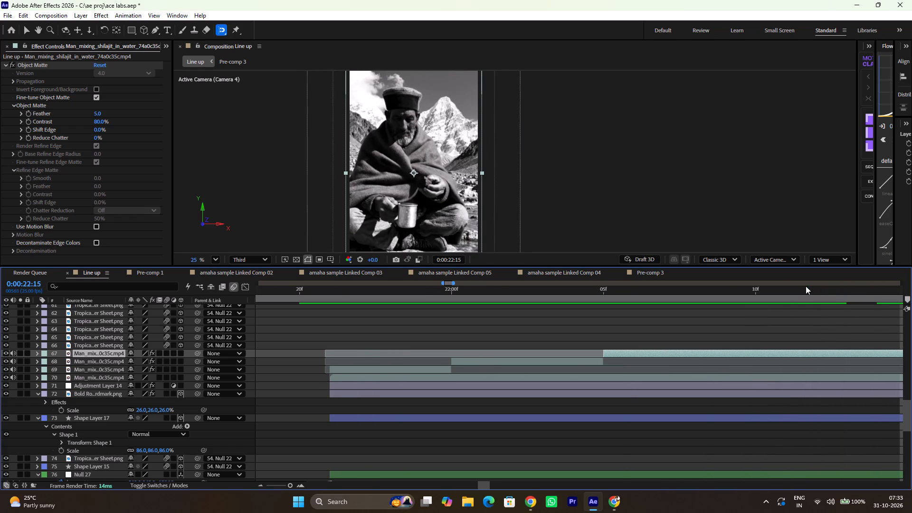
{"action": "left_click_drag", "start_coordinate": [806, 286], "coordinate": [773, 293]}
{"action": "key", "text": "ctrl+shift+d"}
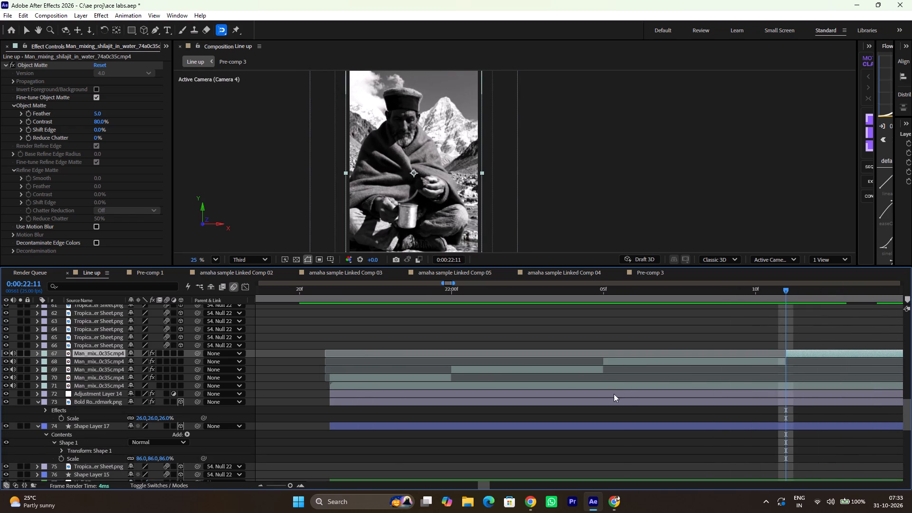
Apply the Invert effect to the matted clip segment running from 0:00:22:00 to 0:00:22:05.
{"action": "scroll", "coordinate": [601, 369], "scroll_direction": "down", "scroll_amount": 4, "text": "alt"}
{"action": "scroll", "coordinate": [595, 365], "scroll_direction": "up", "scroll_amount": 2, "text": "alt"}
{"action": "scroll", "coordinate": [589, 366], "scroll_direction": "down", "scroll_amount": 5, "text": "alt"}
{"action": "scroll", "coordinate": [587, 366], "scroll_direction": "up", "scroll_amount": 2, "text": "alt"}
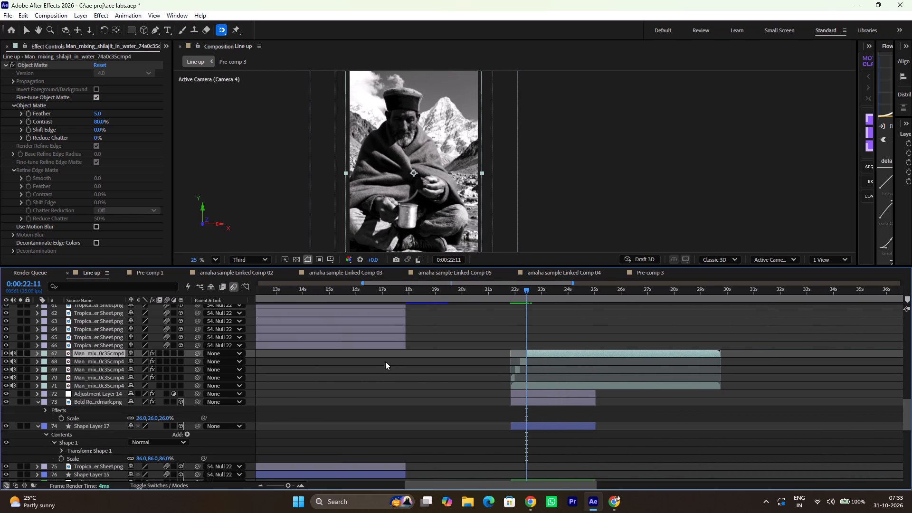
{"action": "scroll", "coordinate": [534, 393], "scroll_direction": "up", "scroll_amount": 5, "text": "alt"}
{"action": "scroll", "coordinate": [325, 360], "scroll_direction": "up", "scroll_amount": 3}
{"action": "scroll", "coordinate": [328, 360], "scroll_direction": "down", "scroll_amount": 1}
{"action": "left_click_drag", "start_coordinate": [359, 293], "coordinate": [470, 331]}
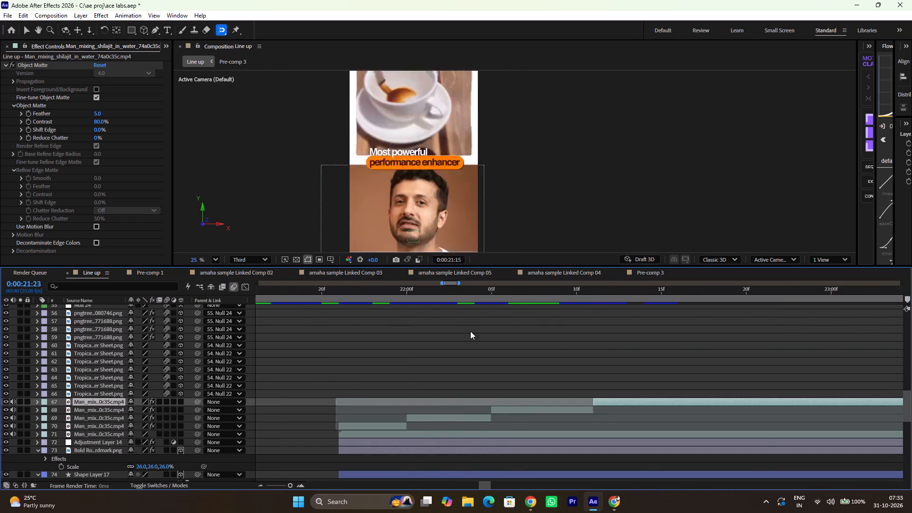
{"action": "left_click_drag", "start_coordinate": [470, 331], "coordinate": [429, 333]}
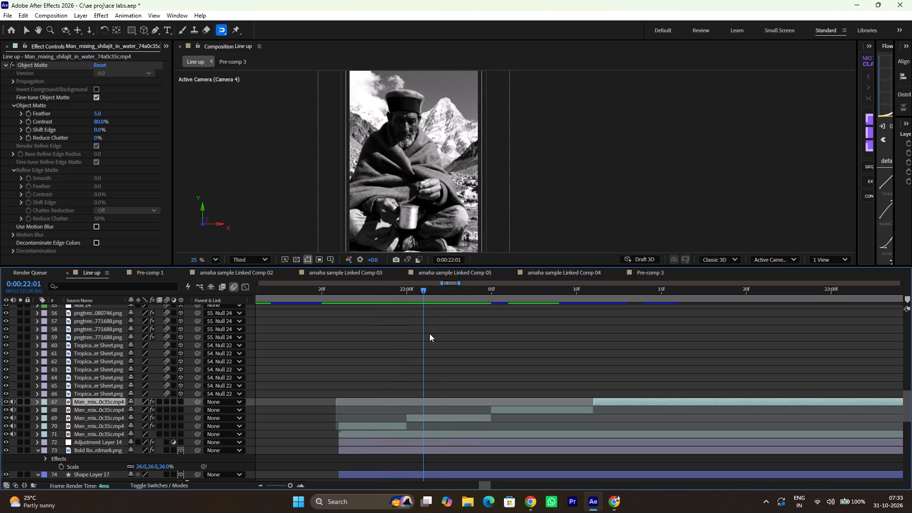
{"action": "left_click_drag", "start_coordinate": [429, 333], "coordinate": [432, 333]}
{"action": "left_click", "coordinate": [440, 424]}
{"action": "left_click", "coordinate": [442, 419]}
{"action": "key", "text": "ctrl+space"}
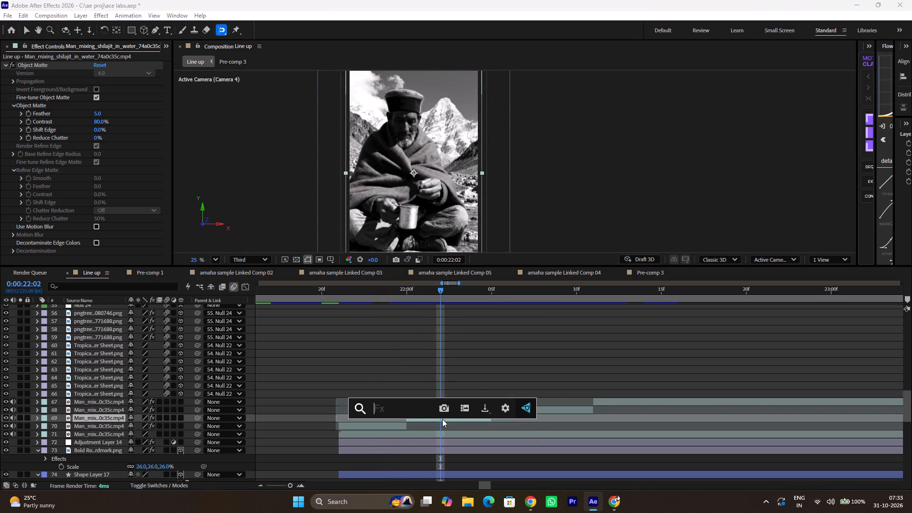
{"action": "type", "text": "inver"}
{"action": "key", "text": "Return"}
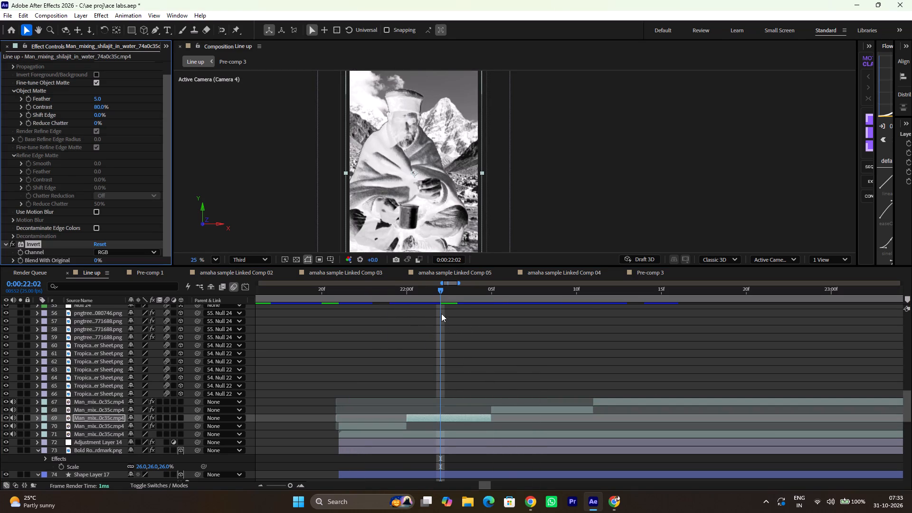
Apply the Fill effect to the matted clip segment running from 0:00:22:05 to 0:00:22:11.
{"action": "left_click_drag", "start_coordinate": [442, 286], "coordinate": [522, 288]}
{"action": "left_click", "coordinate": [532, 414]}
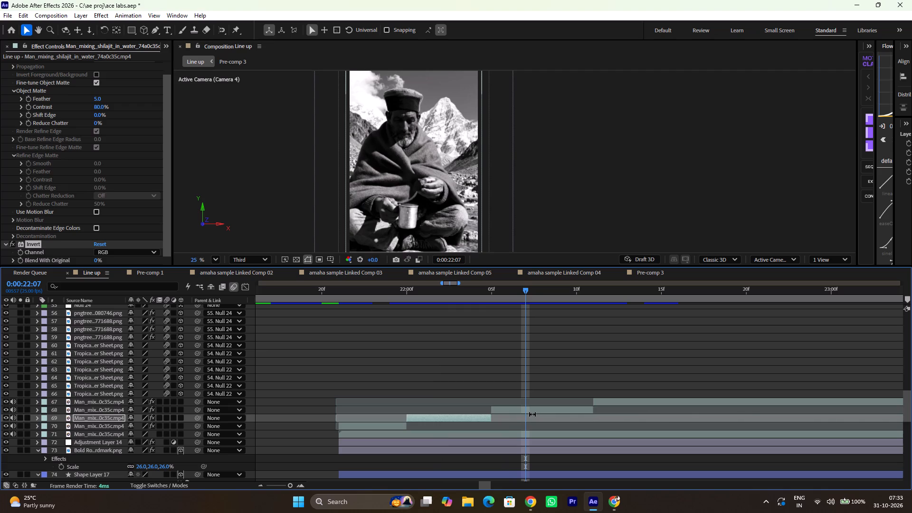
{"action": "left_click", "coordinate": [533, 409]}
{"action": "key", "text": "ctrl+space"}
{"action": "type", "text": "fill"}
{"action": "key", "text": "Return"}
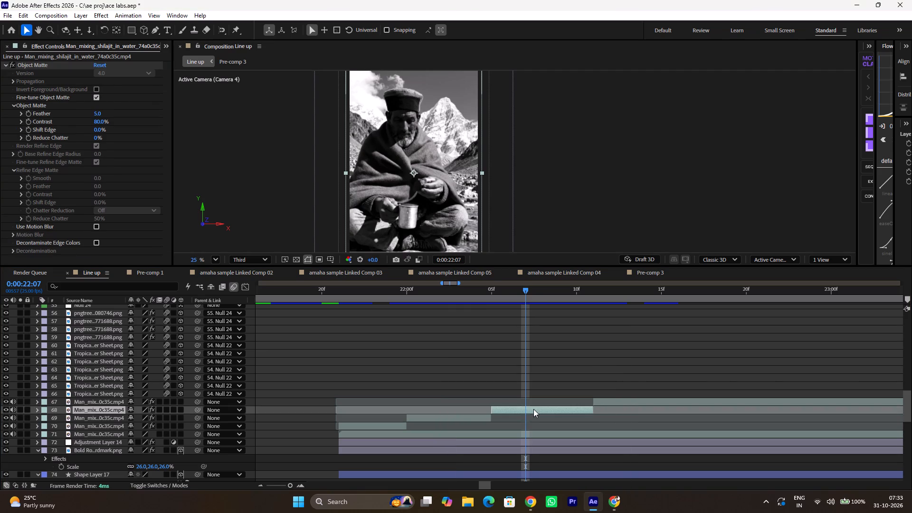
{"action": "key", "text": "ctrl+z"}
{"action": "key", "text": "ctrl+space"}
{"action": "type", "text": "di"}
{"action": "key", "text": "BackSpace"}
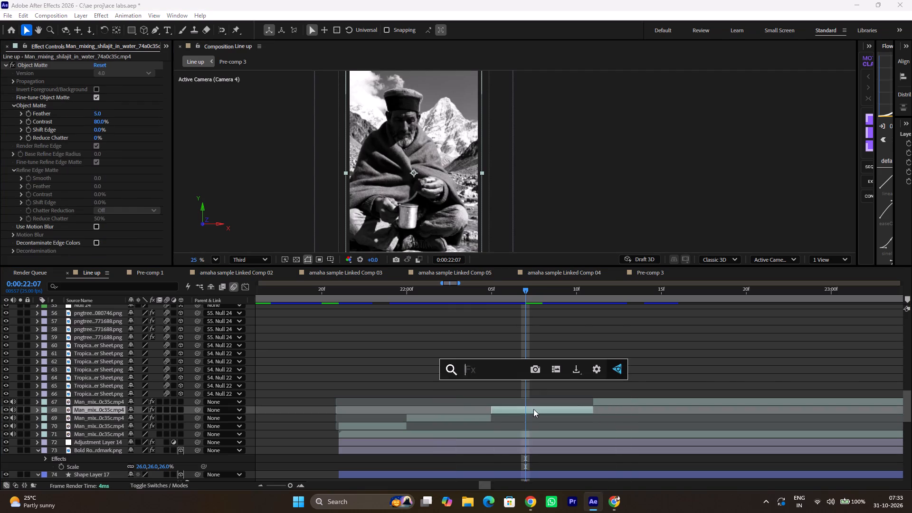
{"action": "type", "text": "fill"}
{"action": "key", "text": "Down"}
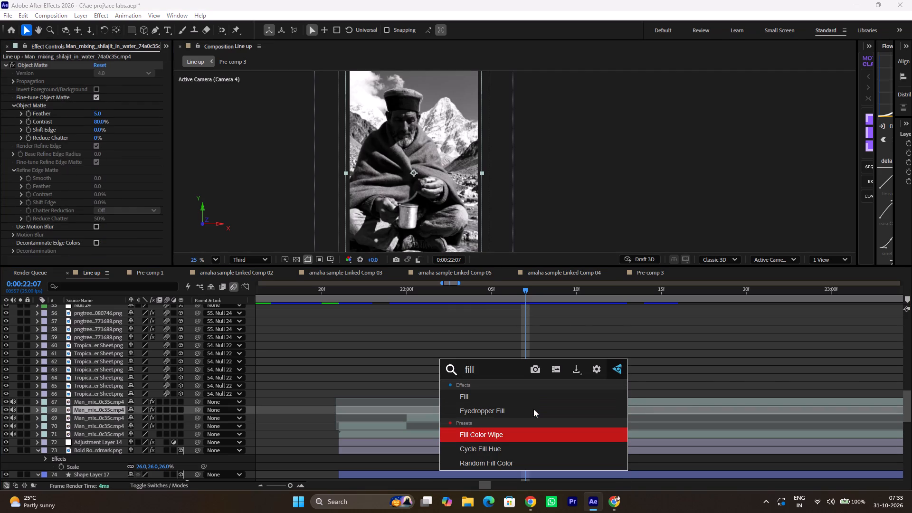
{"action": "key", "text": "Up"}
{"action": "key", "text": "Up"}
{"action": "key", "text": "Return"}
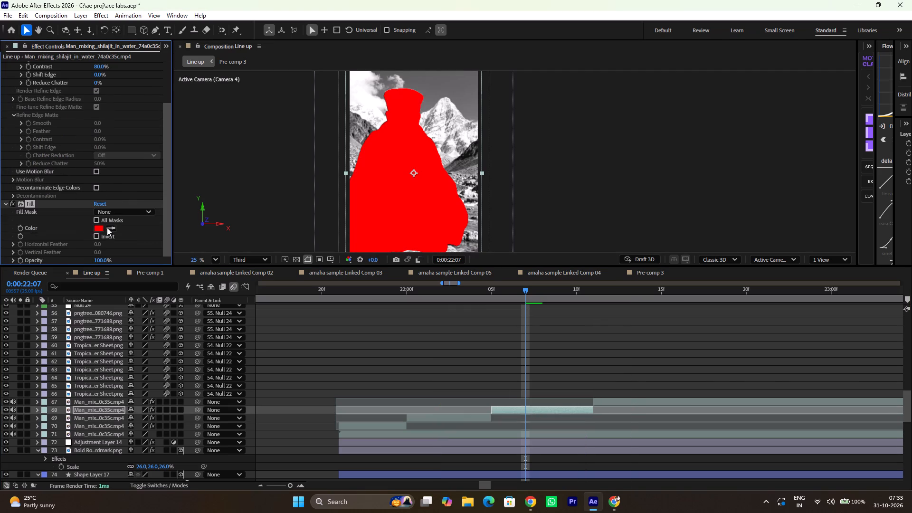
Set the Fill effect's colour to white.
{"action": "left_click", "coordinate": [95, 228]}
{"action": "left_click_drag", "start_coordinate": [64, 96], "coordinate": [1, 18]}
{"action": "left_click", "coordinate": [219, 33]}
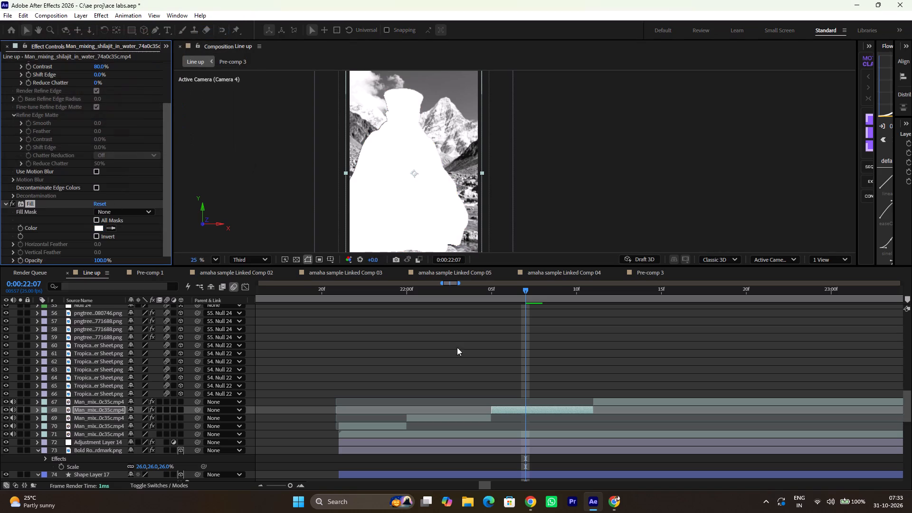
Play back from just before the man footage to check the timing of the inverted and white-filled segments.
{"action": "left_click_drag", "start_coordinate": [489, 282], "coordinate": [343, 282]}
{"action": "left_click_drag", "start_coordinate": [363, 285], "coordinate": [280, 284]}
{"action": "left_click_drag", "start_coordinate": [340, 292], "coordinate": [289, 291]}
{"action": "key", "text": "space"}
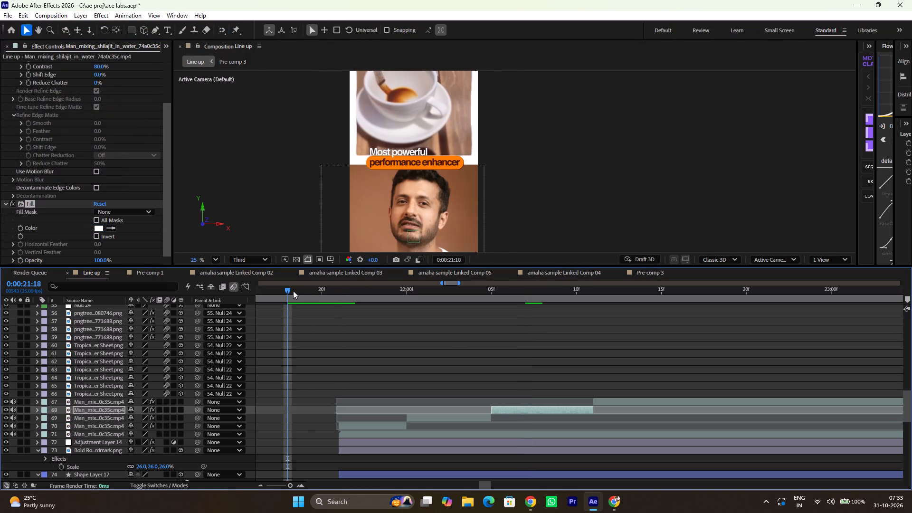
{"action": "key", "text": "space"}
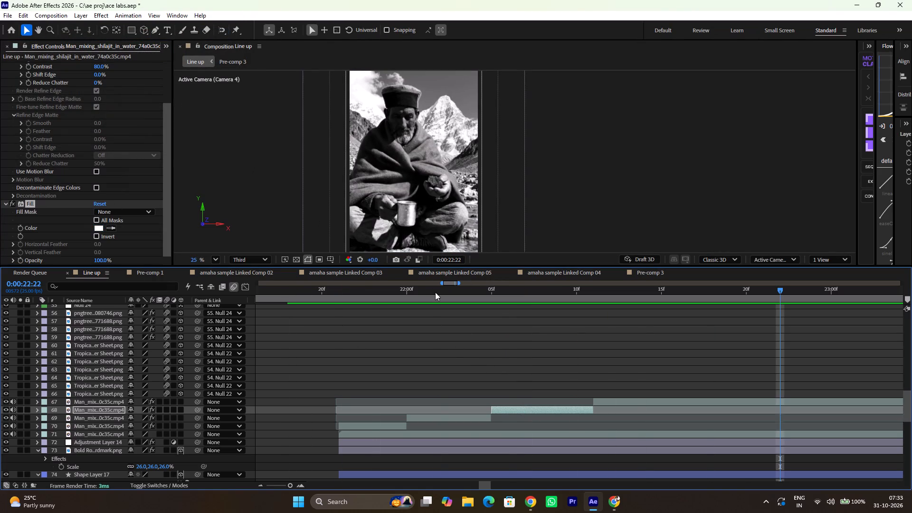
{"action": "left_click_drag", "start_coordinate": [428, 287], "coordinate": [296, 285]}
{"action": "key", "text": "space"}
{"action": "key", "text": "space"}
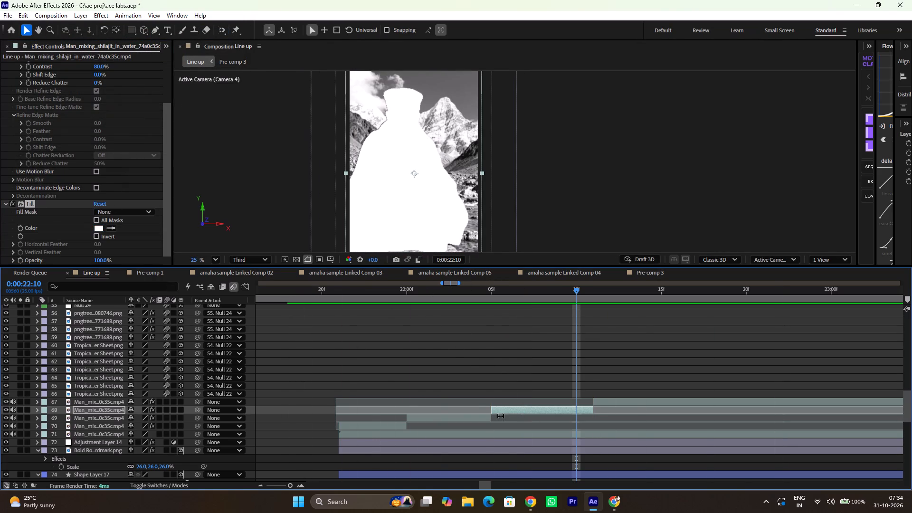
Trim the inverted segment to about 0:00:22:01, fit the white one from there to about 0:00:22:03, and extend the last segment back to meet it.
{"action": "left_click", "coordinate": [473, 417]}
{"action": "left_click_drag", "start_coordinate": [493, 419], "coordinate": [431, 416]}
{"action": "left_click", "coordinate": [505, 415]}
{"action": "left_click", "coordinate": [498, 409]}
{"action": "left_click_drag", "start_coordinate": [490, 408], "coordinate": [418, 408]}
{"action": "left_click_drag", "start_coordinate": [592, 412], "coordinate": [449, 405]}
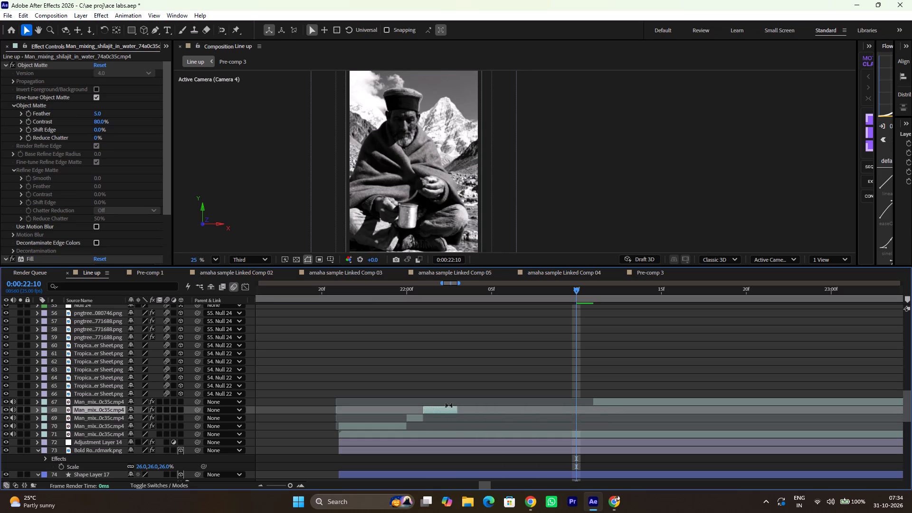
{"action": "left_click_drag", "start_coordinate": [594, 403], "coordinate": [460, 403]}
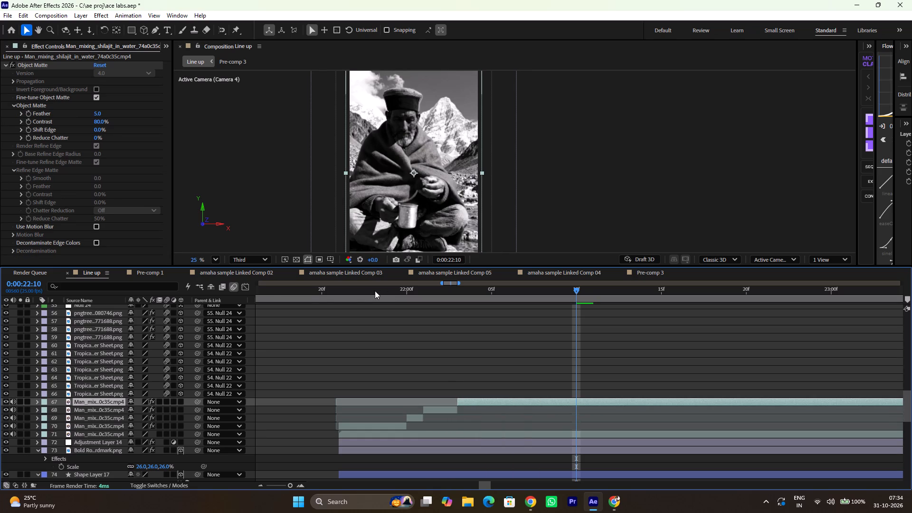
Play back the man footage from about 0:00:21:20 to review the shortened invert and white flashes.
{"action": "left_click_drag", "start_coordinate": [375, 291], "coordinate": [321, 293]}
{"action": "key", "text": "space"}
{"action": "key", "text": "space"}
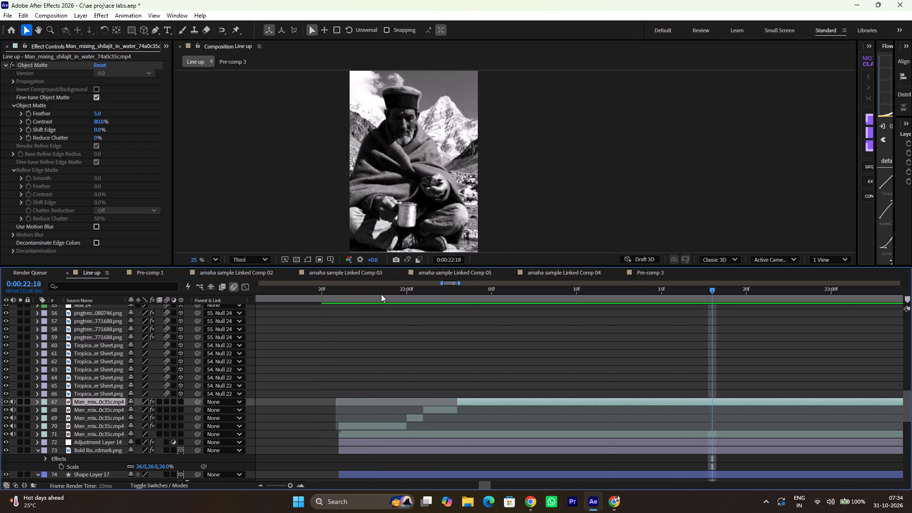
{"action": "left_click_drag", "start_coordinate": [381, 294], "coordinate": [323, 298]}
{"action": "key", "text": "space"}
{"action": "key", "text": "space"}
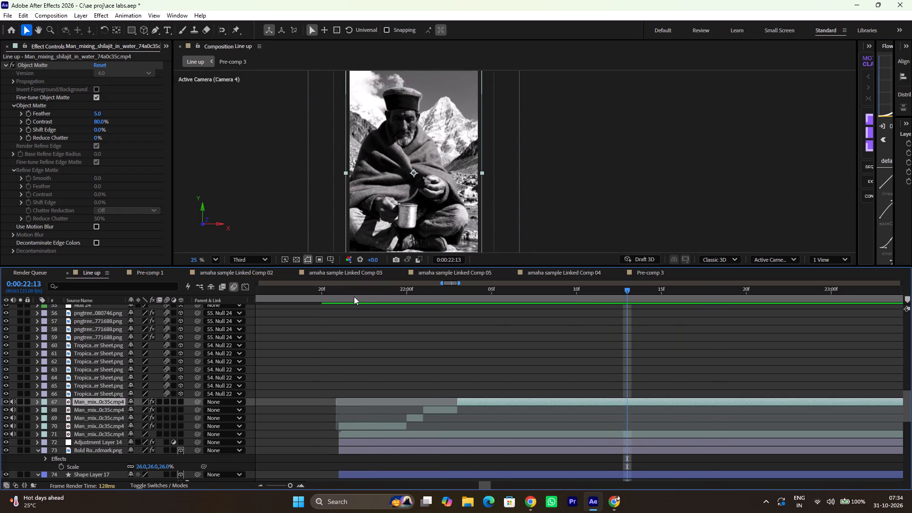
{"action": "key", "text": "space"}
{"action": "scroll", "coordinate": [403, 320], "scroll_direction": "down", "scroll_amount": 4, "text": "alt"}
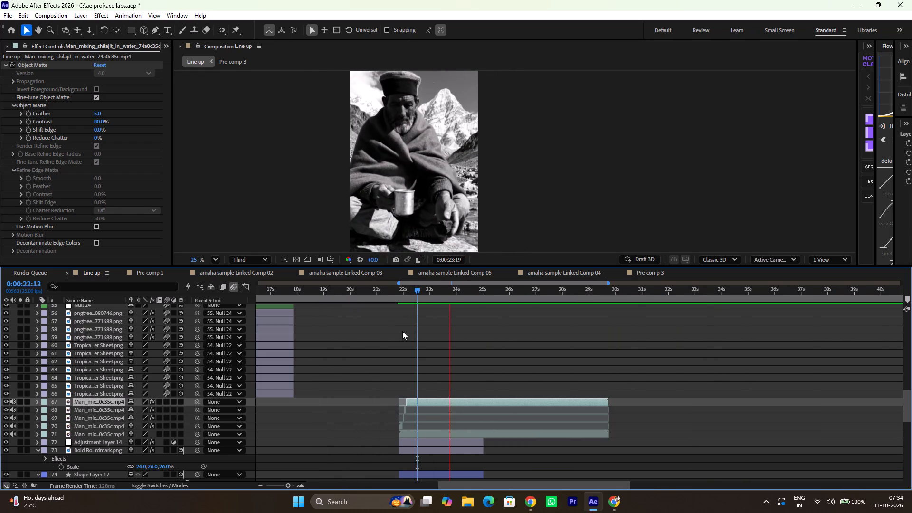
{"action": "key", "text": "space"}
Split the last matted man segment at 0:00:23:12 and delete the part after it.
{"action": "left_click_drag", "start_coordinate": [462, 289], "coordinate": [446, 293]}
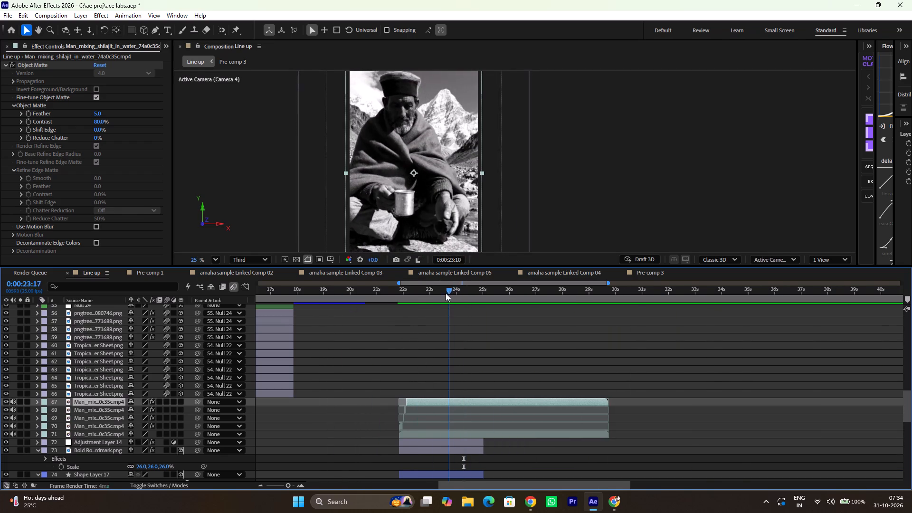
{"action": "left_click_drag", "start_coordinate": [446, 293], "coordinate": [441, 300]}
{"action": "left_click", "coordinate": [452, 399]}
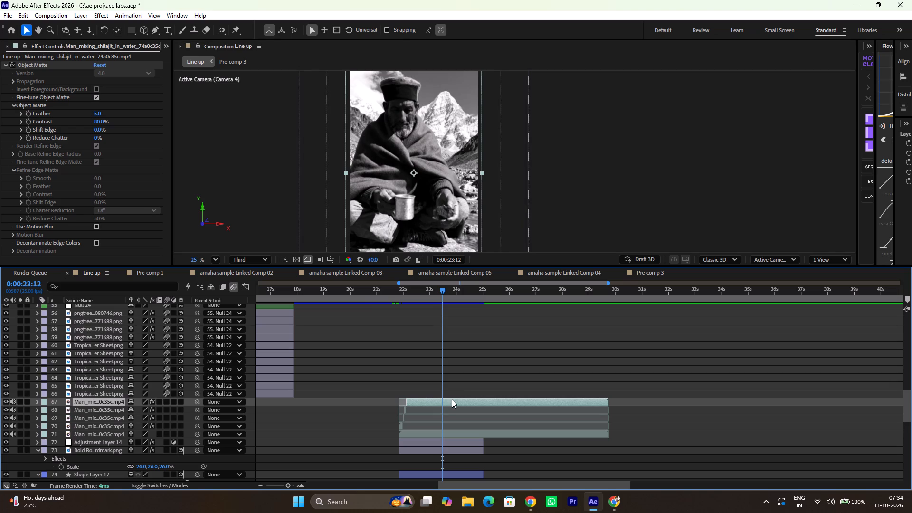
{"action": "key", "text": "ctrl+shift+d"}
{"action": "key", "text": "BackSpace"}
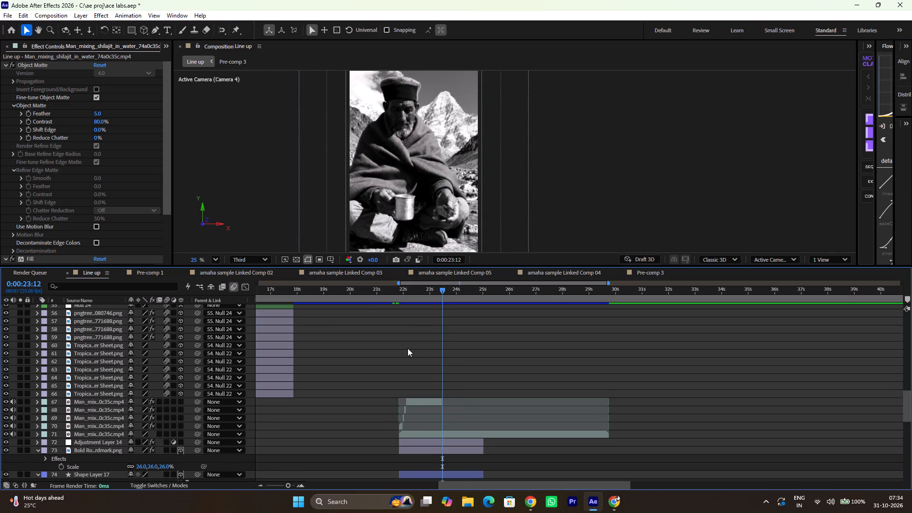
Play back the man footage from about 0:00:21:12 and mute the audio of all five man footage layers.
{"action": "left_click_drag", "start_coordinate": [431, 292], "coordinate": [389, 292]}
{"action": "key", "text": "space"}
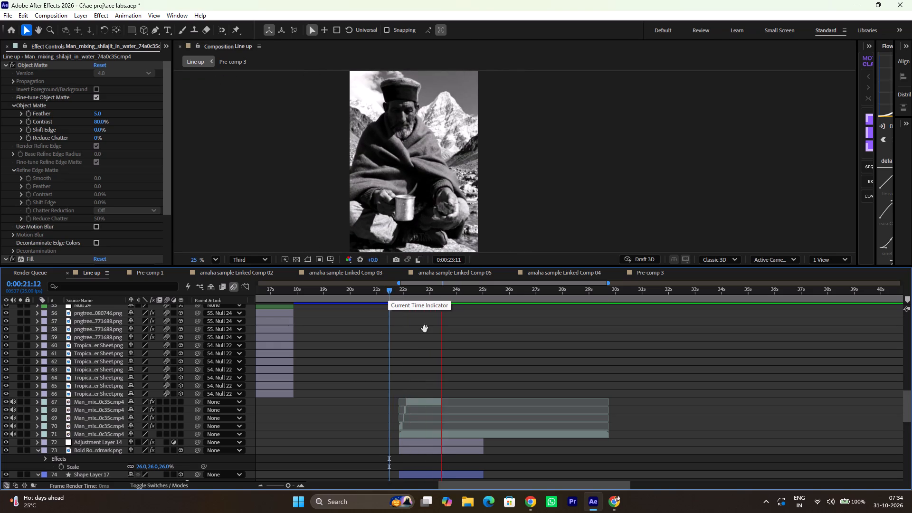
{"action": "key", "text": "space"}
{"action": "left_click", "coordinate": [14, 406]}
{"action": "left_click", "coordinate": [13, 410]}
{"action": "left_click", "coordinate": [13, 419]}
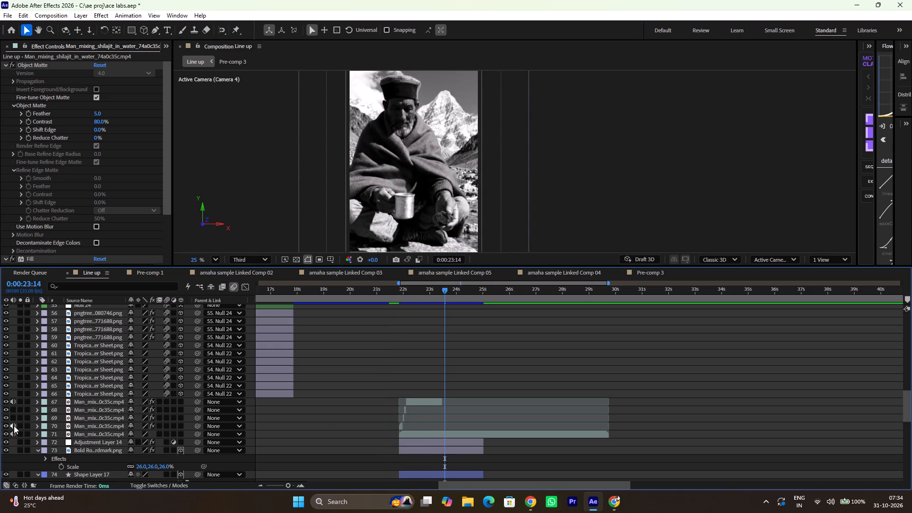
{"action": "left_click", "coordinate": [14, 426]}
{"action": "left_click", "coordinate": [15, 435]}
{"action": "left_click", "coordinate": [16, 403]}
Play back the man footage from about 0:00:21:16 to review the flashes and the last matted segment.
{"action": "left_click_drag", "start_coordinate": [426, 295], "coordinate": [393, 292]}
{"action": "key", "text": "space"}
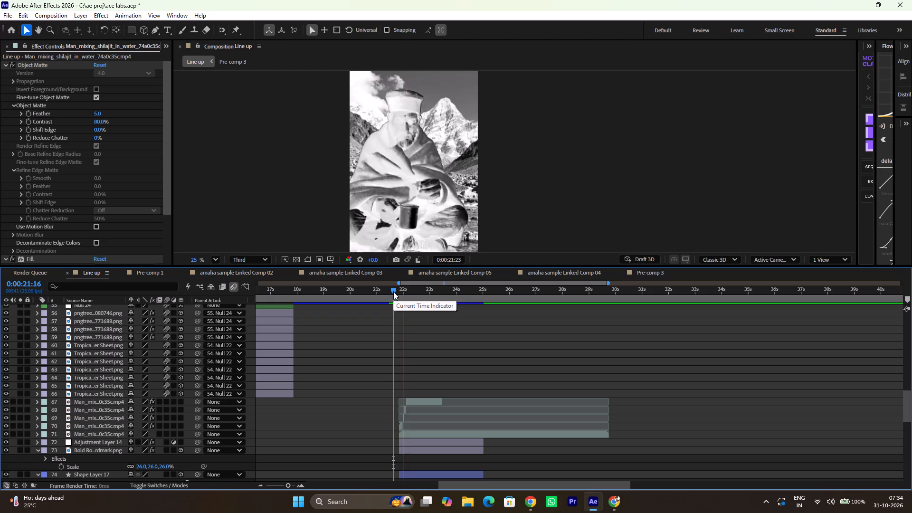
{"action": "key", "text": "space"}
{"action": "scroll", "coordinate": [447, 386], "scroll_direction": "up", "scroll_amount": 2, "text": "alt"}
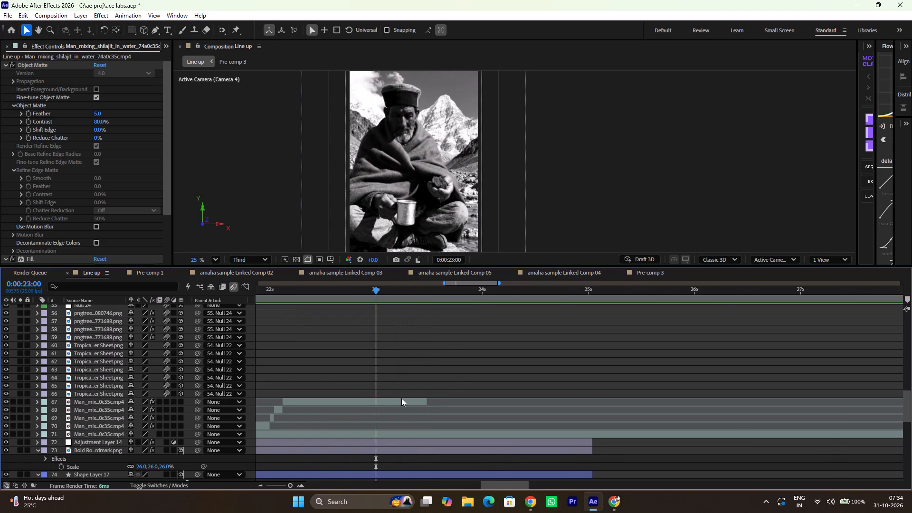
{"action": "key", "text": "space"}
{"action": "key", "text": "space"}
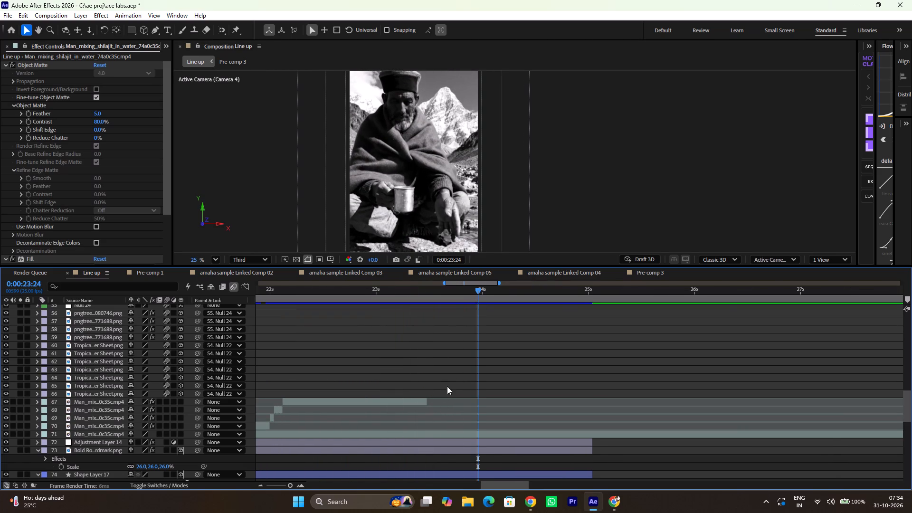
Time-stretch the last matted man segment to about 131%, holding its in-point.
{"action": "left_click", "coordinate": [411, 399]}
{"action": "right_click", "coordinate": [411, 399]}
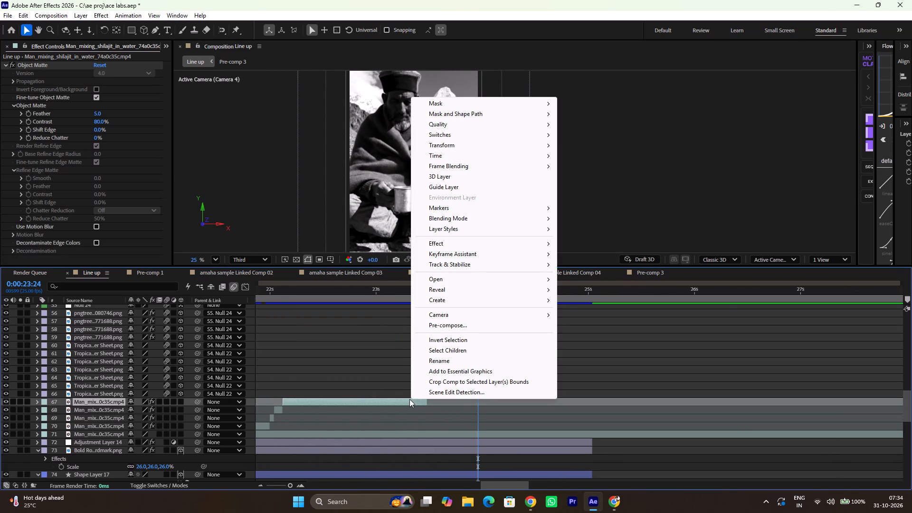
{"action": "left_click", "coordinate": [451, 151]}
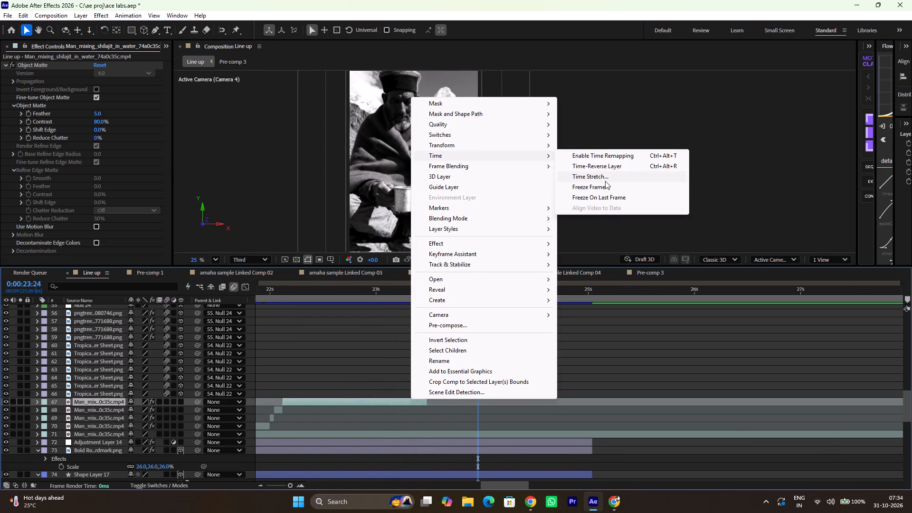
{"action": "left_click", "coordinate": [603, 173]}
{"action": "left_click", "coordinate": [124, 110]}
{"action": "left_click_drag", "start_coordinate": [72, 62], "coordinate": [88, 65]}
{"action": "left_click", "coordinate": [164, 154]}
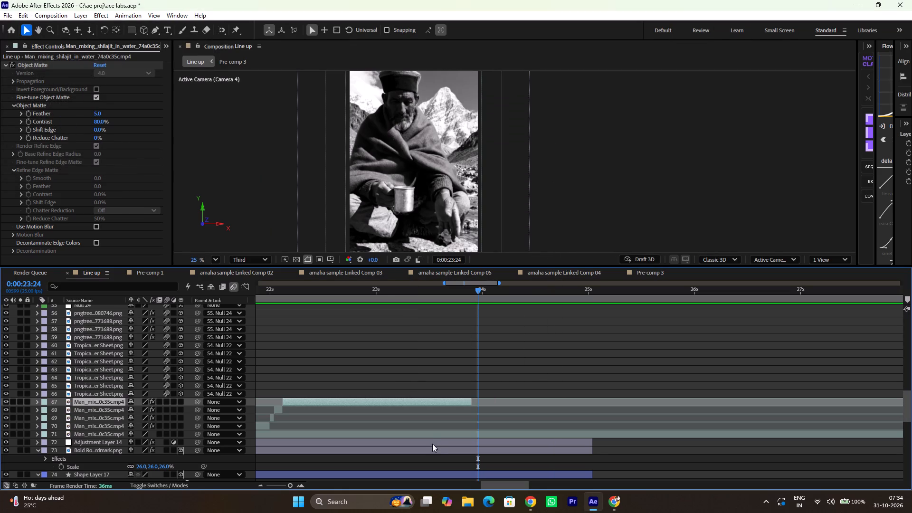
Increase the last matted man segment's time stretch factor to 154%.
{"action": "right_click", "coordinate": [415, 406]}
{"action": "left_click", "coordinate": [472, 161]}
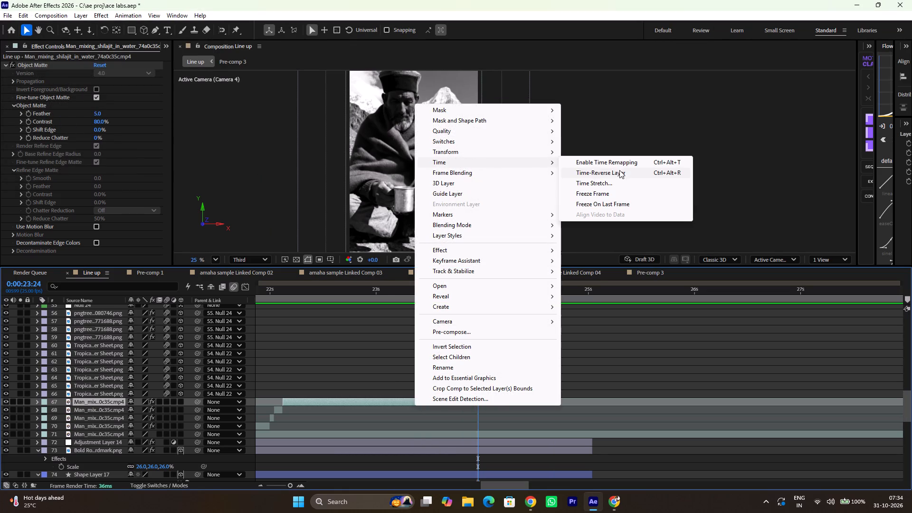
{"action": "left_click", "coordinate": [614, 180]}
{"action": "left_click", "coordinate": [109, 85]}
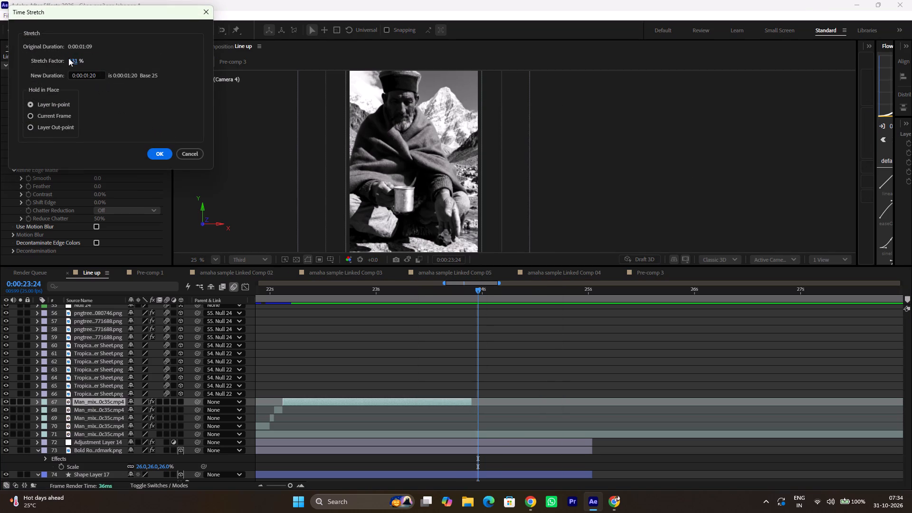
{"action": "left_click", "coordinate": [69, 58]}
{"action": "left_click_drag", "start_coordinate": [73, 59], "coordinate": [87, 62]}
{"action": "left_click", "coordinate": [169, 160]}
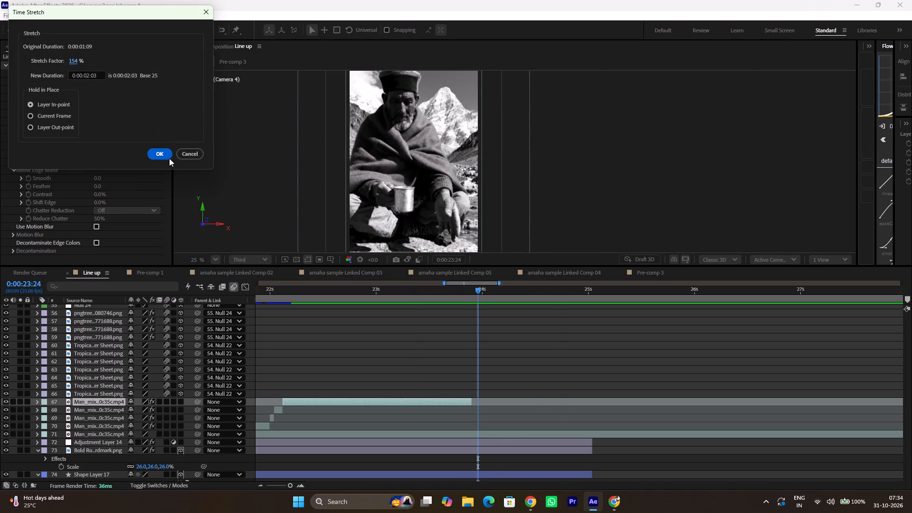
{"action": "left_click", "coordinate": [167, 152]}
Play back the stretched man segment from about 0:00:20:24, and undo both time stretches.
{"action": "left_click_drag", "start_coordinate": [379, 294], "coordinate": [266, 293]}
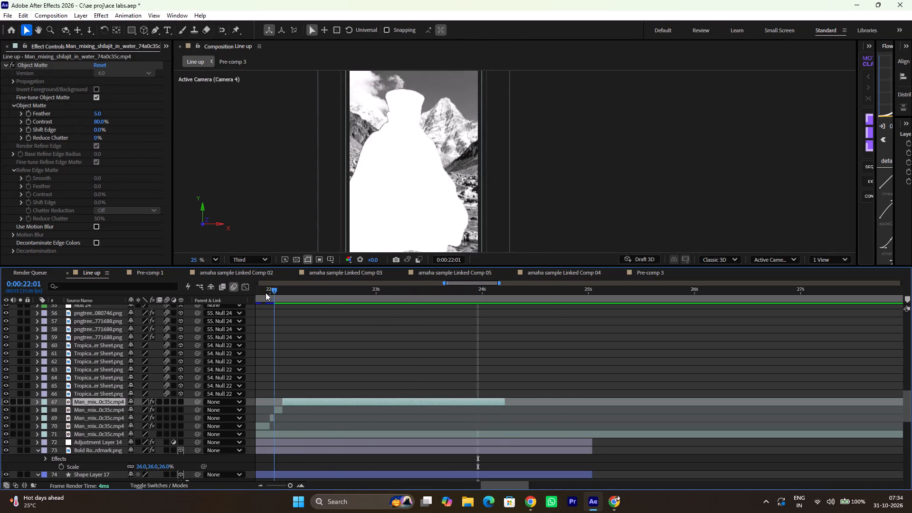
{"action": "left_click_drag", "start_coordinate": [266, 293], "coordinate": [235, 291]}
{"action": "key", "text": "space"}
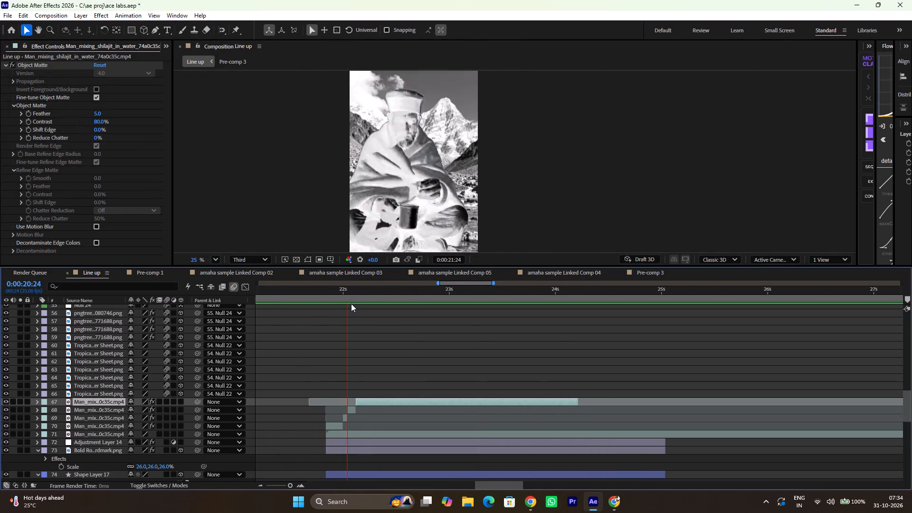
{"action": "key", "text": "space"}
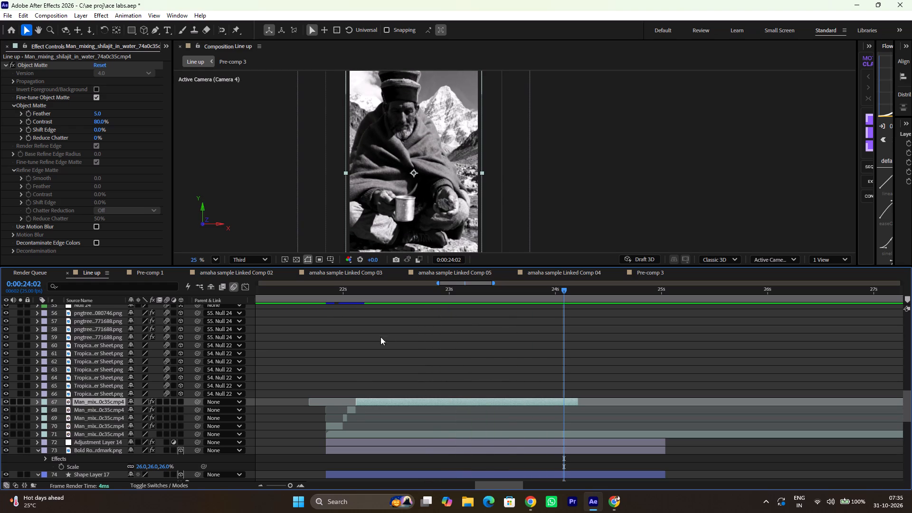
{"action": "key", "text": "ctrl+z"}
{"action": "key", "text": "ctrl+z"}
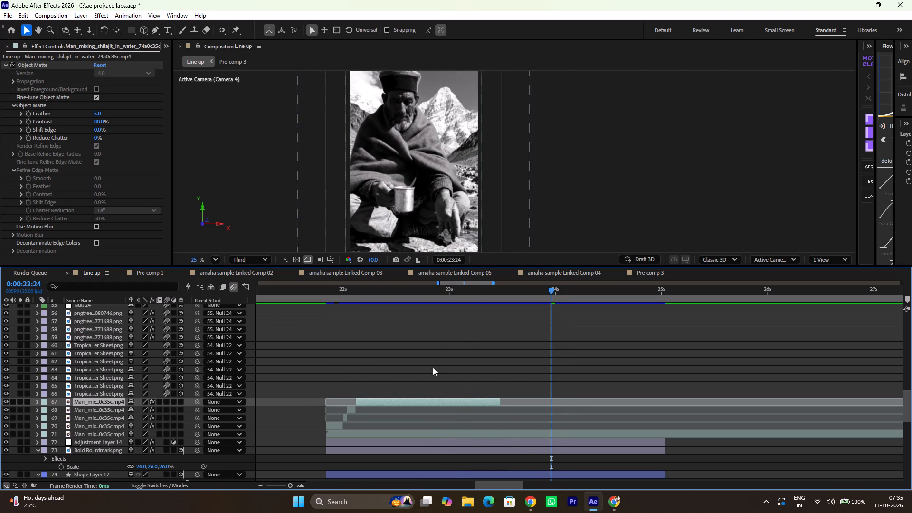
Review the flashes from 0:00:21:20, split the last matted man segment at 0:00:22:06 and delete the part after it.
{"action": "left_click_drag", "start_coordinate": [368, 285], "coordinate": [363, 285]}
{"action": "left_click_drag", "start_coordinate": [360, 287], "coordinate": [320, 290]}
{"action": "key", "text": "space"}
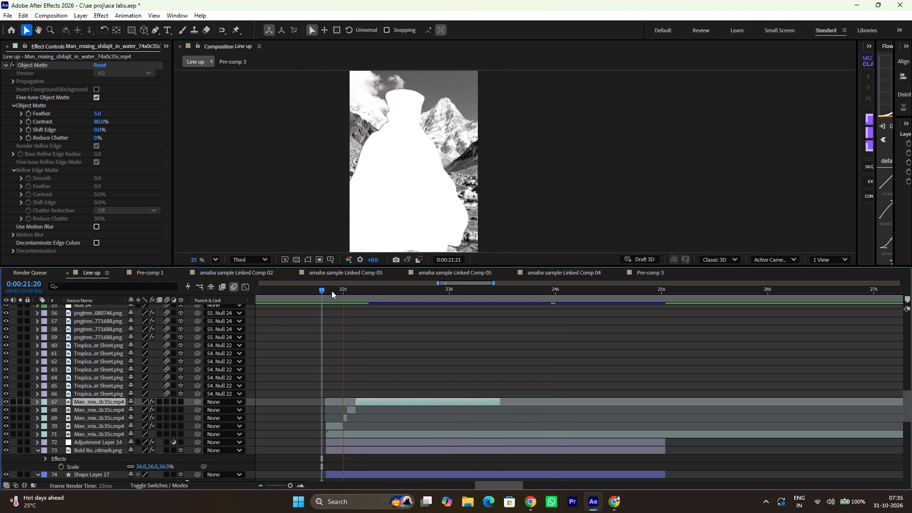
{"action": "key", "text": "space"}
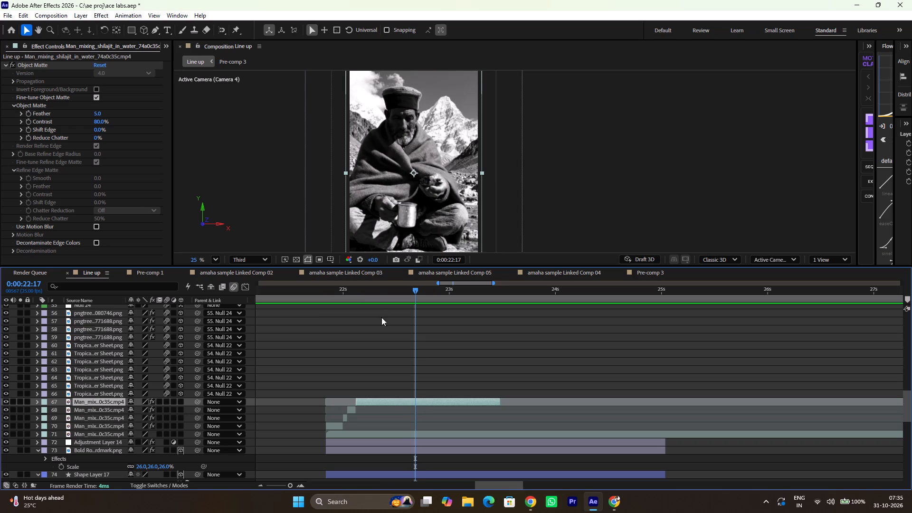
{"action": "left_click_drag", "start_coordinate": [378, 294], "coordinate": [368, 295]}
{"action": "key", "text": "ctrl+shift+d"}
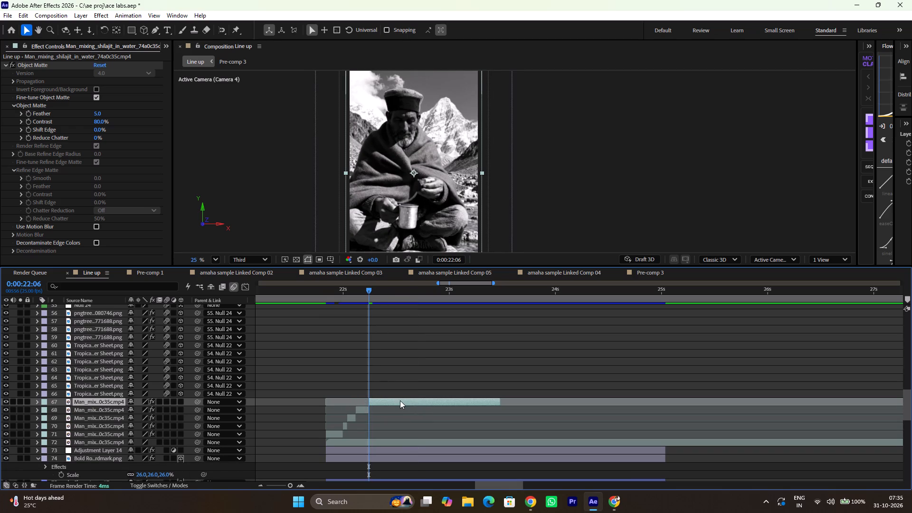
{"action": "key", "text": "BackSpace"}
Find where the man's hand moves toward the ground and split the base man footage layer at 0:00:23:14.
{"action": "left_click", "coordinate": [398, 435]}
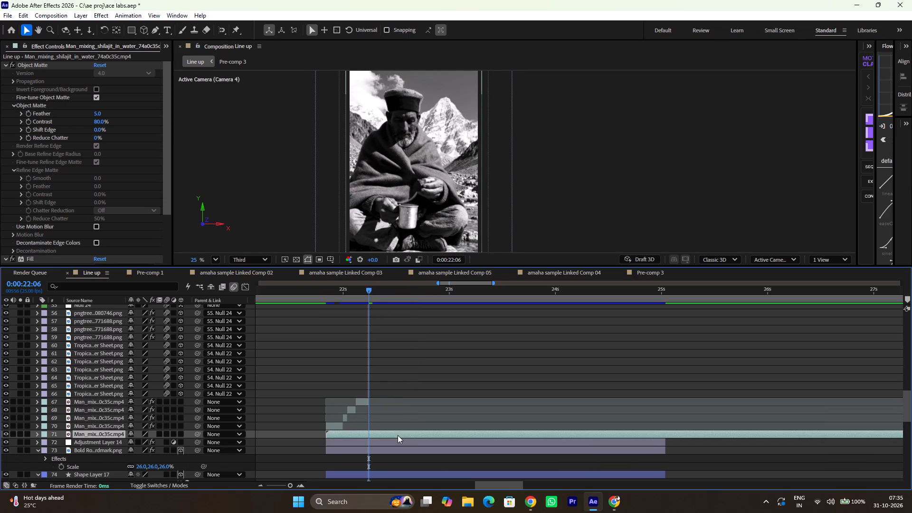
{"action": "left_click_drag", "start_coordinate": [375, 289], "coordinate": [435, 295]}
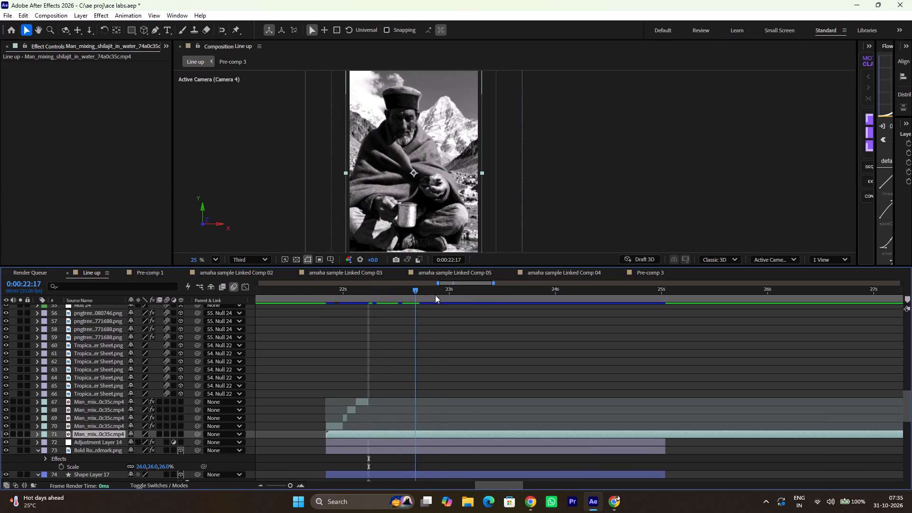
{"action": "left_click_drag", "start_coordinate": [435, 295], "coordinate": [500, 304]}
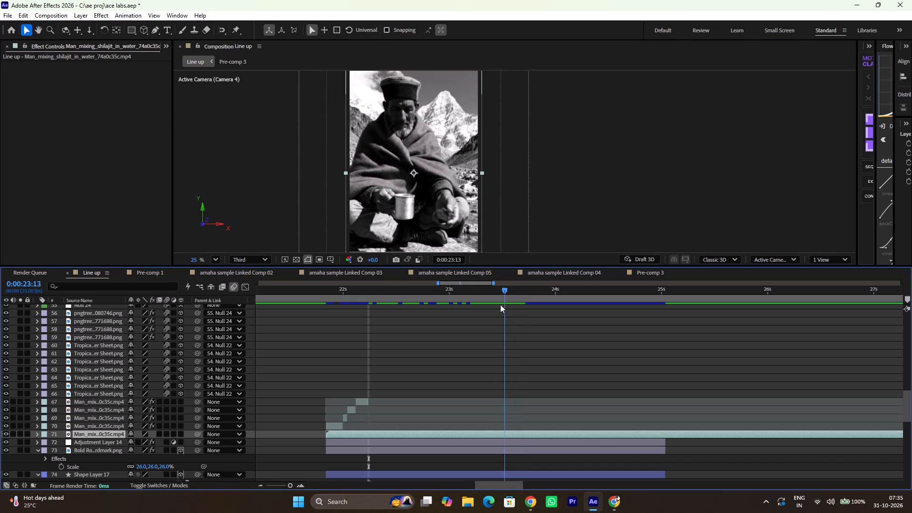
{"action": "left_click_drag", "start_coordinate": [500, 304], "coordinate": [497, 308]}
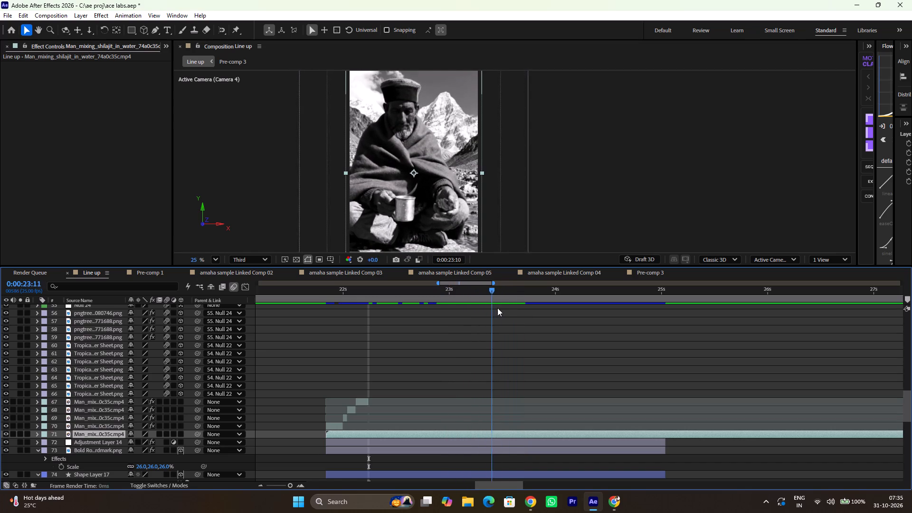
{"action": "left_click_drag", "start_coordinate": [497, 308], "coordinate": [562, 319]}
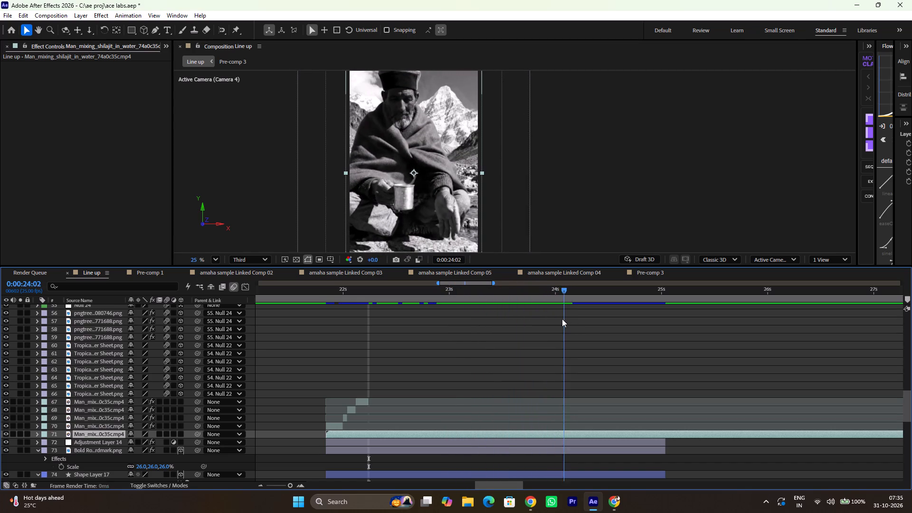
{"action": "left_click_drag", "start_coordinate": [562, 319], "coordinate": [516, 318]}
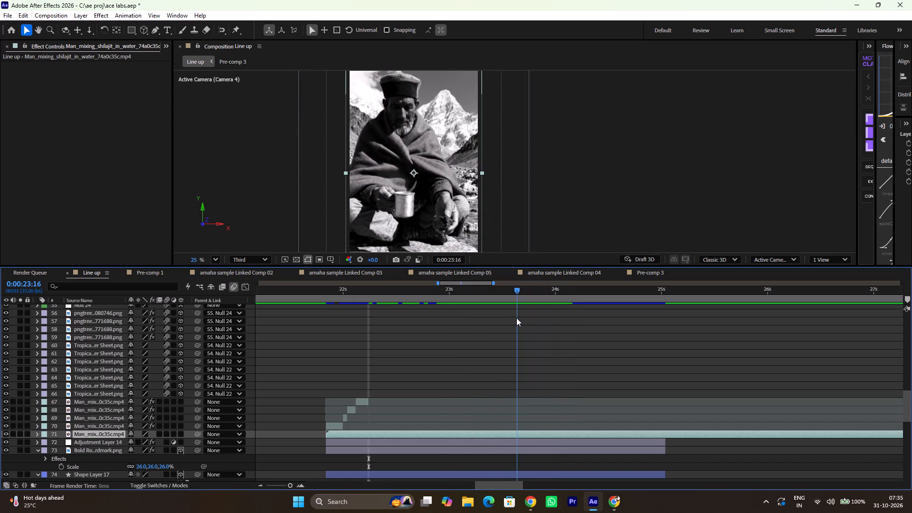
{"action": "left_click_drag", "start_coordinate": [516, 318], "coordinate": [507, 317]}
{"action": "key", "text": "ctrl+shift+d"}
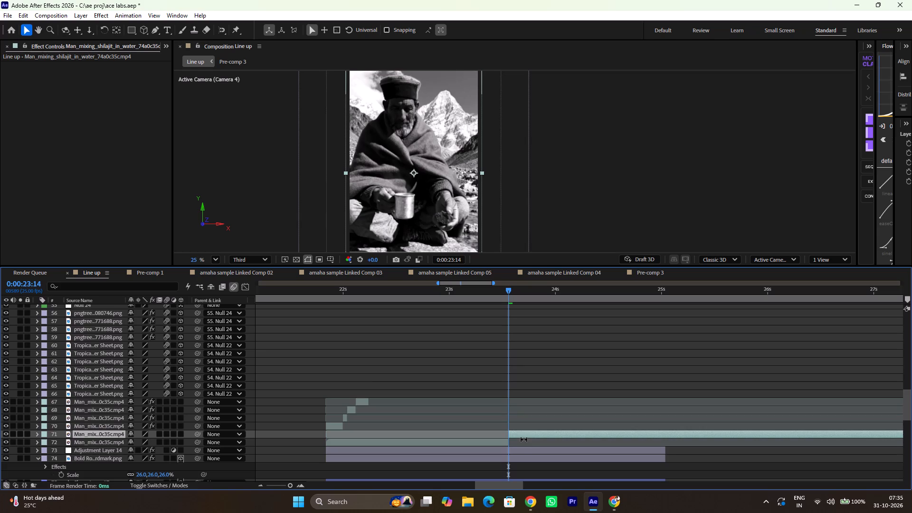
Split the earlier part of the base man footage at 0:00:22:06, where the last matted segment ends.
{"action": "left_click", "coordinate": [525, 436]}
{"action": "left_click_drag", "start_coordinate": [471, 295], "coordinate": [342, 296]}
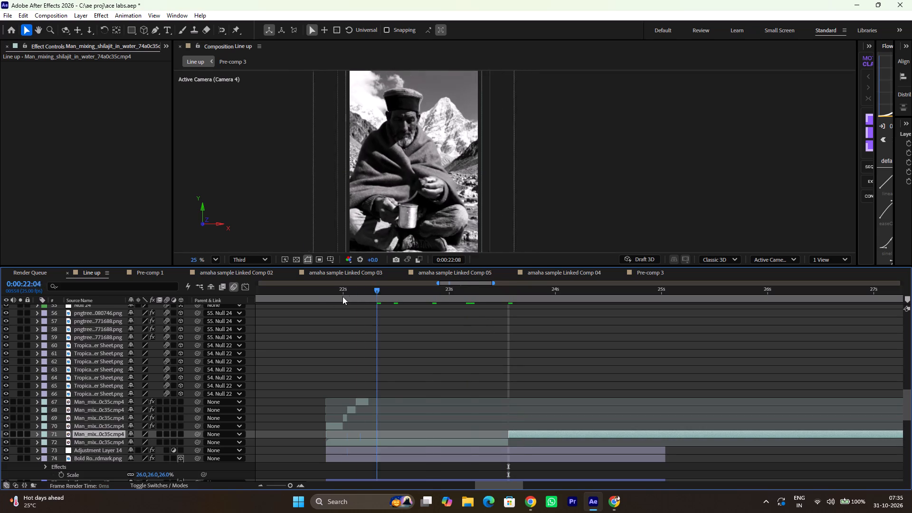
{"action": "left_click_drag", "start_coordinate": [342, 296], "coordinate": [376, 304]}
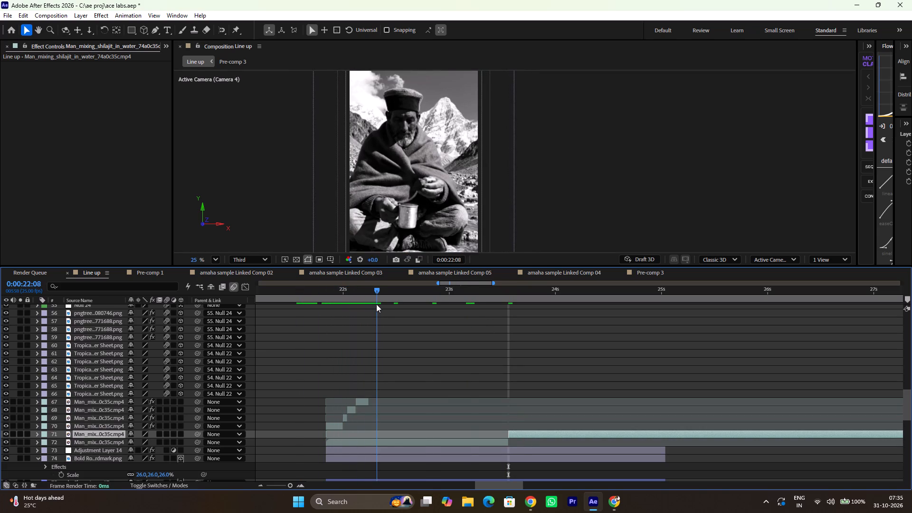
{"action": "left_click_drag", "start_coordinate": [376, 304], "coordinate": [368, 304]}
{"action": "left_click", "coordinate": [384, 446]}
{"action": "key", "text": "ctrl+shift+d"}
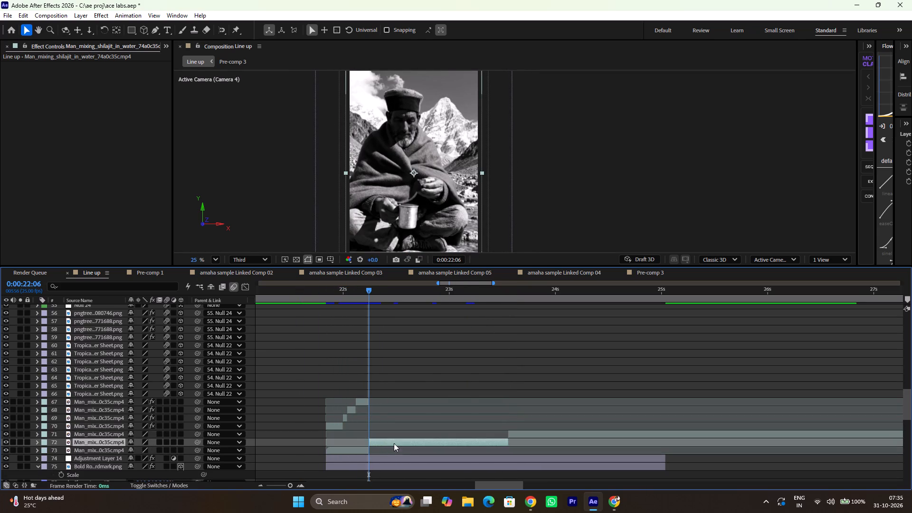
Time-stretch the middle base man footage segment to 147%, holding its in-point.
{"action": "left_click", "coordinate": [405, 442]}
{"action": "key", "text": "ctrl+space"}
{"action": "left_click", "coordinate": [398, 443]}
{"action": "right_click", "coordinate": [398, 443]}
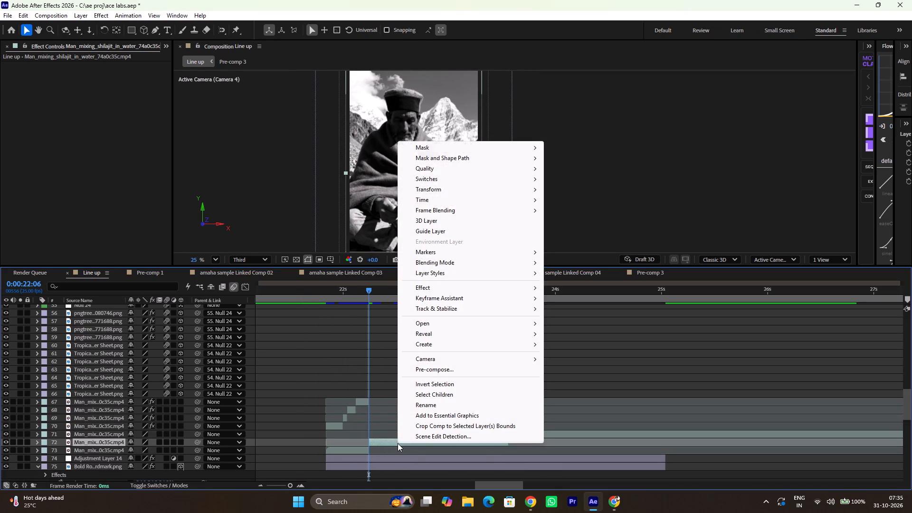
{"action": "left_click", "coordinate": [440, 197]}
{"action": "left_click", "coordinate": [591, 226]}
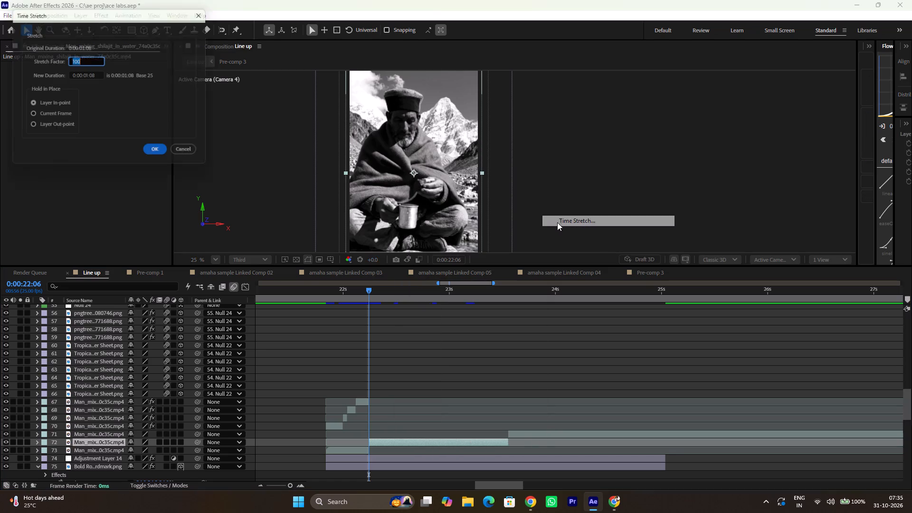
{"action": "left_click", "coordinate": [111, 103]}
{"action": "left_click_drag", "start_coordinate": [76, 62], "coordinate": [97, 65]}
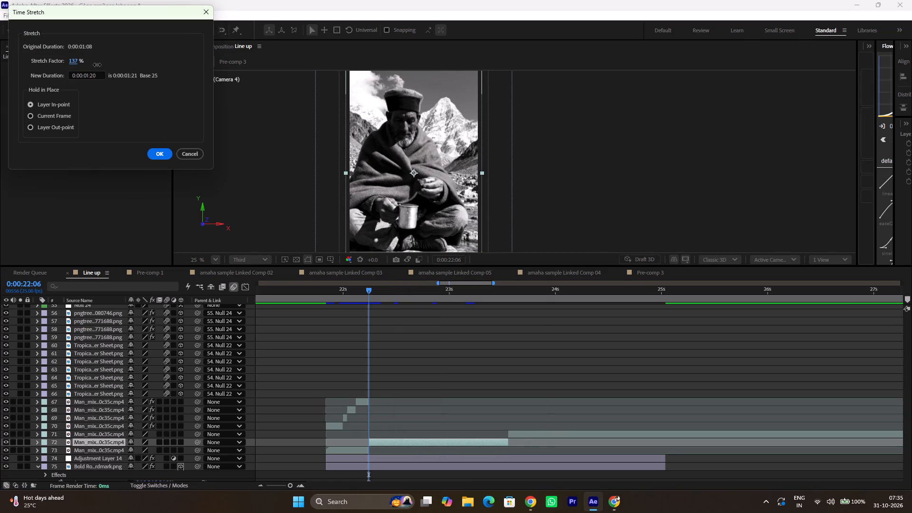
{"action": "left_click_drag", "start_coordinate": [97, 65], "coordinate": [102, 65]}
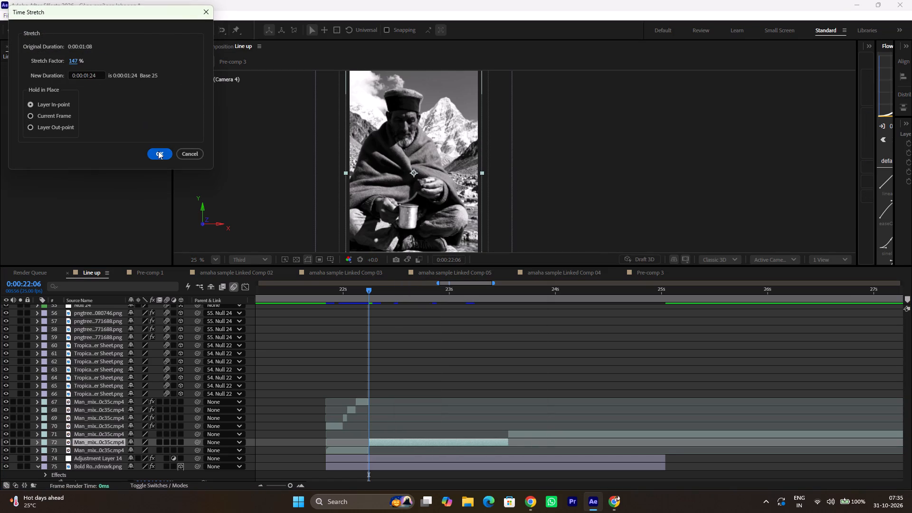
{"action": "left_click", "coordinate": [159, 151]}
Move the last base man footage segment later so it starts at about 0:00:24:04, where the stretched segment ends.
{"action": "left_click_drag", "start_coordinate": [540, 433], "coordinate": [606, 435]}
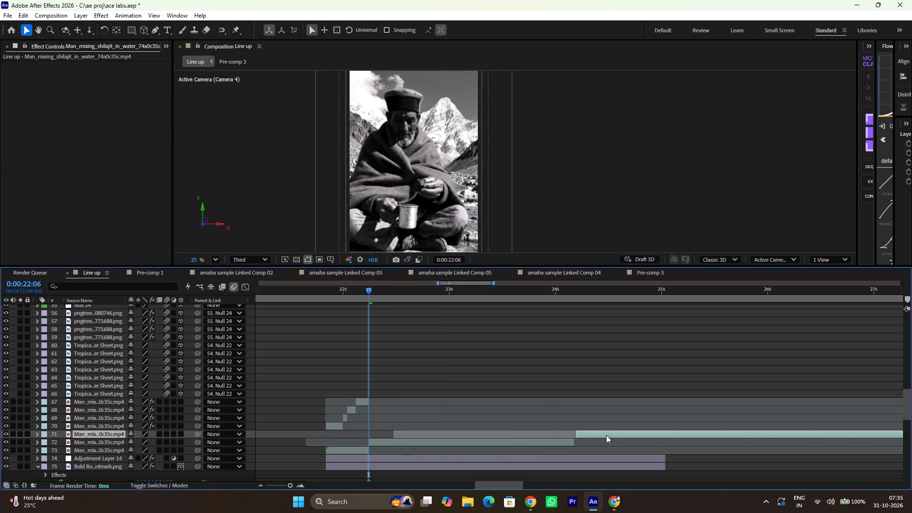
{"action": "left_click_drag", "start_coordinate": [606, 435], "coordinate": [604, 435]}
{"action": "scroll", "coordinate": [584, 439], "scroll_direction": "up", "scroll_amount": 1, "text": "alt"}
{"action": "scroll", "coordinate": [583, 439], "scroll_direction": "down", "scroll_amount": 1, "text": "alt"}
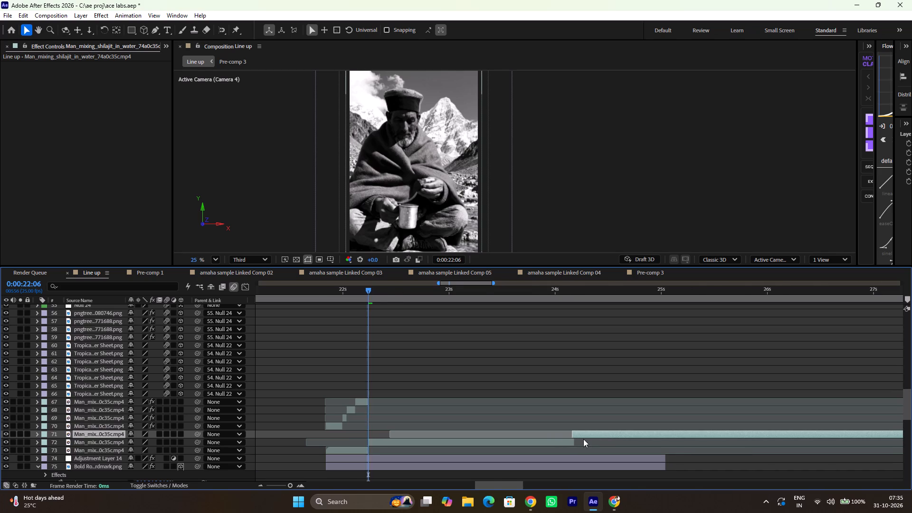
Trim the last base man footage segment's start and the stretched middle segment's end to meet at about 0:00:24:05.
{"action": "scroll", "coordinate": [583, 439], "scroll_direction": "up", "scroll_amount": 2, "text": "alt"}
{"action": "scroll", "coordinate": [574, 437], "scroll_direction": "down", "scroll_amount": 2, "text": "alt"}
{"action": "scroll", "coordinate": [571, 437], "scroll_direction": "up", "scroll_amount": 2, "text": "alt"}
{"action": "left_click_drag", "start_coordinate": [436, 433], "coordinate": [441, 434]}
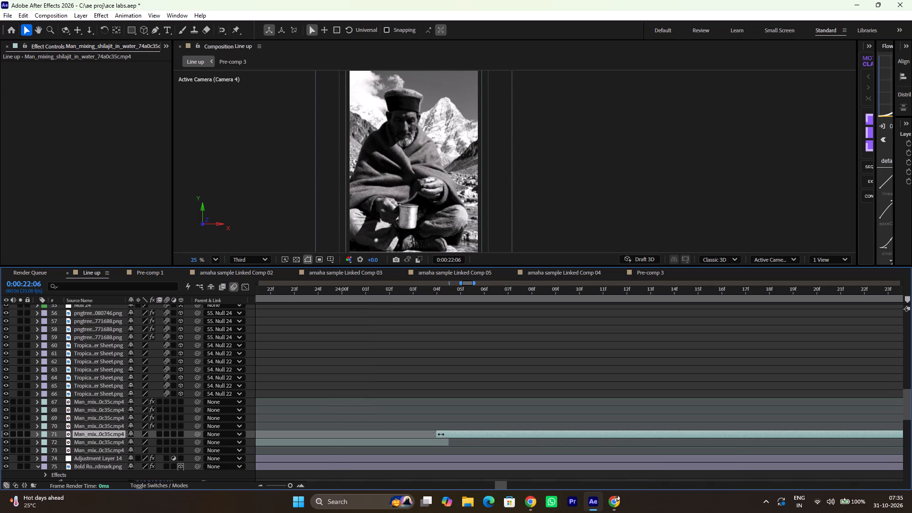
{"action": "left_click_drag", "start_coordinate": [441, 434], "coordinate": [448, 434]}
{"action": "left_click_drag", "start_coordinate": [451, 440], "coordinate": [465, 441]}
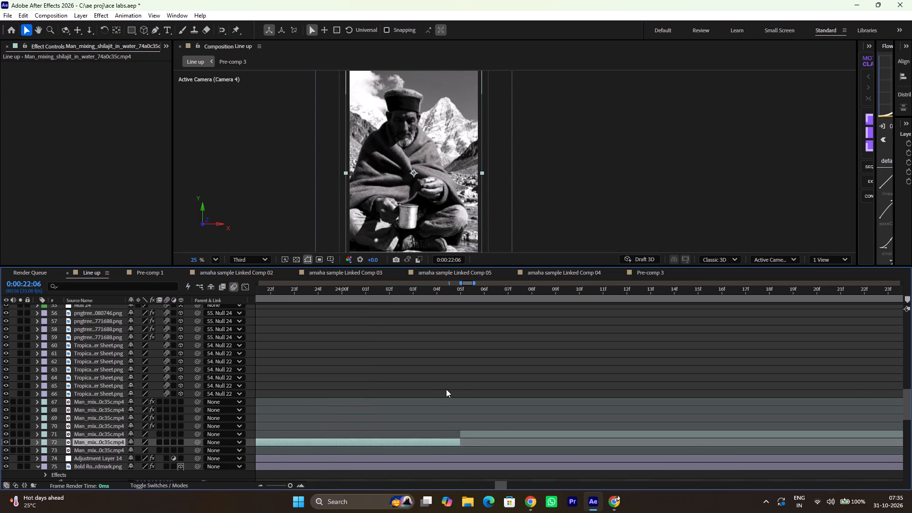
Play back the Shilajit section from 0:00:21:21 to check the retimed man footage.
{"action": "scroll", "coordinate": [446, 389], "scroll_direction": "down", "scroll_amount": 2, "text": "alt"}
{"action": "scroll", "coordinate": [446, 389], "scroll_direction": "up", "scroll_amount": 1, "text": "alt"}
{"action": "scroll", "coordinate": [446, 389], "scroll_direction": "down", "scroll_amount": 2, "text": "alt"}
{"action": "left_click_drag", "start_coordinate": [299, 291], "coordinate": [290, 292]}
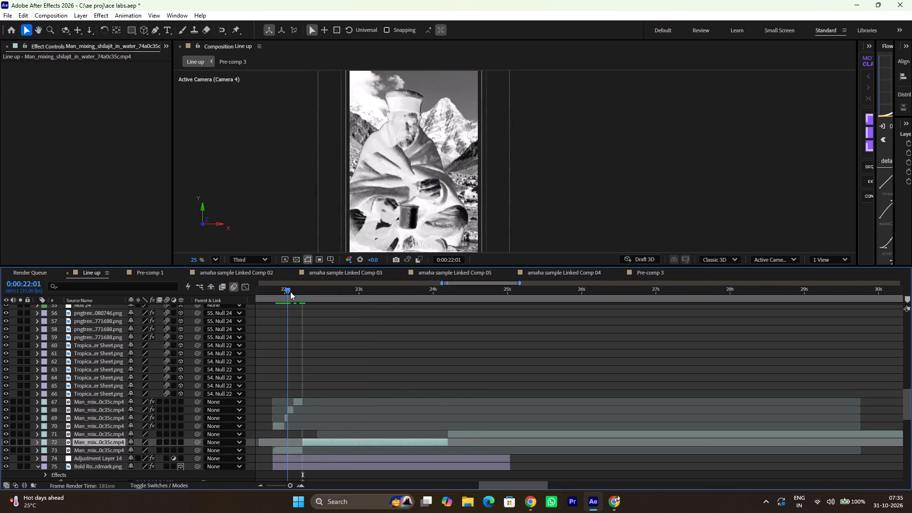
{"action": "left_click_drag", "start_coordinate": [290, 292], "coordinate": [272, 295]}
{"action": "key", "text": "space"}
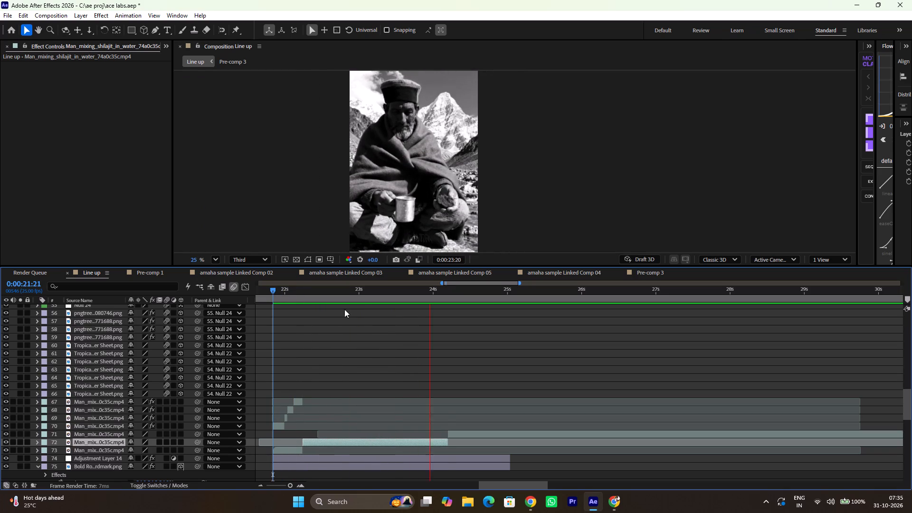
{"action": "key", "text": "space"}
Split the last base man footage segment at 0:00:25:21, in the cup close-up, and delete the part before the split.
{"action": "left_click_drag", "start_coordinate": [425, 293], "coordinate": [460, 299]}
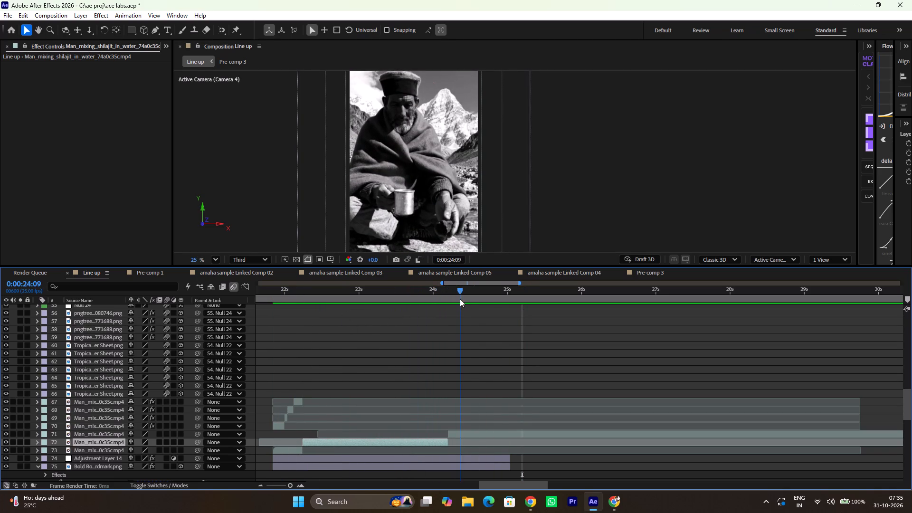
{"action": "left_click_drag", "start_coordinate": [460, 299], "coordinate": [511, 306]}
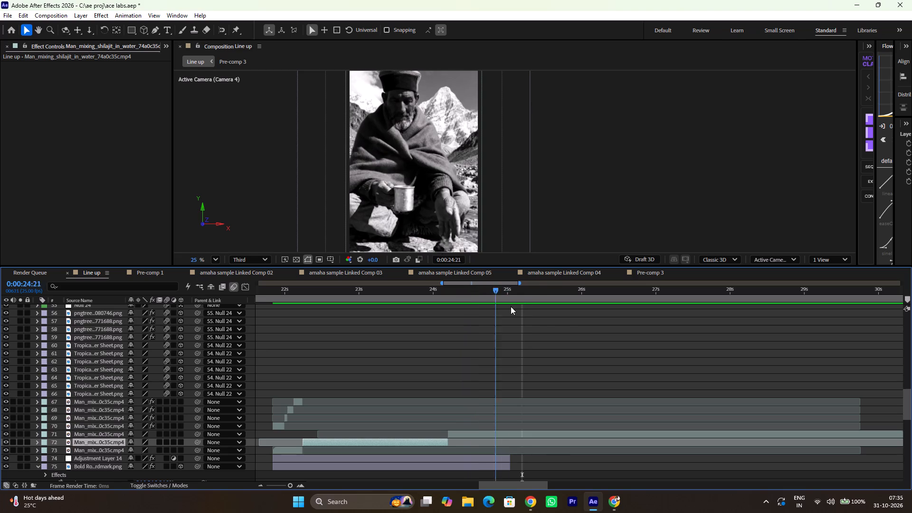
{"action": "left_click_drag", "start_coordinate": [511, 306], "coordinate": [570, 312]}
{"action": "left_click", "coordinate": [561, 433]}
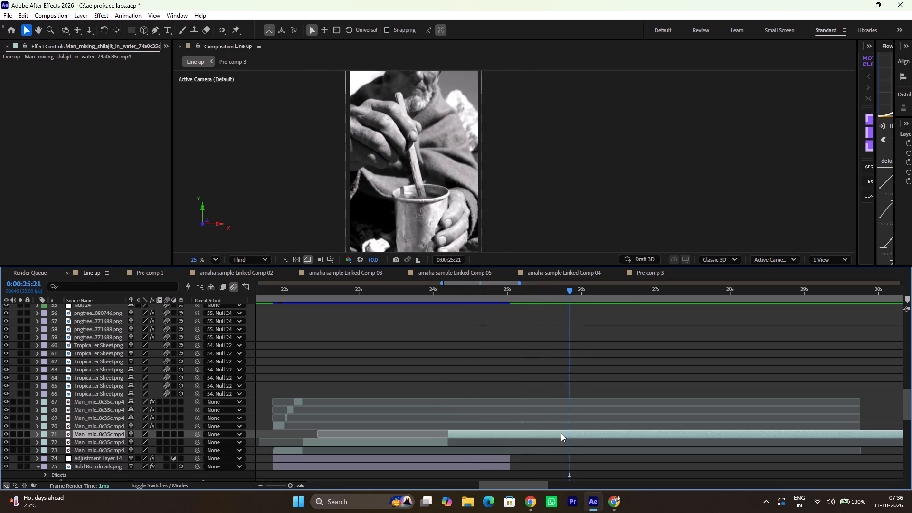
{"action": "key", "text": "ctrl+shift+d"}
{"action": "left_click", "coordinate": [545, 441]}
{"action": "key", "text": "BackSpace"}
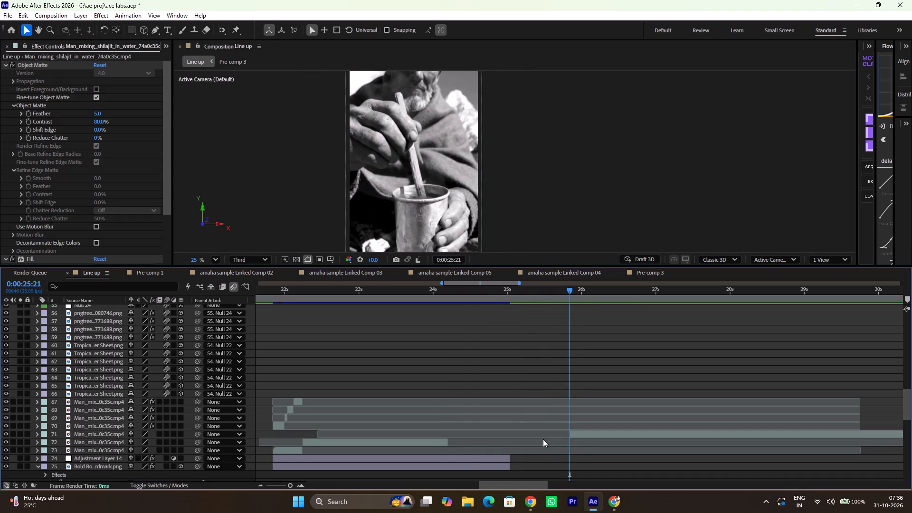
Move the remaining close-up segment earlier so it starts where the stretched middle segment ends, at about 0:00:24:05.
{"action": "left_click_drag", "start_coordinate": [589, 434], "coordinate": [472, 427]}
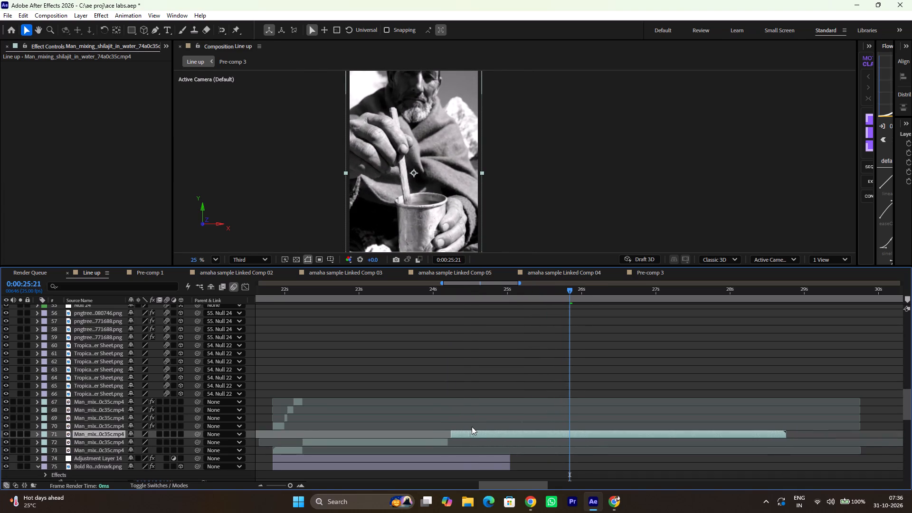
{"action": "left_click_drag", "start_coordinate": [472, 427], "coordinate": [467, 427]}
Play back the section from about 0:00:21:21 several times to check the cut to the cup close-up.
{"action": "left_click_drag", "start_coordinate": [293, 281], "coordinate": [284, 285]}
{"action": "left_click_drag", "start_coordinate": [289, 289], "coordinate": [274, 289]}
{"action": "key", "text": "space"}
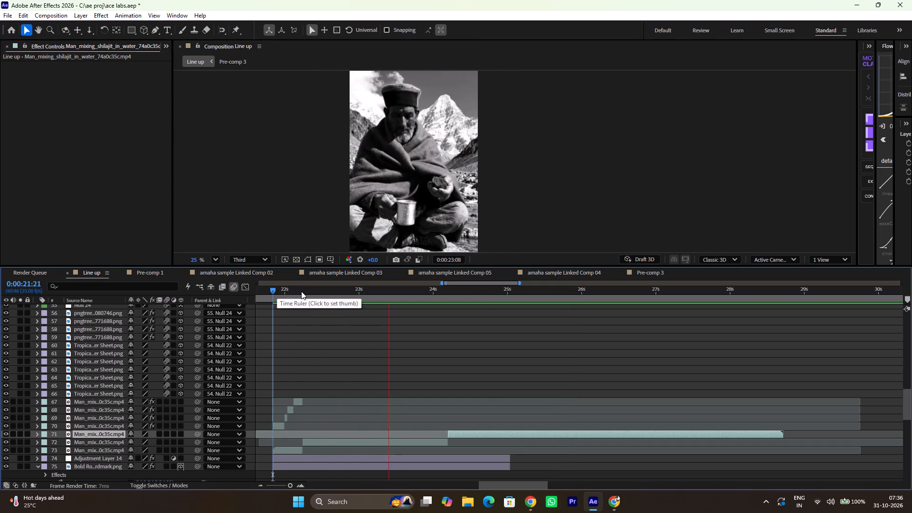
{"action": "key", "text": "space"}
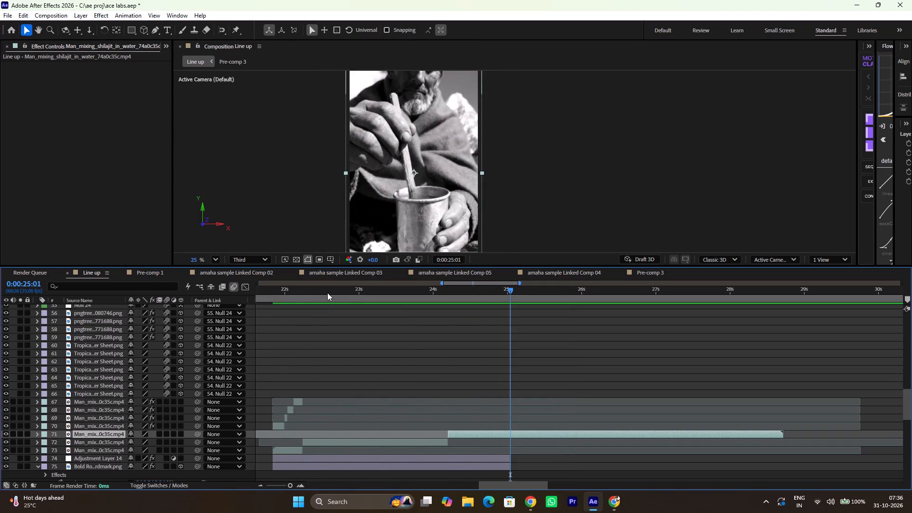
{"action": "left_click_drag", "start_coordinate": [326, 293], "coordinate": [268, 292]}
{"action": "key", "text": "space"}
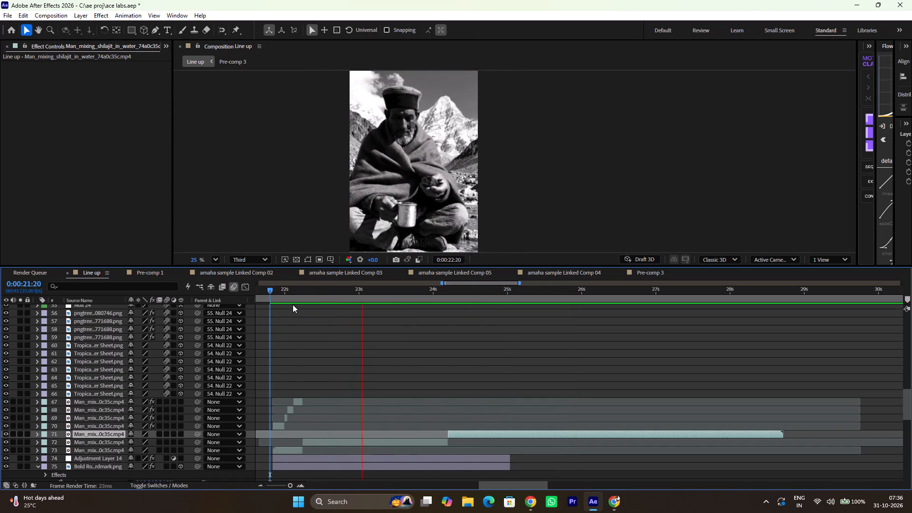
{"action": "left_click_drag", "start_coordinate": [321, 295], "coordinate": [275, 294]}
{"action": "key", "text": "space"}
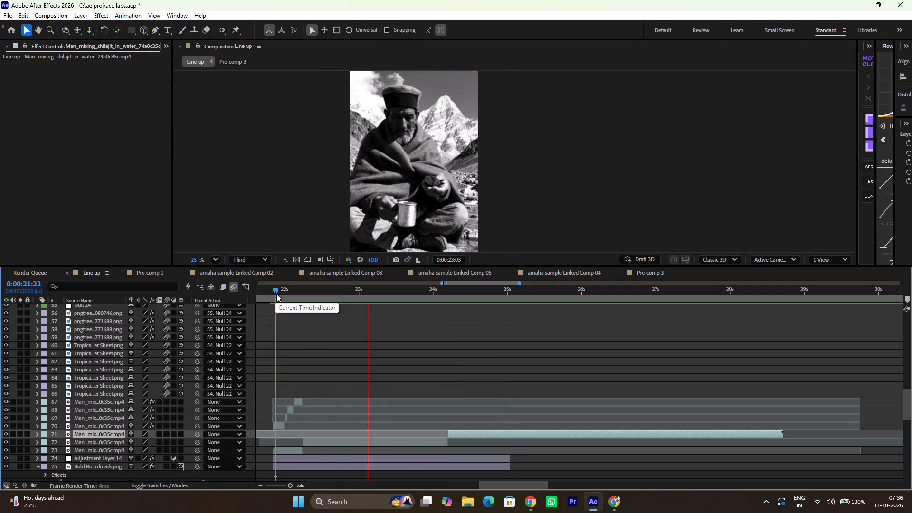
{"action": "key", "text": "space"}
Split the close-up segment at 0:00:24:21 and delete the part before the split.
{"action": "key", "text": "space"}
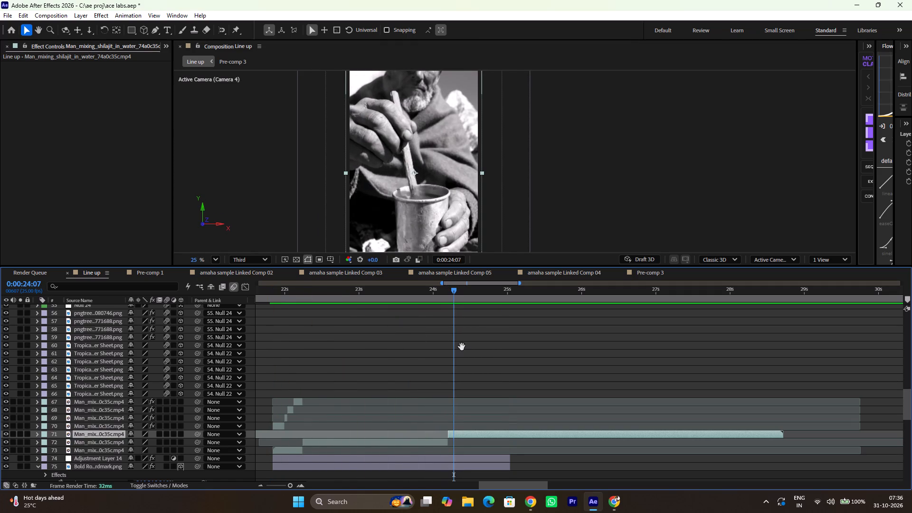
{"action": "key", "text": "space"}
{"action": "left_click", "coordinate": [492, 435]}
{"action": "key", "text": "ctrl+shift+d"}
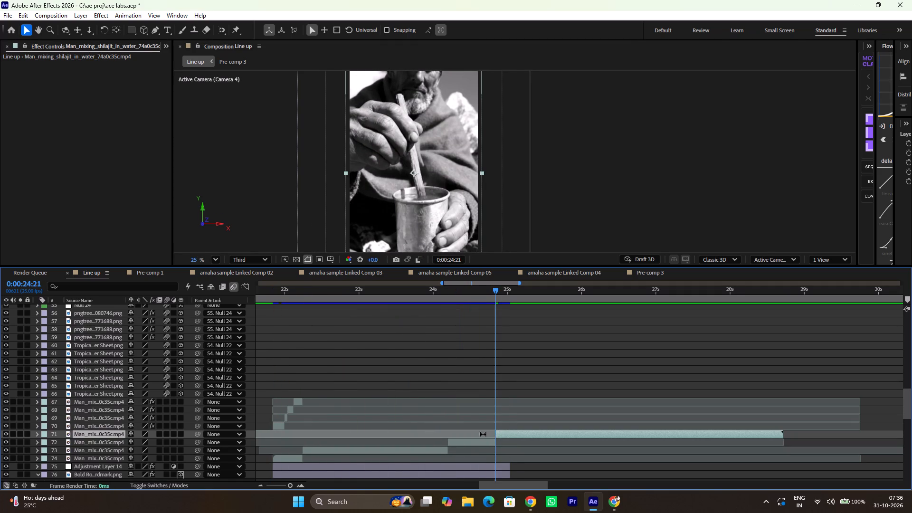
{"action": "left_click", "coordinate": [484, 443]}
{"action": "key", "text": "BackSpace"}
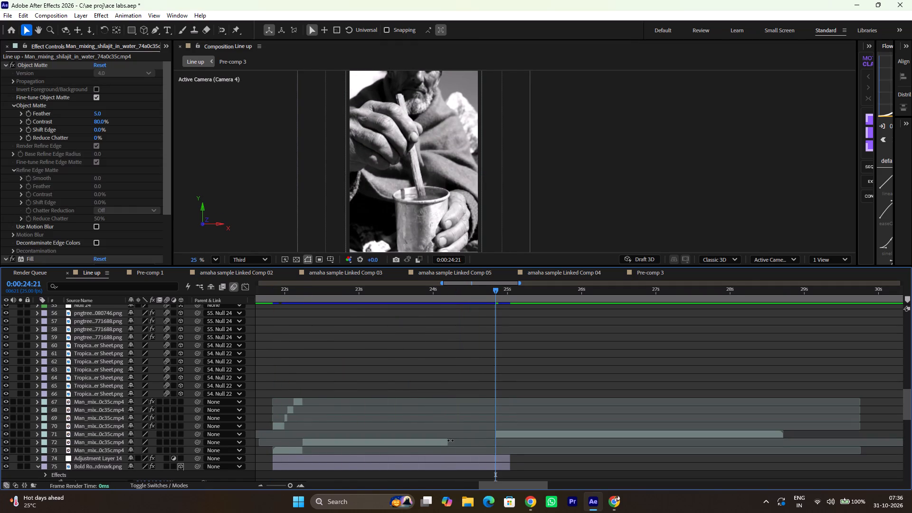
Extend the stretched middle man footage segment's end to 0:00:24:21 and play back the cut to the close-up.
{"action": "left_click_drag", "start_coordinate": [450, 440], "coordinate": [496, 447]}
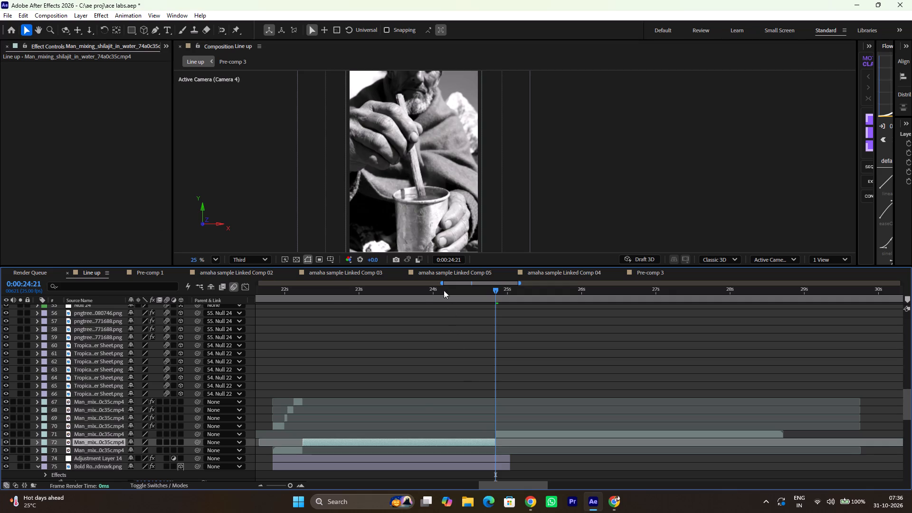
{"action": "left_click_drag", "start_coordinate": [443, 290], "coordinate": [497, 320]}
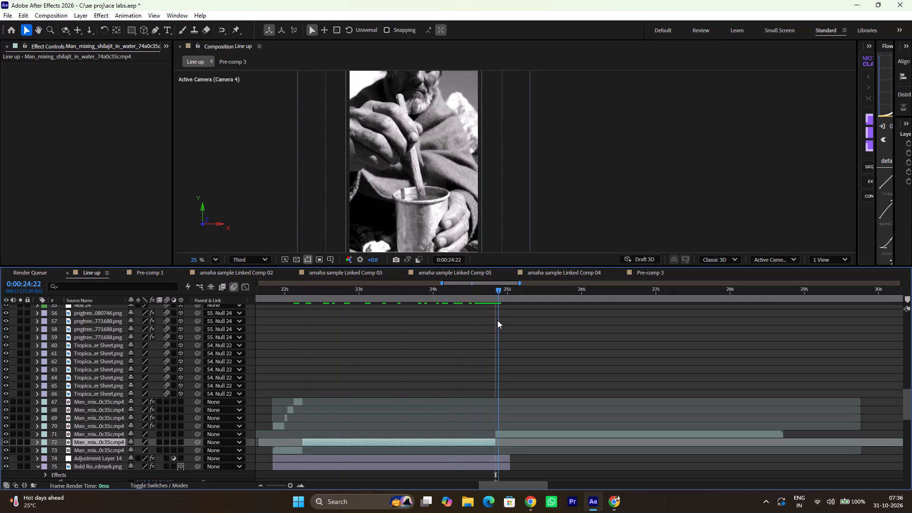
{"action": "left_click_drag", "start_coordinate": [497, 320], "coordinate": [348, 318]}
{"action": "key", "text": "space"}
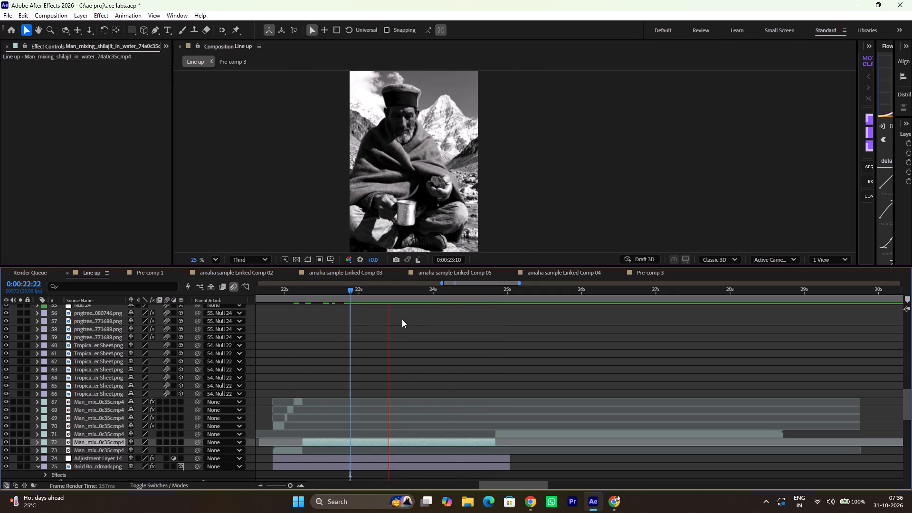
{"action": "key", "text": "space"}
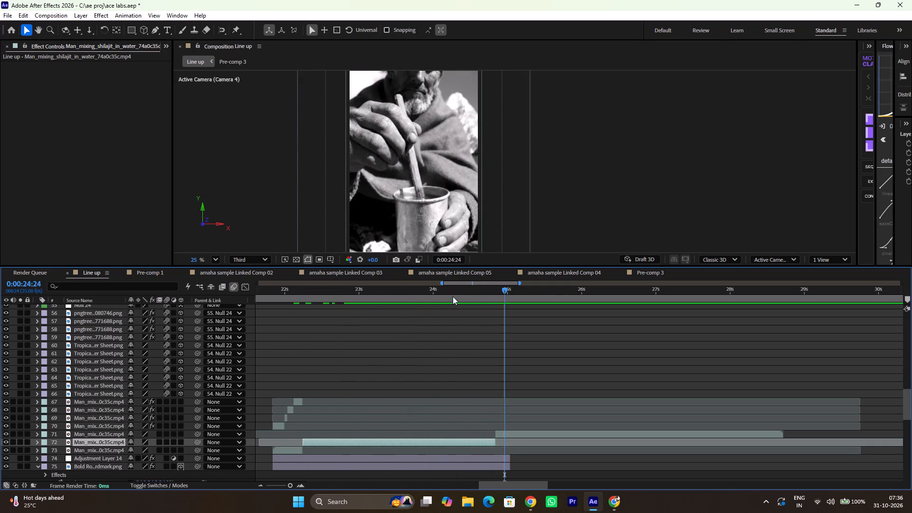
Split the middle man footage segment at 0:00:24:02, before the hand lowers, and delete the part after the split.
{"action": "left_click_drag", "start_coordinate": [456, 293], "coordinate": [431, 296]}
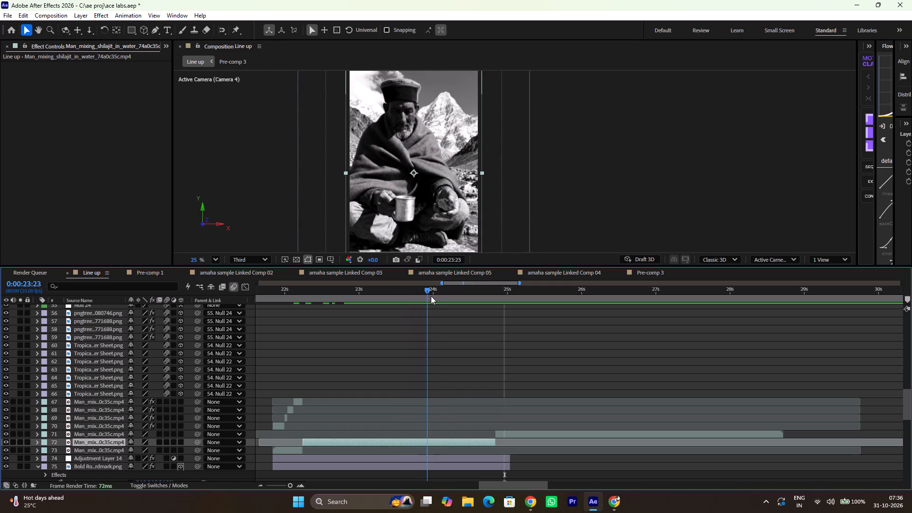
{"action": "left_click_drag", "start_coordinate": [431, 296], "coordinate": [440, 296]}
{"action": "key", "text": "ctrl+shift+d"}
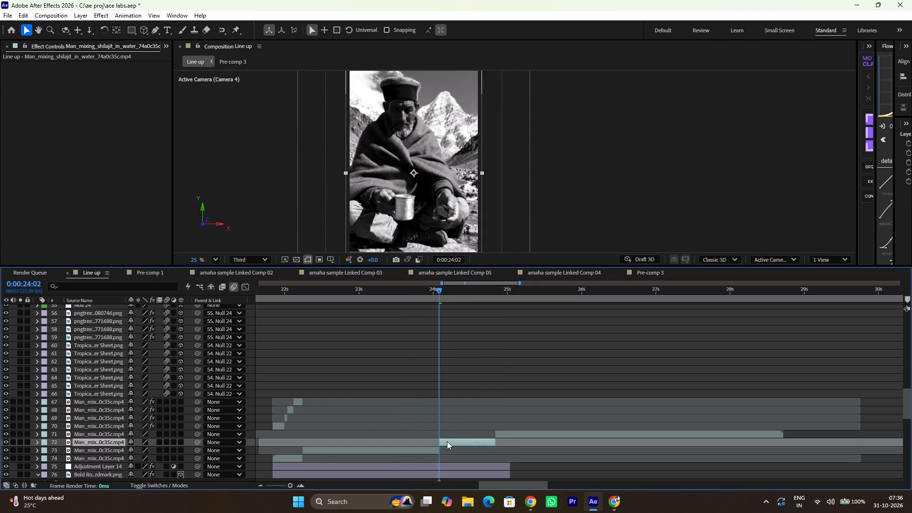
{"action": "key", "text": "BackSpace"}
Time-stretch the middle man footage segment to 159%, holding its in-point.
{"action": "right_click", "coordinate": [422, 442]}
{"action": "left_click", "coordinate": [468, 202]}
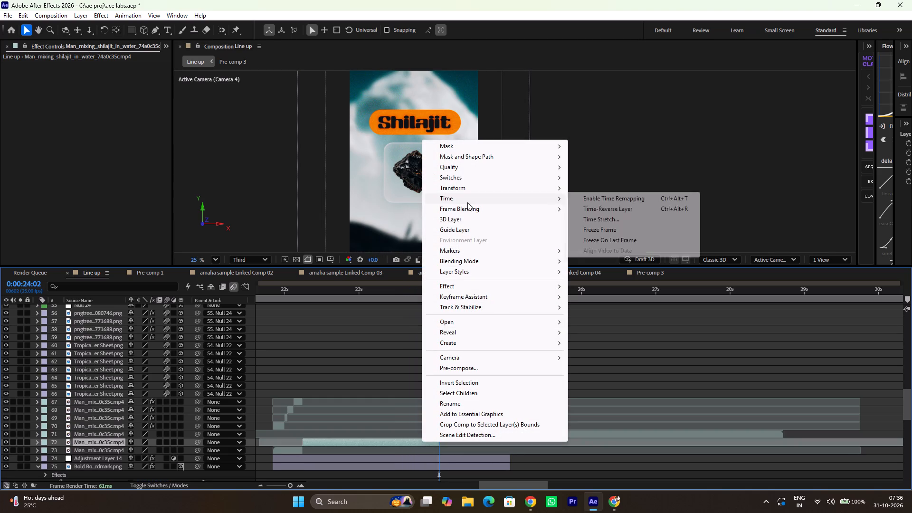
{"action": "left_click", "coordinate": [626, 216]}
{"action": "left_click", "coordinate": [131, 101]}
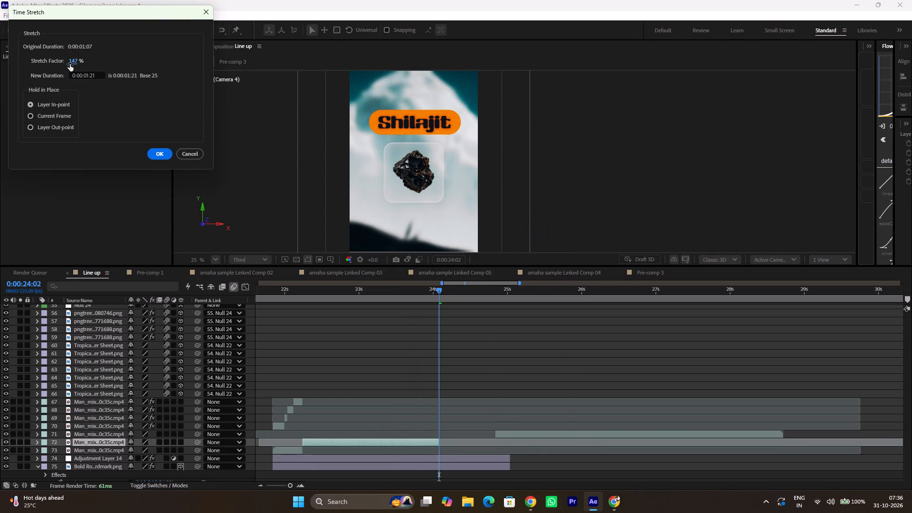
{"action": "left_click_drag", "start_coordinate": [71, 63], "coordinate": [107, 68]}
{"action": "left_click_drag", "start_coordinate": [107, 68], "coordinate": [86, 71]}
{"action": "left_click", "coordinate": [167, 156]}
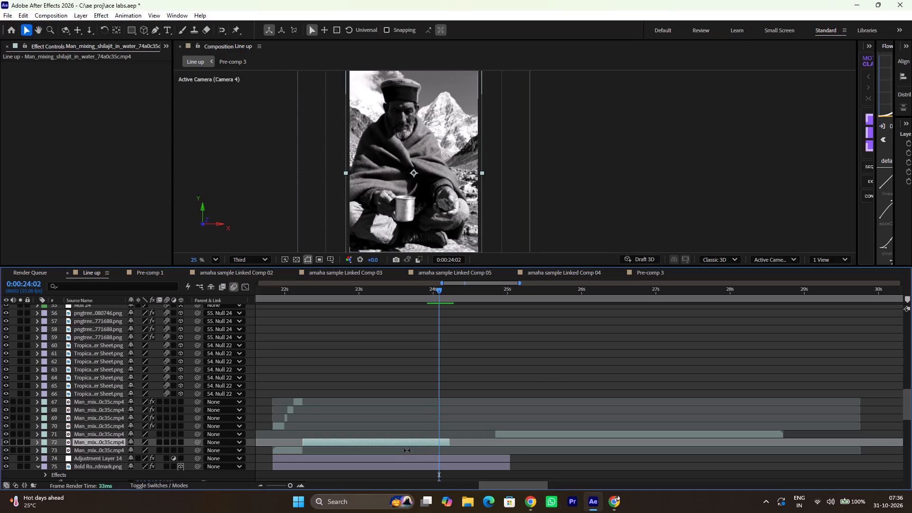
Time-stretch the middle man footage segment to 185%, holding its in-point.
{"action": "right_click", "coordinate": [404, 438]}
{"action": "left_click", "coordinate": [437, 195]}
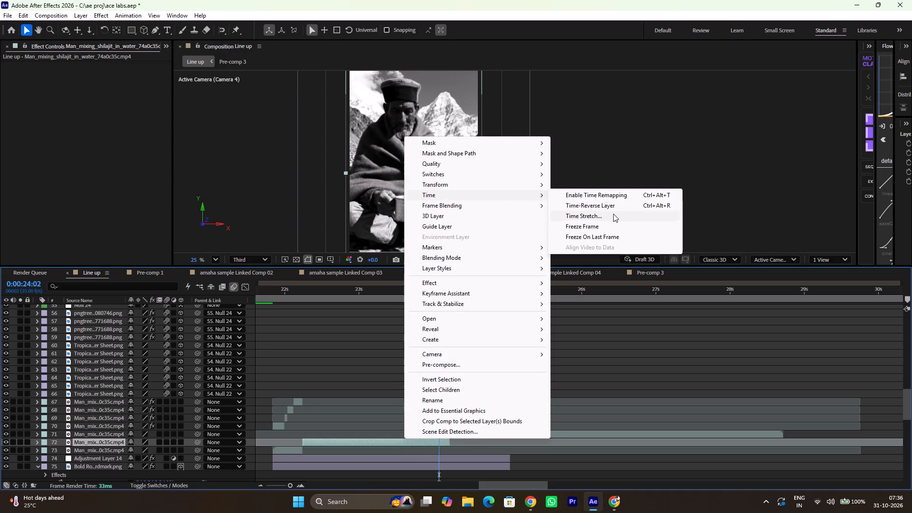
{"action": "left_click", "coordinate": [613, 214]}
{"action": "left_click", "coordinate": [86, 94]}
{"action": "left_click_drag", "start_coordinate": [76, 62], "coordinate": [95, 67]}
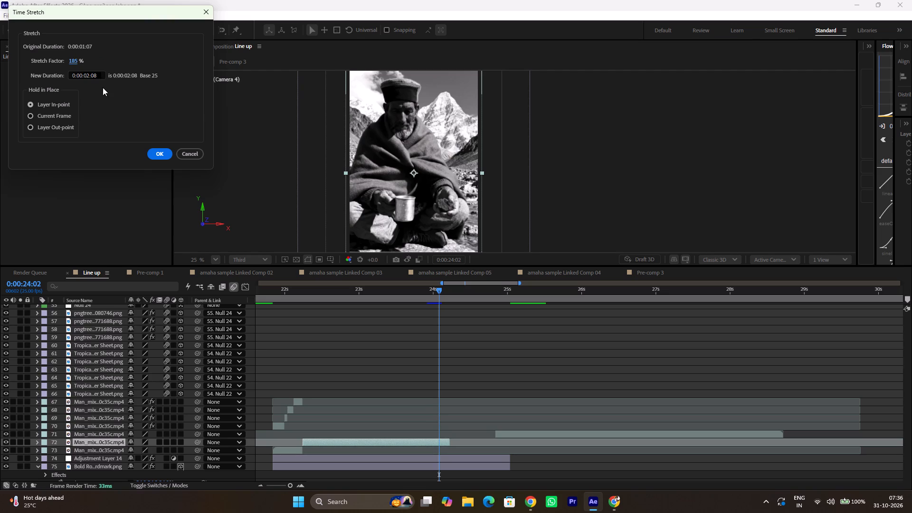
{"action": "left_click", "coordinate": [163, 153]}
Review the slowed footage and extend the middle segment's end to 0:00:24:21, closing the gap before the close-up.
{"action": "left_click_drag", "start_coordinate": [407, 294], "coordinate": [314, 294]}
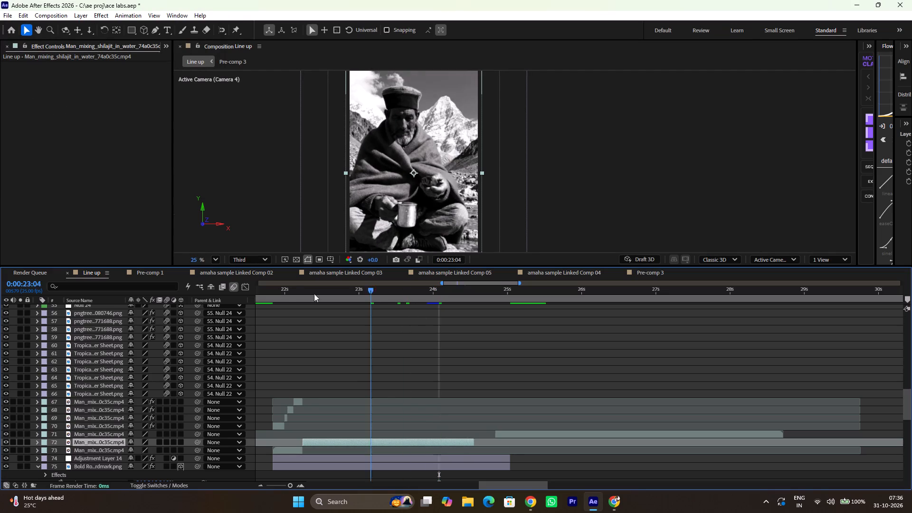
{"action": "left_click_drag", "start_coordinate": [314, 294], "coordinate": [278, 293]}
{"action": "key", "text": "space"}
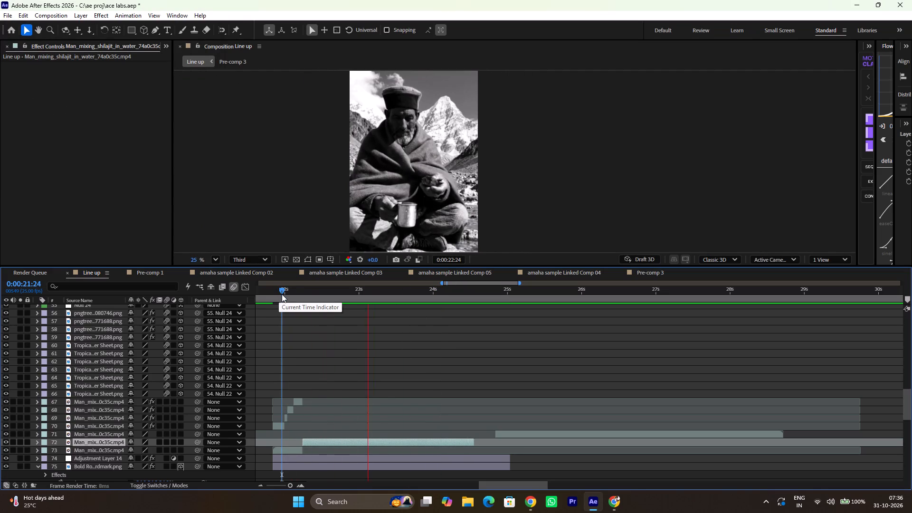
{"action": "key", "text": "space"}
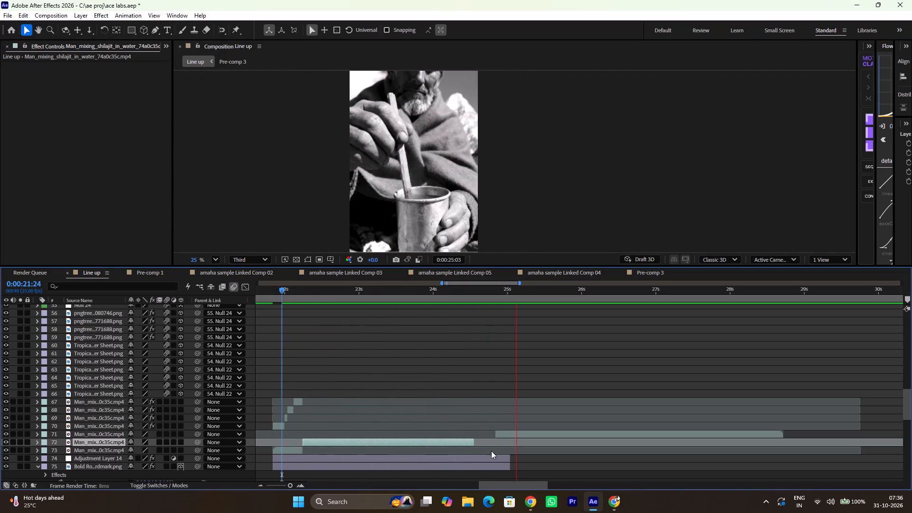
{"action": "left_click_drag", "start_coordinate": [476, 442], "coordinate": [496, 445]}
Play back from 0:00:23:15 to check the cut from the slowed man footage to the cup close-up.
{"action": "left_click_drag", "start_coordinate": [467, 292], "coordinate": [444, 291]}
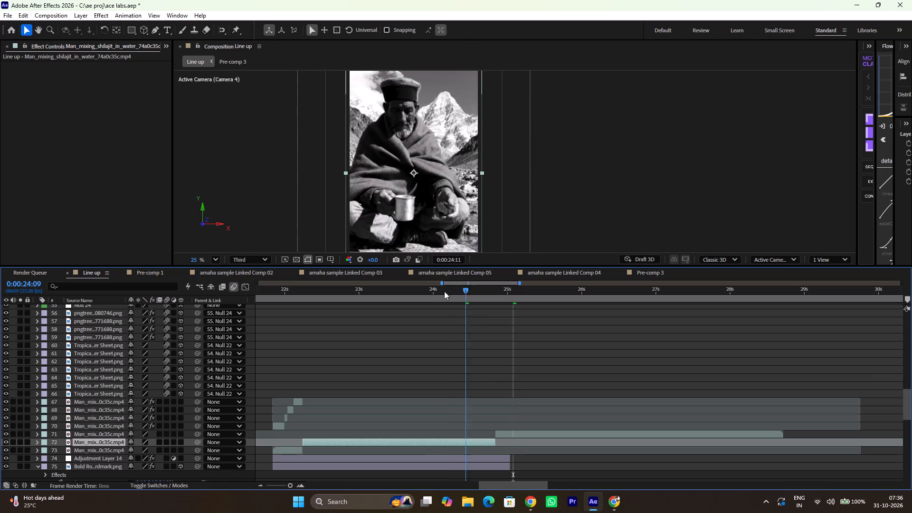
{"action": "left_click_drag", "start_coordinate": [444, 291], "coordinate": [402, 285]}
{"action": "key", "text": "space"}
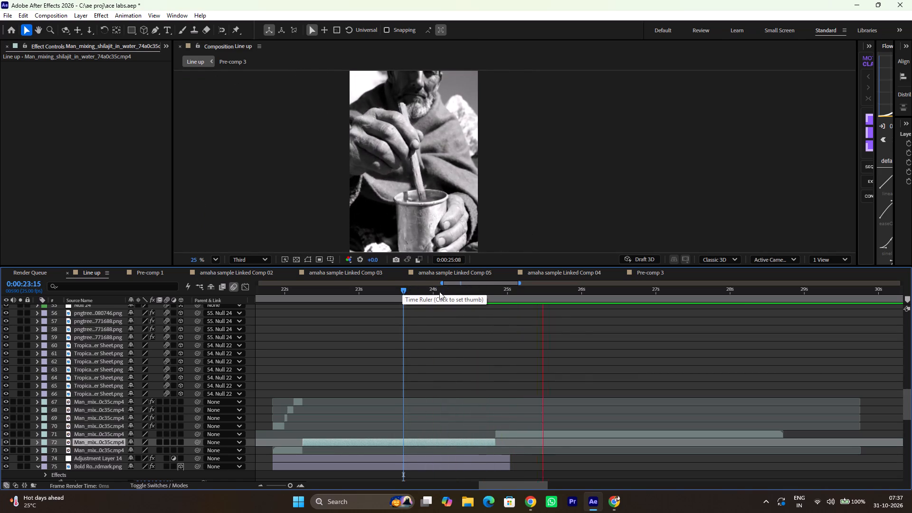
{"action": "scroll", "coordinate": [456, 310], "scroll_direction": "down", "scroll_amount": 3}
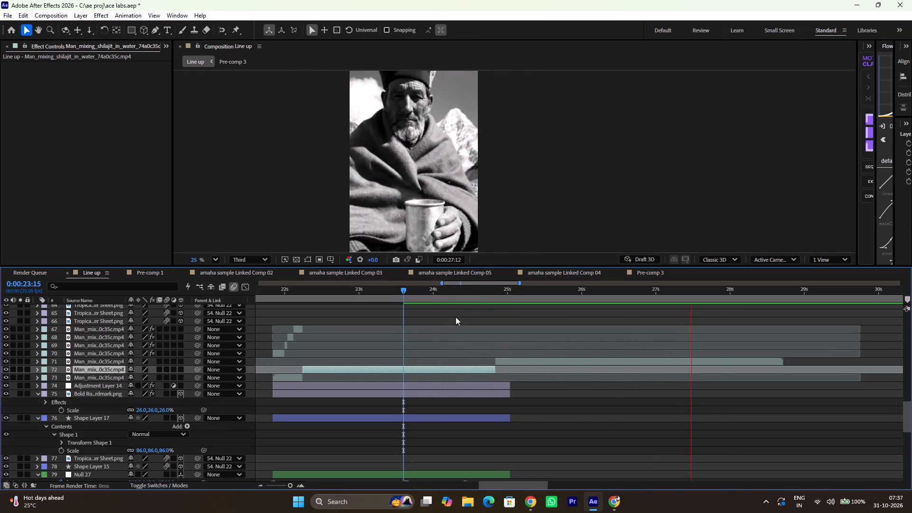
Play back the man footage section from 0:00:20:10 and again from 0:00:21:20 to check the flashes and slowed shot.
{"action": "left_click_drag", "start_coordinate": [314, 292], "coordinate": [253, 292]}
{"action": "key", "text": "space"}
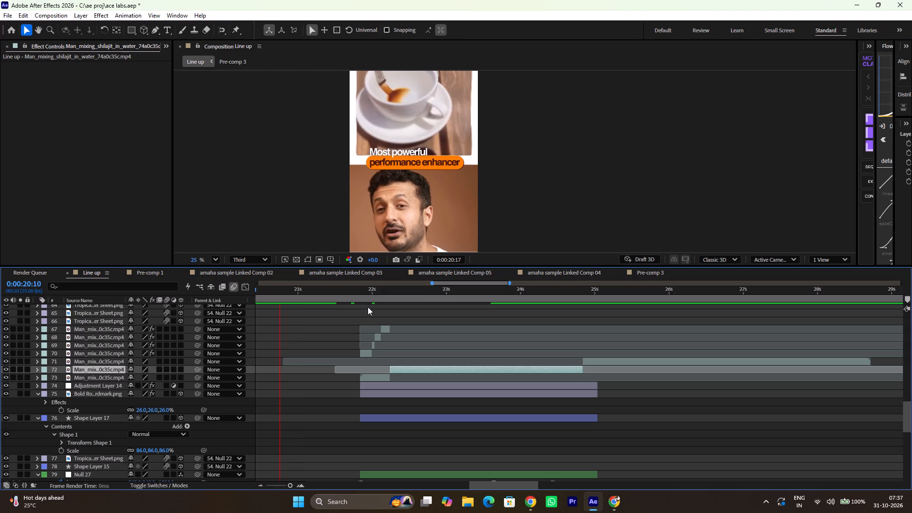
{"action": "key", "text": "space"}
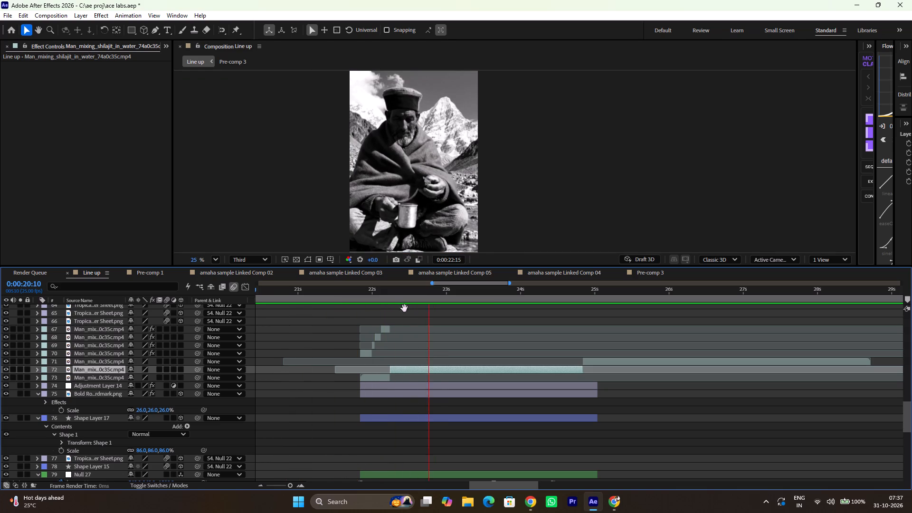
{"action": "left_click_drag", "start_coordinate": [380, 291], "coordinate": [358, 289]}
{"action": "key", "text": "space"}
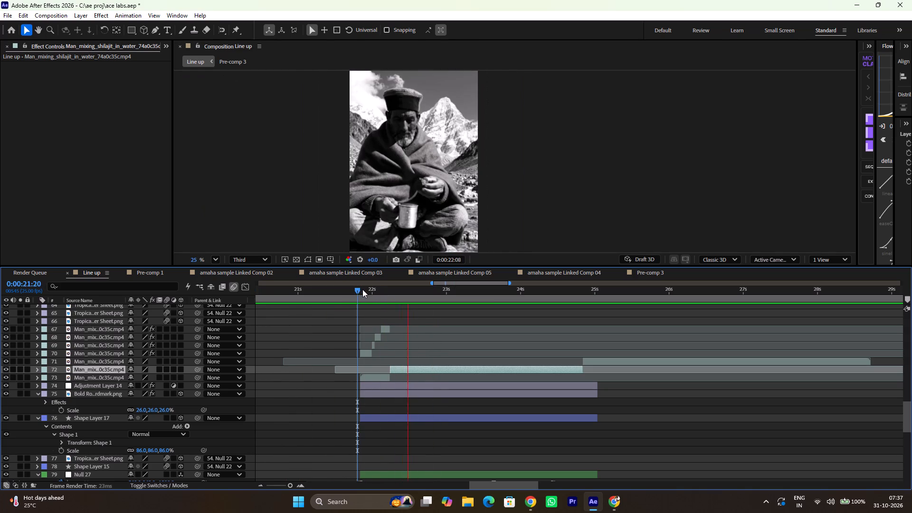
{"action": "key", "text": "space"}
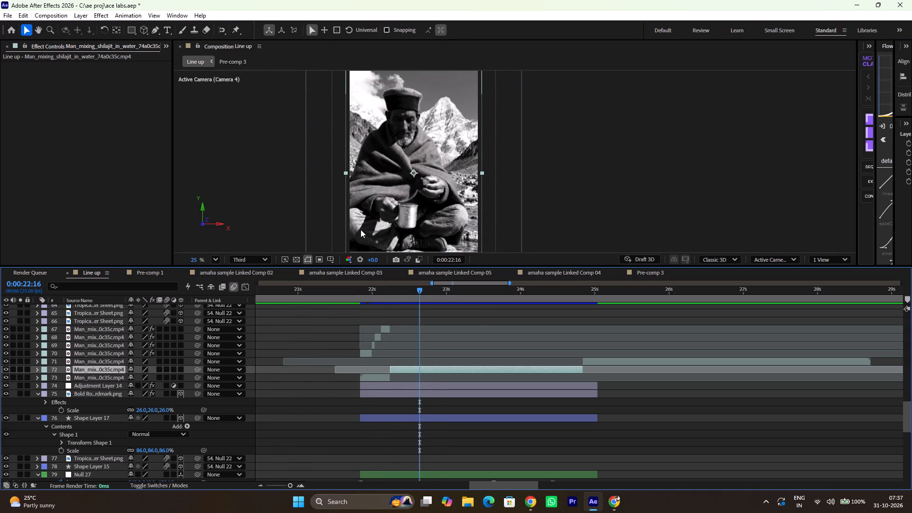
Draw a small elliptical mask beside the man's raised hand on footage layer 70 at 0:00:22:16.
{"action": "scroll", "coordinate": [378, 179], "scroll_direction": "up", "scroll_amount": 5}
{"action": "key", "text": "space"}
{"action": "key", "text": "space"}
{"action": "key", "text": "space"}
{"action": "key", "text": "space"}
{"action": "key", "text": "space"}
{"action": "left_click_drag", "start_coordinate": [446, 184], "coordinate": [367, 193]}
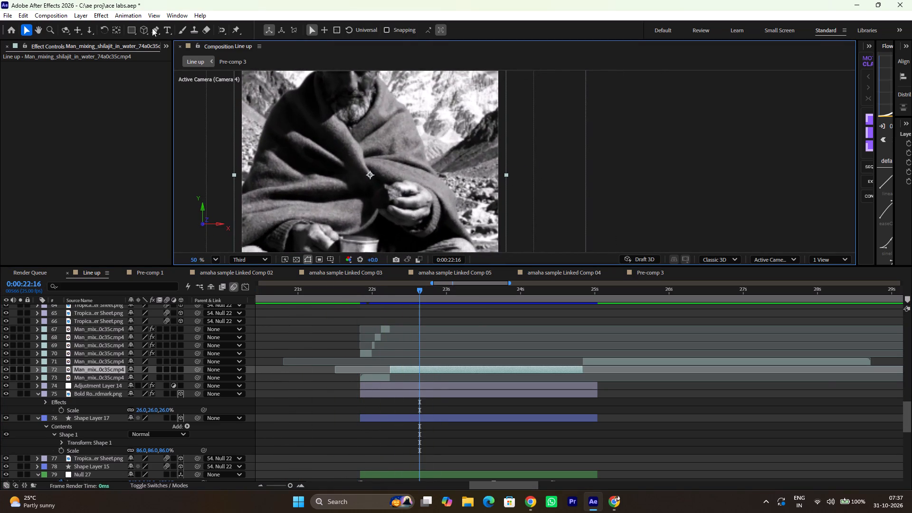
{"action": "left_click_drag", "start_coordinate": [128, 25], "coordinate": [165, 50]}
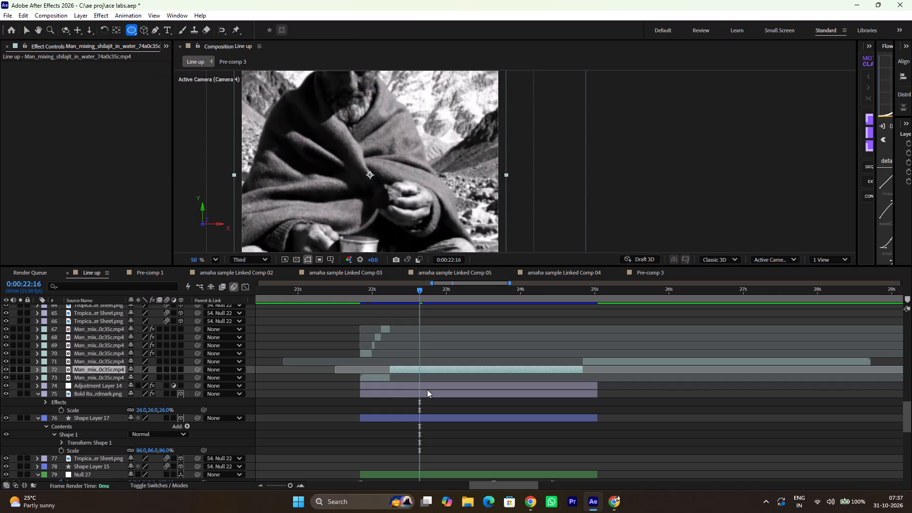
{"action": "left_click", "coordinate": [425, 357]}
{"action": "scroll", "coordinate": [348, 125], "scroll_direction": "down", "scroll_amount": 3}
{"action": "scroll", "coordinate": [348, 125], "scroll_direction": "up", "scroll_amount": 3}
{"action": "scroll", "coordinate": [348, 125], "scroll_direction": "down", "scroll_amount": 2}
{"action": "scroll", "coordinate": [350, 176], "scroll_direction": "up", "scroll_amount": 2}
{"action": "scroll", "coordinate": [350, 176], "scroll_direction": "down", "scroll_amount": 1}
{"action": "scroll", "coordinate": [350, 176], "scroll_direction": "up", "scroll_amount": 2}
{"action": "scroll", "coordinate": [371, 171], "scroll_direction": "down", "scroll_amount": 1}
{"action": "scroll", "coordinate": [371, 171], "scroll_direction": "up", "scroll_amount": 4}
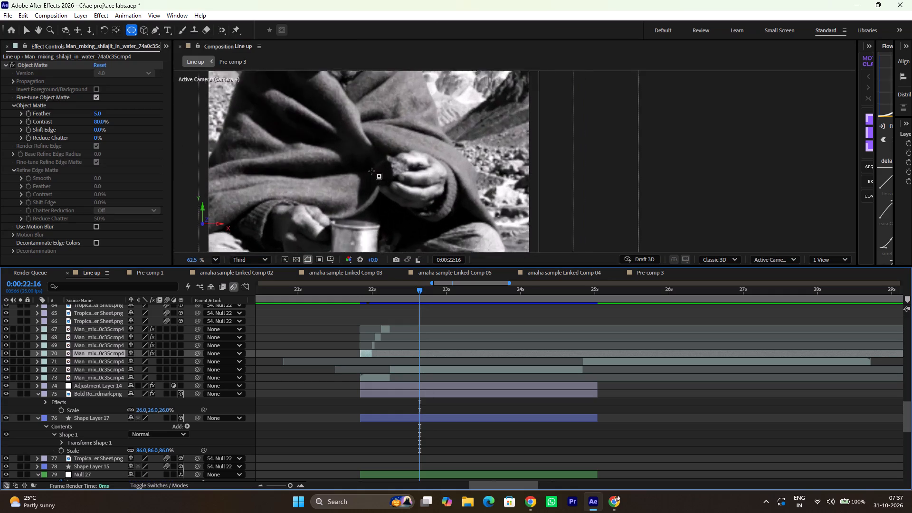
{"action": "left_click_drag", "start_coordinate": [366, 151], "coordinate": [373, 159]}
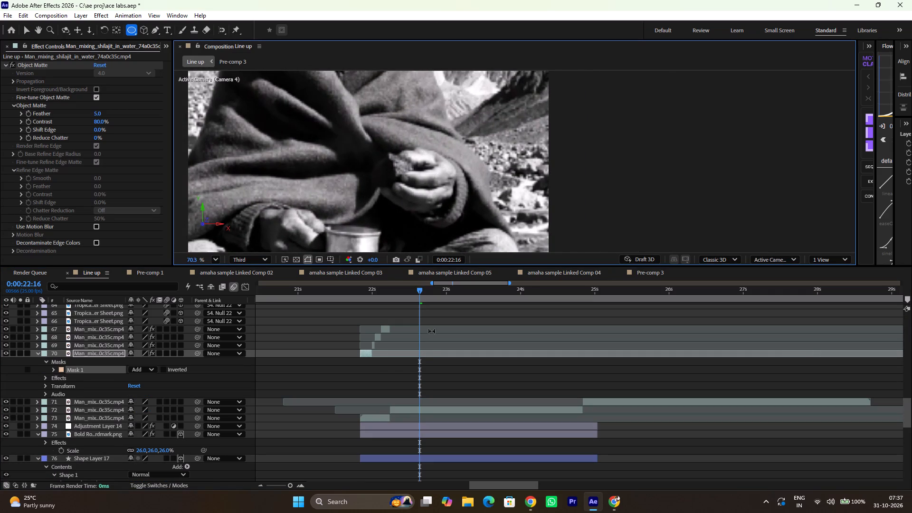
With no layer selected, draw a small ellipse with a 199 px orange stroke as a new shape layer beside the man's raised hand.
{"action": "left_click", "coordinate": [429, 355]}
{"action": "left_click", "coordinate": [429, 318]}
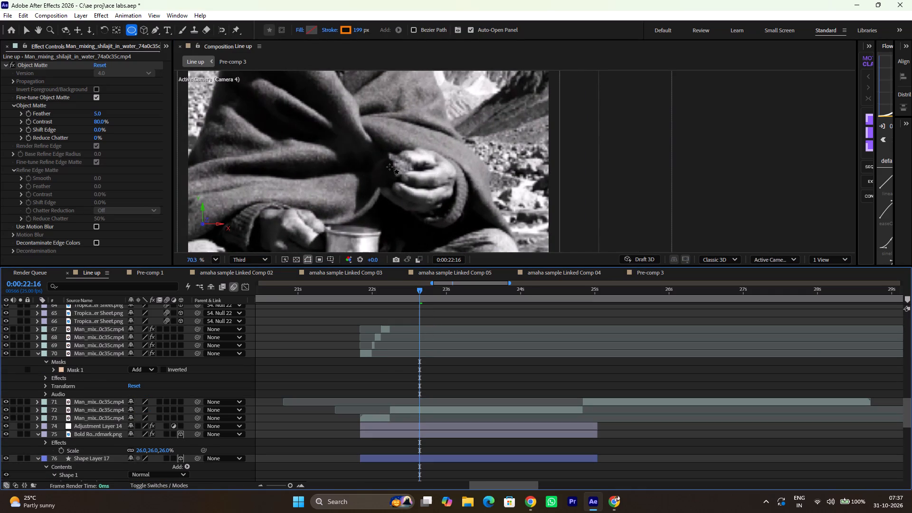
{"action": "left_click", "coordinate": [371, 144]}
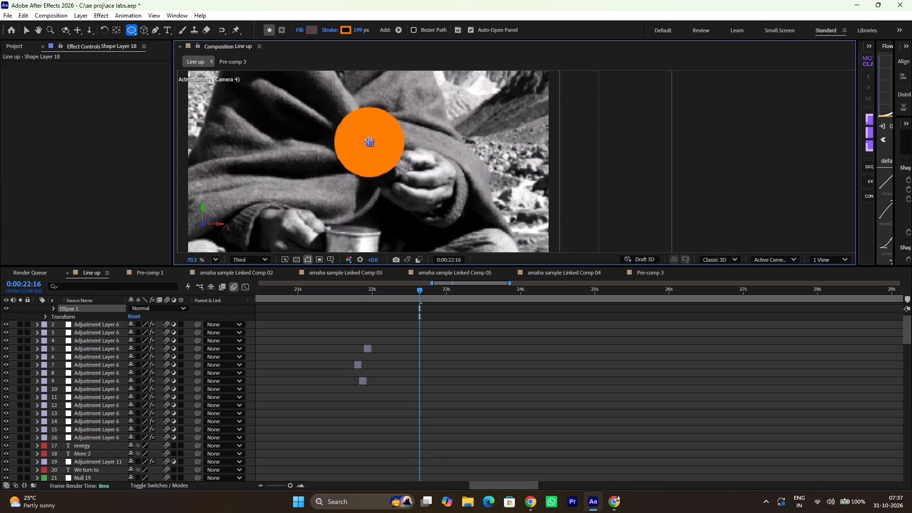
Widen the Motion Tools and Flow areas and center the orange circle's anchor point.
{"action": "left_click_drag", "start_coordinate": [856, 123], "coordinate": [627, 123]}
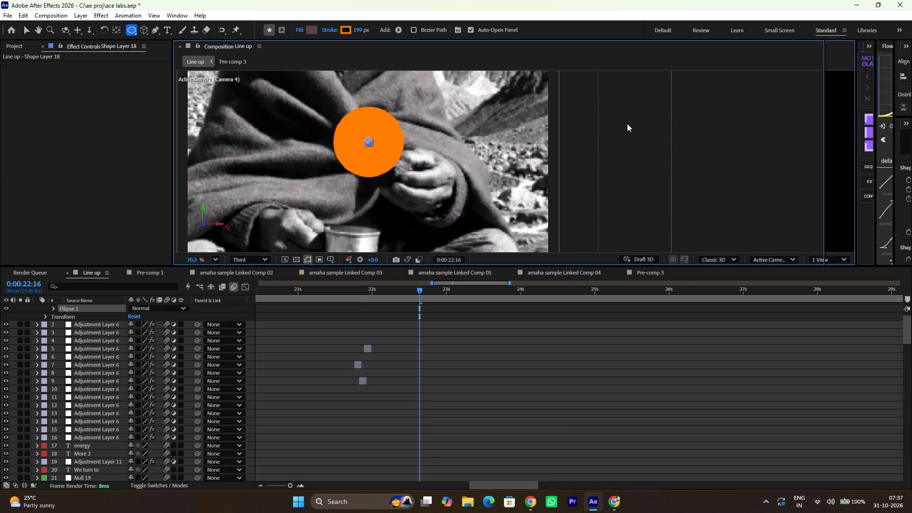
{"action": "left_click_drag", "start_coordinate": [627, 123], "coordinate": [494, 122]}
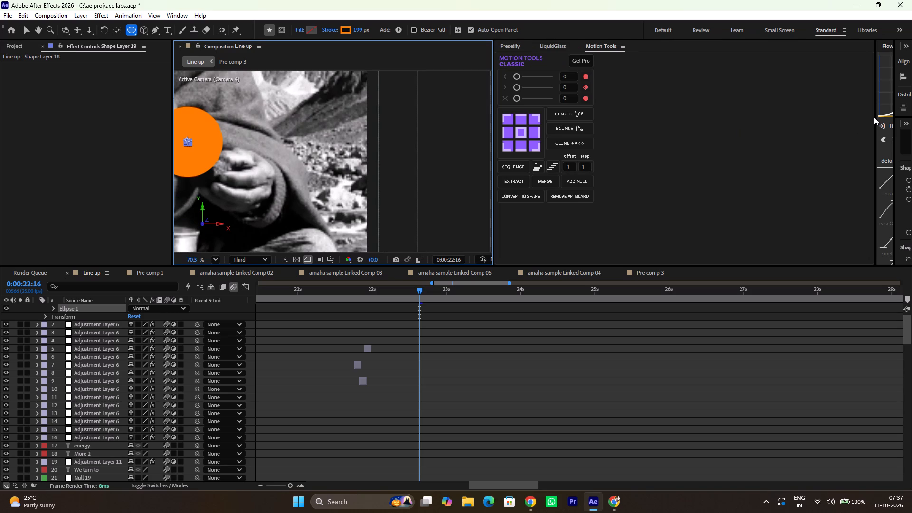
{"action": "left_click_drag", "start_coordinate": [876, 116], "coordinate": [637, 116]}
{"action": "left_click", "coordinate": [523, 128]}
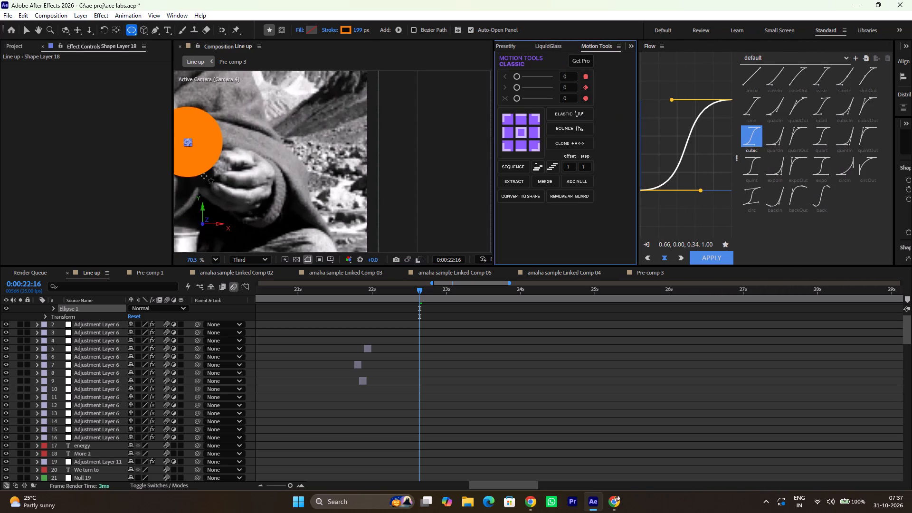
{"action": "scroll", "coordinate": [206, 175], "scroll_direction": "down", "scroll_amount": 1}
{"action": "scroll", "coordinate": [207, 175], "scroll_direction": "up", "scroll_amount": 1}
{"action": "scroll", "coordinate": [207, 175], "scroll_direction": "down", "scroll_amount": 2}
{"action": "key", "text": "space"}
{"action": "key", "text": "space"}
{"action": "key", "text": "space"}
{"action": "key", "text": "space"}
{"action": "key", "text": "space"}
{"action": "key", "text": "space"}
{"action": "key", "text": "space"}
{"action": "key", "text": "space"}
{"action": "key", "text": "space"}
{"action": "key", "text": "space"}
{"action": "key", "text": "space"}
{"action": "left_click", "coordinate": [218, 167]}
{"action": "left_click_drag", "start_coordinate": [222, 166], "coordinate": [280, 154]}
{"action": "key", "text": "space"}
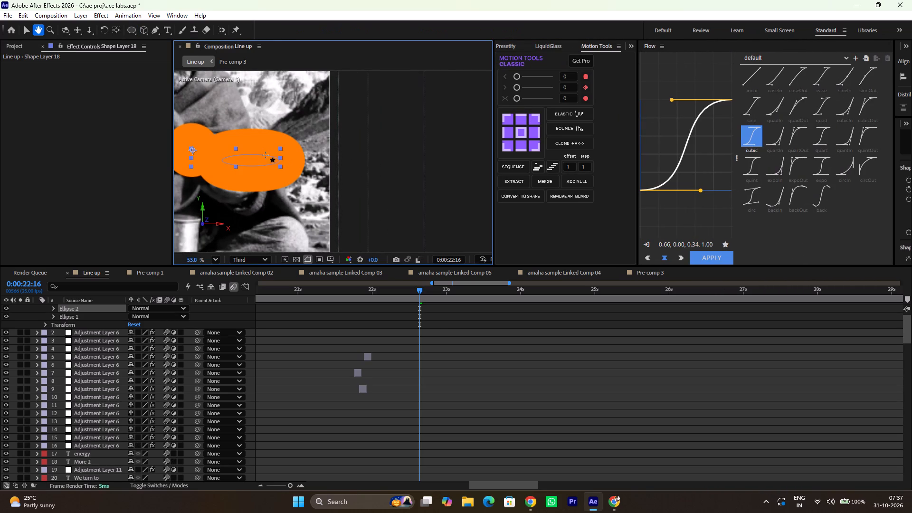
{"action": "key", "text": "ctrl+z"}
Examine the orange circle's placement relative to the man's hand and the dark chunk at 0:00:23:13.
{"action": "key", "text": "space"}
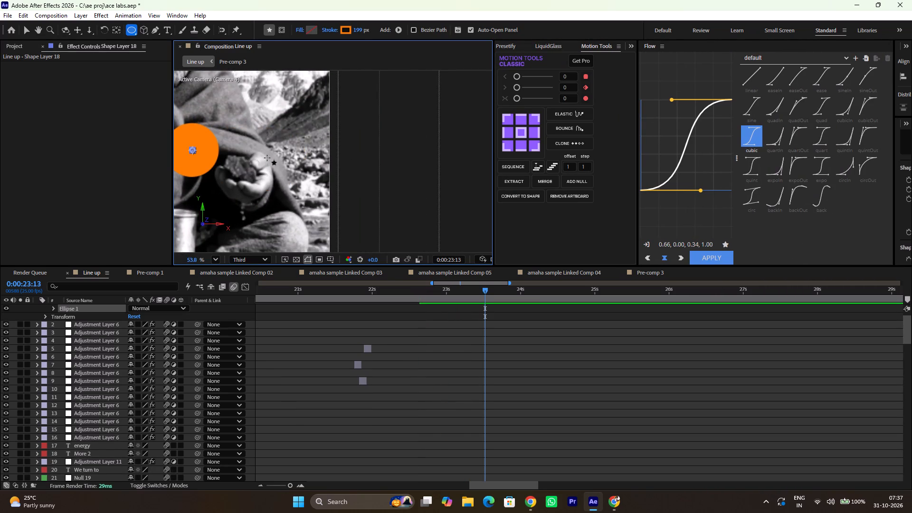
{"action": "key", "text": "space"}
{"action": "key", "text": "space"}
{"action": "key", "text": "space"}
{"action": "key", "text": "space"}
{"action": "key", "text": "space"}
{"action": "key", "text": "space"}
{"action": "key", "text": "space"}
{"action": "left_click_drag", "start_coordinate": [243, 151], "coordinate": [386, 150]}
{"action": "key", "text": "v"}
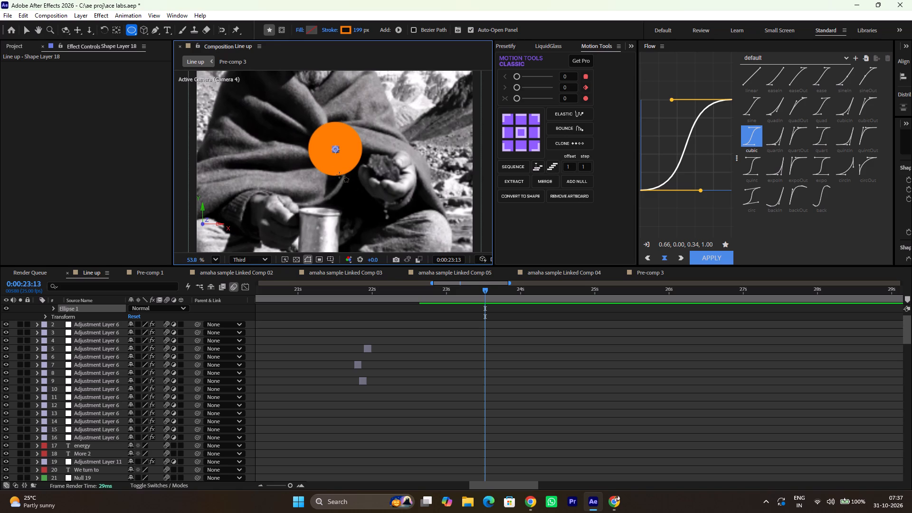
{"action": "scroll", "coordinate": [324, 177], "scroll_direction": "up", "scroll_amount": 1}
{"action": "scroll", "coordinate": [324, 177], "scroll_direction": "down", "scroll_amount": 1}
{"action": "scroll", "coordinate": [324, 177], "scroll_direction": "up", "scroll_amount": 5}
{"action": "scroll", "coordinate": [467, 406], "scroll_direction": "up", "scroll_amount": 1}
{"action": "scroll", "coordinate": [467, 406], "scroll_direction": "down", "scroll_amount": 11}
{"action": "scroll", "coordinate": [475, 404], "scroll_direction": "up", "scroll_amount": 1}
{"action": "scroll", "coordinate": [472, 401], "scroll_direction": "down", "scroll_amount": 2}
{"action": "scroll", "coordinate": [471, 401], "scroll_direction": "up", "scroll_amount": 1}
{"action": "scroll", "coordinate": [471, 401], "scroll_direction": "down", "scroll_amount": 6}
{"action": "scroll", "coordinate": [460, 399], "scroll_direction": "up", "scroll_amount": 3}
{"action": "scroll", "coordinate": [460, 399], "scroll_direction": "down", "scroll_amount": 2}
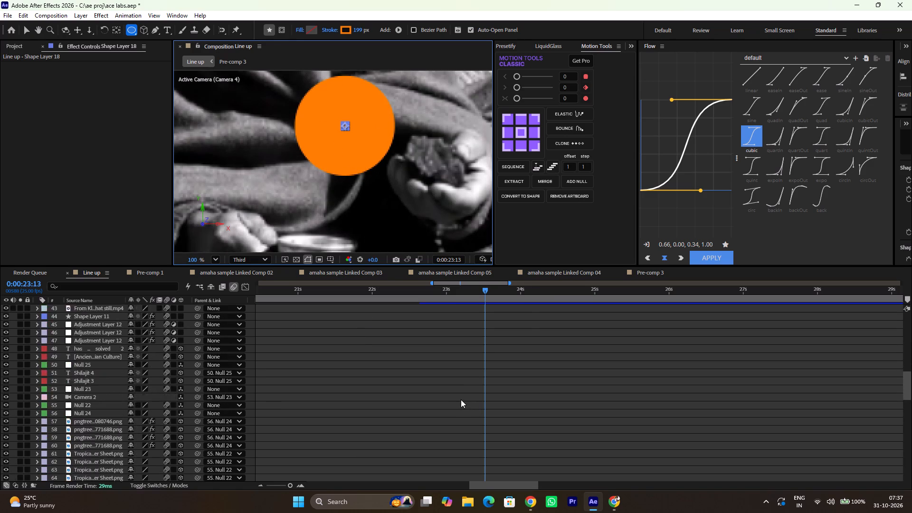
Move the orange circle's shape layer down the stack to directly below the masked man footage layer 70.
{"action": "scroll", "coordinate": [461, 399], "scroll_direction": "down", "scroll_amount": 3}
{"action": "scroll", "coordinate": [461, 400], "scroll_direction": "up", "scroll_amount": 1}
{"action": "scroll", "coordinate": [461, 400], "scroll_direction": "down", "scroll_amount": 1}
{"action": "scroll", "coordinate": [461, 400], "scroll_direction": "up", "scroll_amount": 2}
{"action": "scroll", "coordinate": [464, 398], "scroll_direction": "down", "scroll_amount": 10}
{"action": "scroll", "coordinate": [464, 398], "scroll_direction": "up", "scroll_amount": 1}
{"action": "scroll", "coordinate": [464, 398], "scroll_direction": "down", "scroll_amount": 1}
{"action": "scroll", "coordinate": [463, 397], "scroll_direction": "up", "scroll_amount": 3}
{"action": "scroll", "coordinate": [463, 397], "scroll_direction": "down", "scroll_amount": 1}
{"action": "scroll", "coordinate": [413, 344], "scroll_direction": "up", "scroll_amount": 2}
{"action": "scroll", "coordinate": [413, 344], "scroll_direction": "down", "scroll_amount": 1}
{"action": "scroll", "coordinate": [413, 344], "scroll_direction": "up", "scroll_amount": 7}
{"action": "scroll", "coordinate": [358, 330], "scroll_direction": "down", "scroll_amount": 2}
{"action": "scroll", "coordinate": [358, 330], "scroll_direction": "up", "scroll_amount": 2}
{"action": "scroll", "coordinate": [348, 331], "scroll_direction": "down", "scroll_amount": 2}
{"action": "scroll", "coordinate": [251, 321], "scroll_direction": "up", "scroll_amount": 2}
{"action": "scroll", "coordinate": [248, 321], "scroll_direction": "down", "scroll_amount": 1}
{"action": "scroll", "coordinate": [246, 321], "scroll_direction": "up", "scroll_amount": 2}
{"action": "scroll", "coordinate": [110, 324], "scroll_direction": "down", "scroll_amount": 1}
{"action": "scroll", "coordinate": [110, 324], "scroll_direction": "up", "scroll_amount": 3}
{"action": "scroll", "coordinate": [112, 325], "scroll_direction": "down", "scroll_amount": 3}
{"action": "scroll", "coordinate": [112, 325], "scroll_direction": "up", "scroll_amount": 4}
{"action": "scroll", "coordinate": [110, 324], "scroll_direction": "down", "scroll_amount": 1}
{"action": "scroll", "coordinate": [110, 324], "scroll_direction": "up", "scroll_amount": 14}
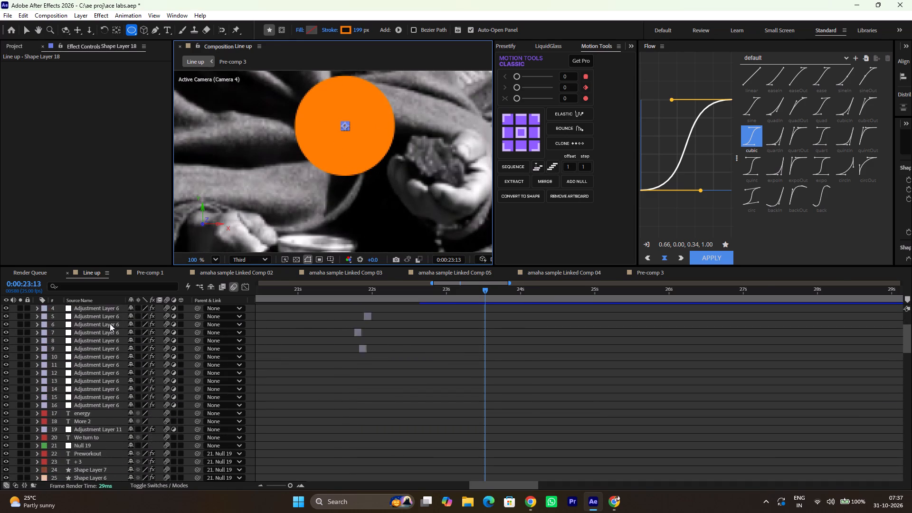
{"action": "scroll", "coordinate": [110, 323], "scroll_direction": "up", "scroll_amount": 6}
{"action": "scroll", "coordinate": [110, 323], "scroll_direction": "down", "scroll_amount": 1}
{"action": "scroll", "coordinate": [110, 323], "scroll_direction": "up", "scroll_amount": 1}
{"action": "left_click_drag", "start_coordinate": [96, 305], "coordinate": [124, 478]}
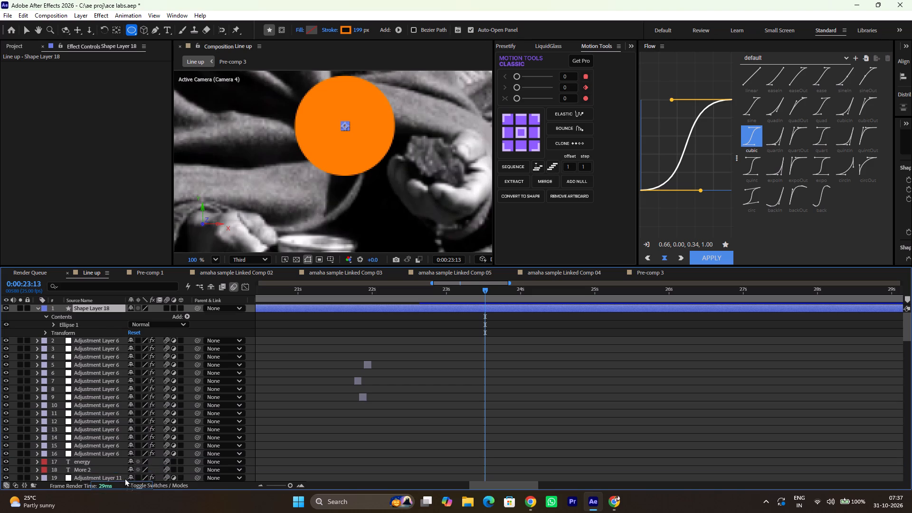
{"action": "left_click_drag", "start_coordinate": [124, 478], "coordinate": [124, 481]}
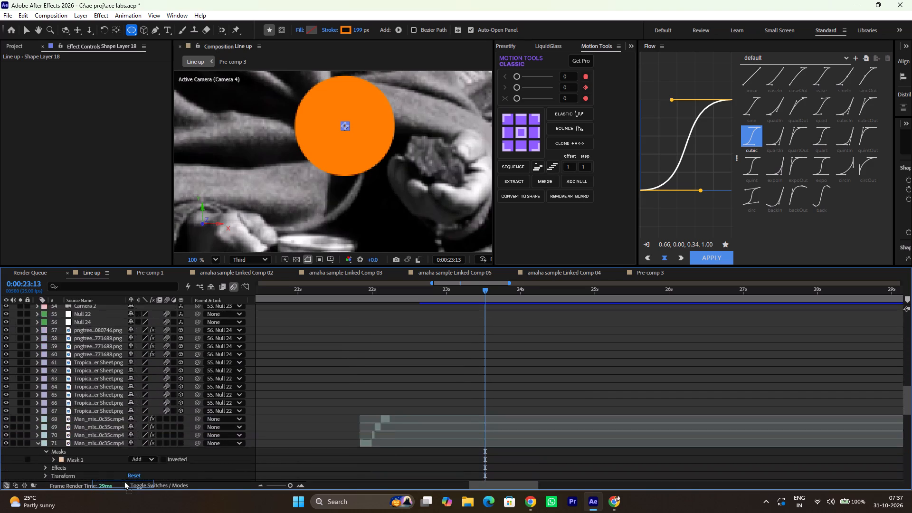
{"action": "left_click_drag", "start_coordinate": [124, 481], "coordinate": [132, 404]}
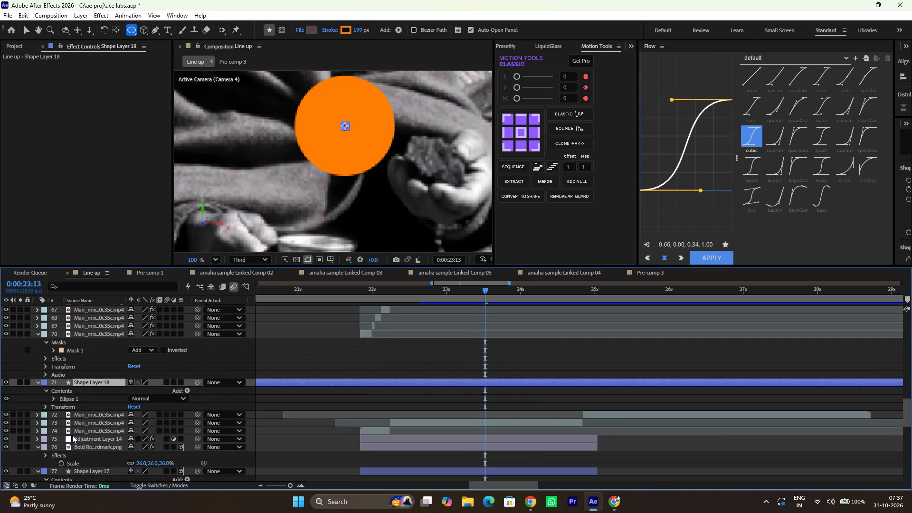
Scale the orange circle's shape layer down to 30%.
{"action": "key", "text": "s"}
{"action": "left_click_drag", "start_coordinate": [141, 389], "coordinate": [108, 390]}
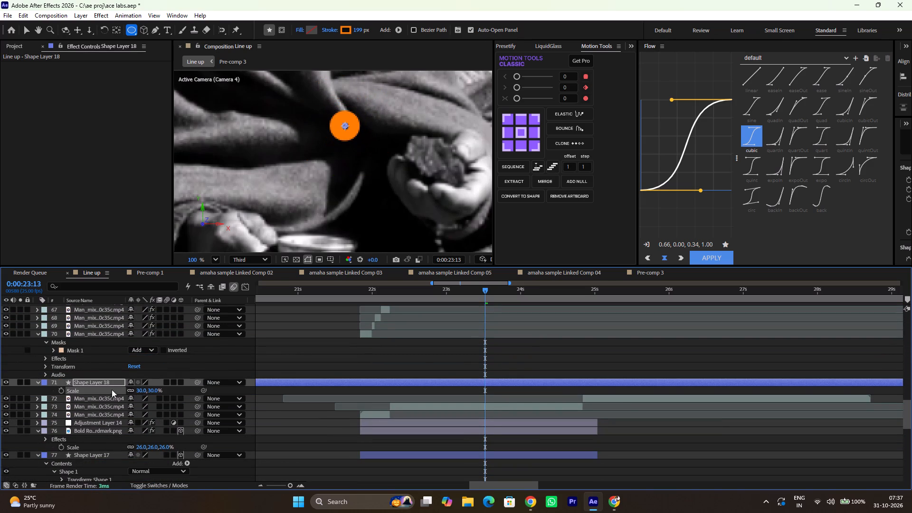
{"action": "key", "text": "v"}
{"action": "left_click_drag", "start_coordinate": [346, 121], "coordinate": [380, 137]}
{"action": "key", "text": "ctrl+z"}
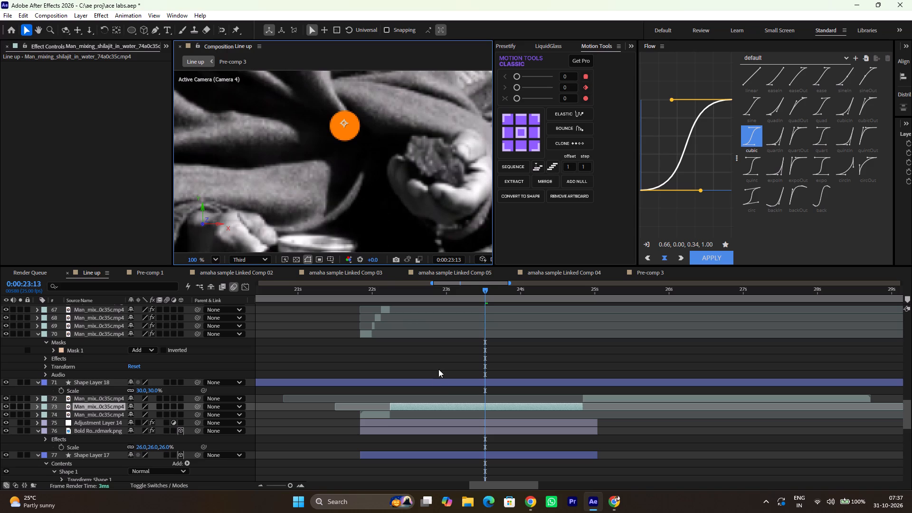
Split the orange circle's layer at 0:00:22:06 and delete the portion before that time.
{"action": "left_click", "coordinate": [438, 383]}
{"action": "left_click_drag", "start_coordinate": [386, 284], "coordinate": [388, 289]}
{"action": "left_click", "coordinate": [388, 290]}
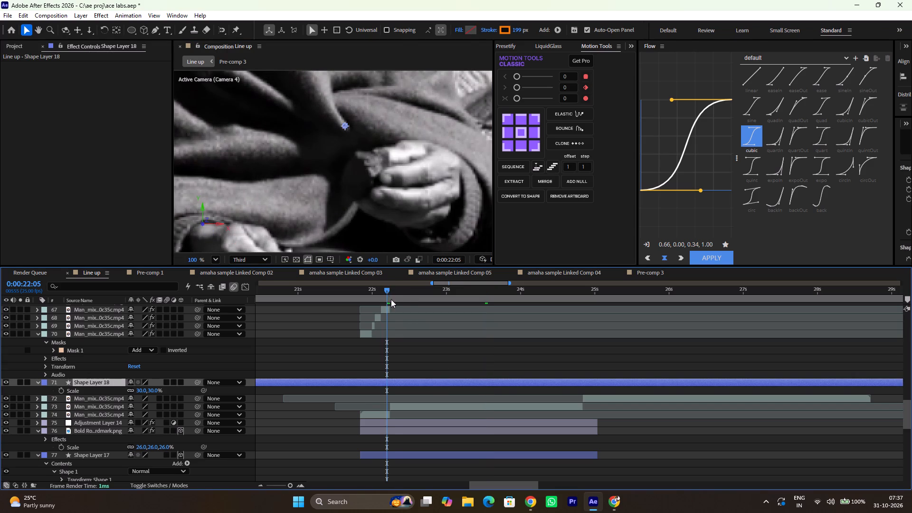
{"action": "left_click_drag", "start_coordinate": [386, 290], "coordinate": [390, 294]}
{"action": "key", "text": "ctrl+shift+d"}
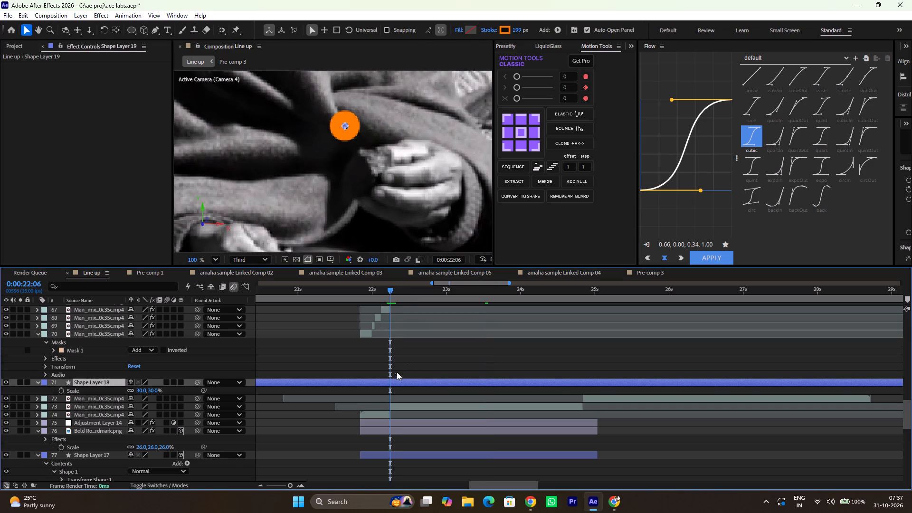
{"action": "left_click", "coordinate": [373, 387]}
{"action": "key", "text": "BackSpace"}
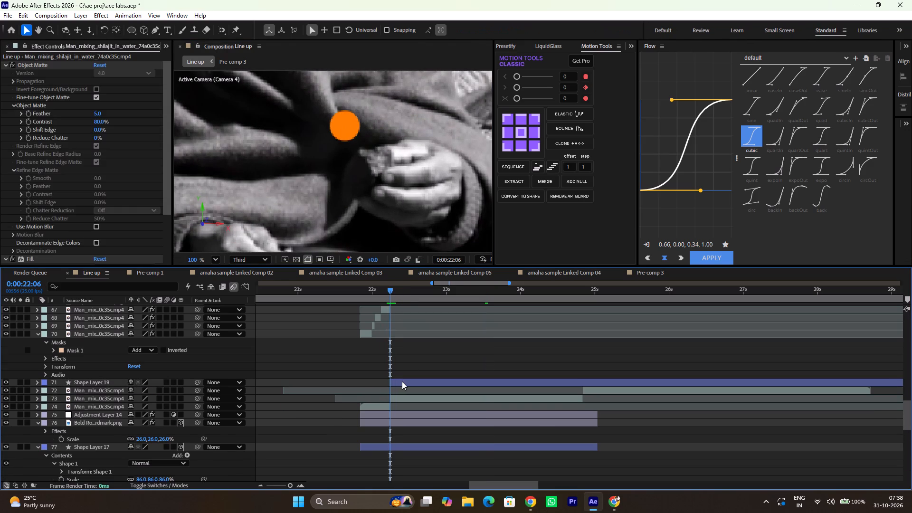
Nudge the orange circle down and slightly right so it sits against the dark chunk in the man's hand.
{"action": "left_click", "coordinate": [405, 381]}
{"action": "key", "text": "shift+Down"}
{"action": "key", "text": "shift+Down"}
{"action": "key", "text": "shift+Down"}
{"action": "key", "text": "shift+Down"}
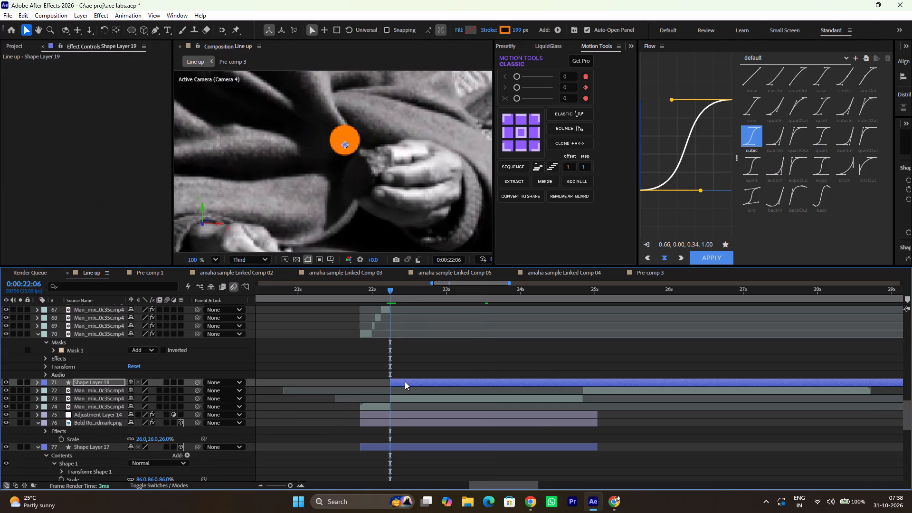
{"action": "key", "text": "shift+Down"}
{"action": "key", "text": "shift+Right"}
{"action": "key", "text": "shift+Right"}
{"action": "key", "text": "shift+Down"}
{"action": "key", "text": "shift+Down"}
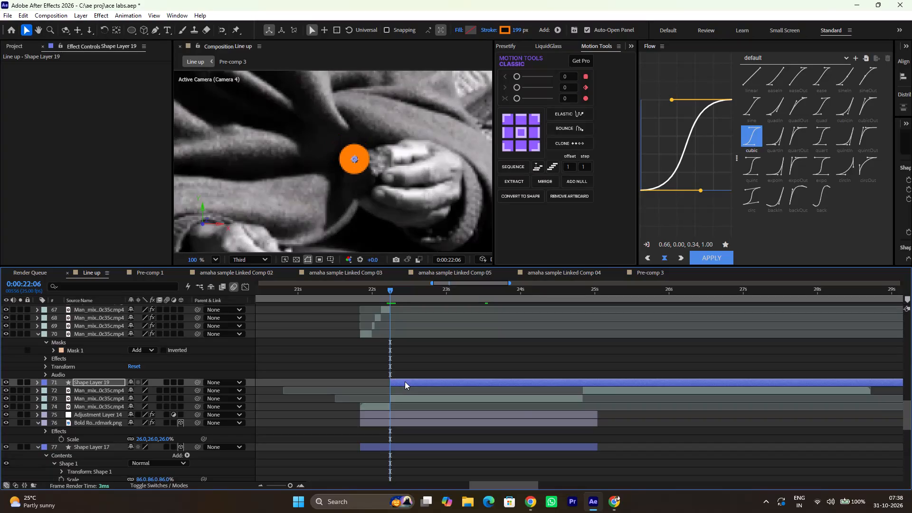
Switch to File Explorer and open the laptop renders folder on Local Disk (C:) to look through its files.
{"action": "left_click", "coordinate": [469, 498]}
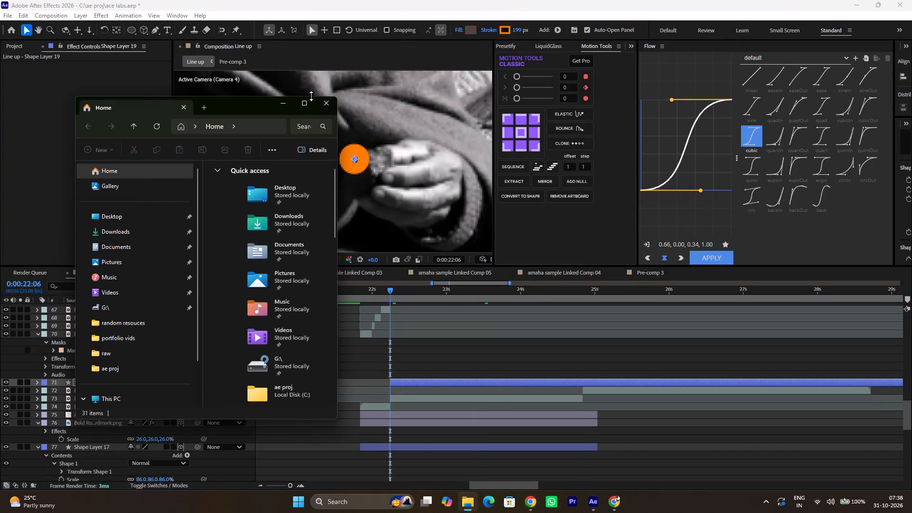
{"action": "left_click", "coordinate": [304, 104]}
{"action": "left_click", "coordinate": [52, 313]}
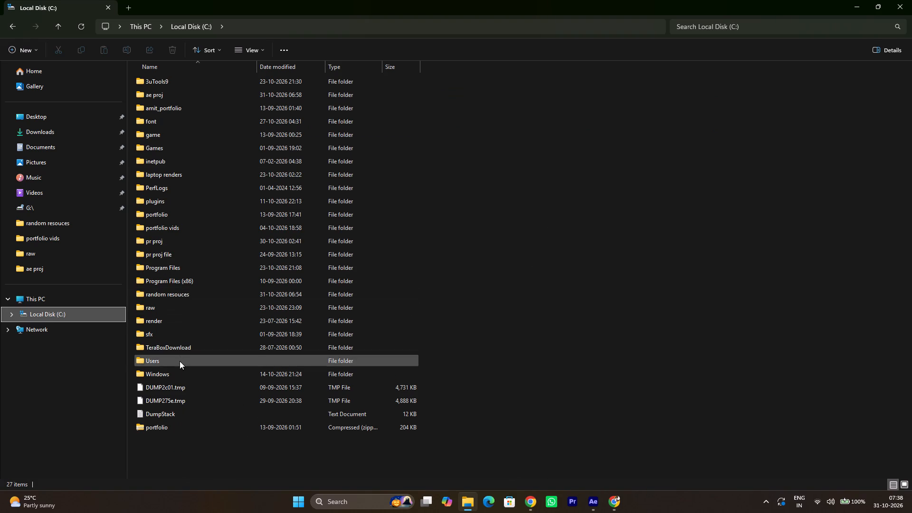
{"action": "double_click", "coordinate": [177, 176]}
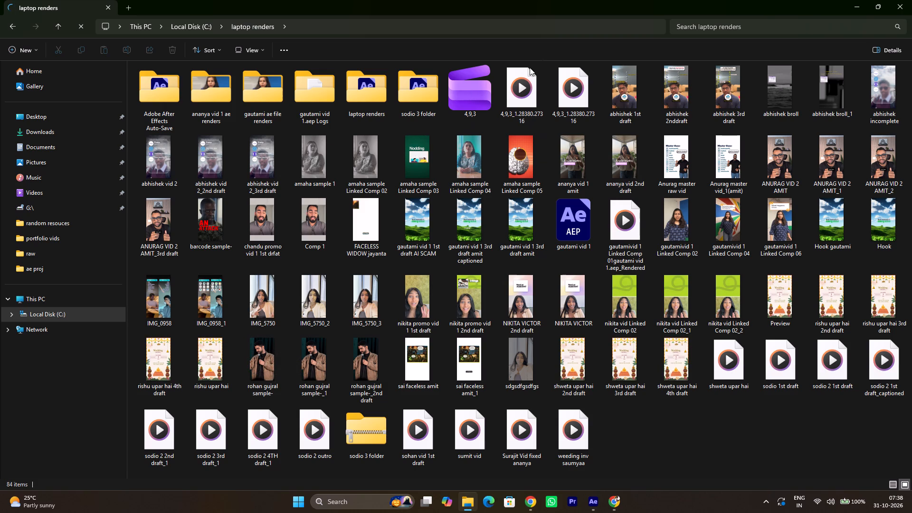
Open the render folder on Local Disk (C:) and search it for "fif".
{"action": "left_click", "coordinate": [204, 27]}
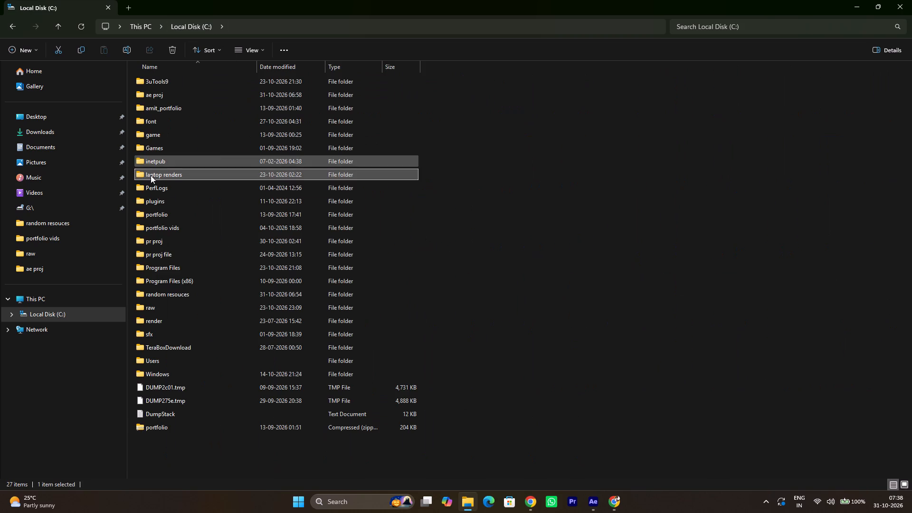
{"action": "double_click", "coordinate": [189, 323]}
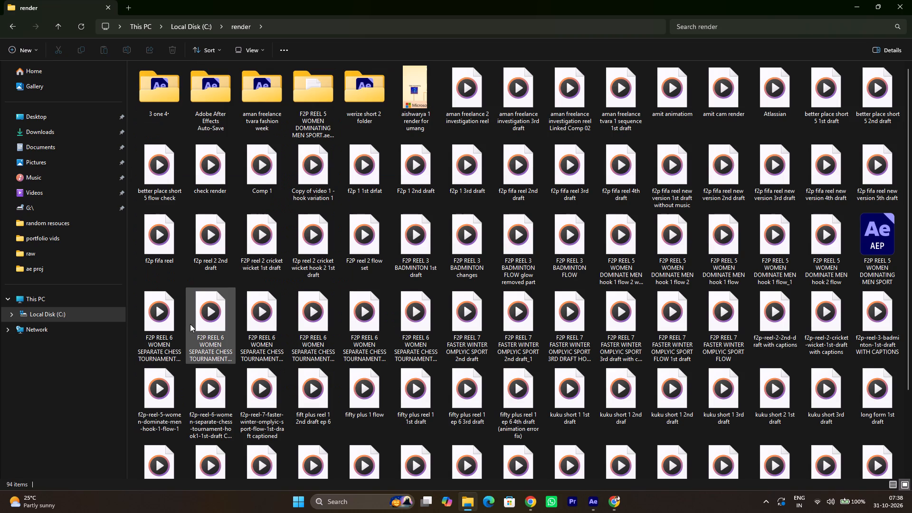
{"action": "left_click", "coordinate": [739, 22]}
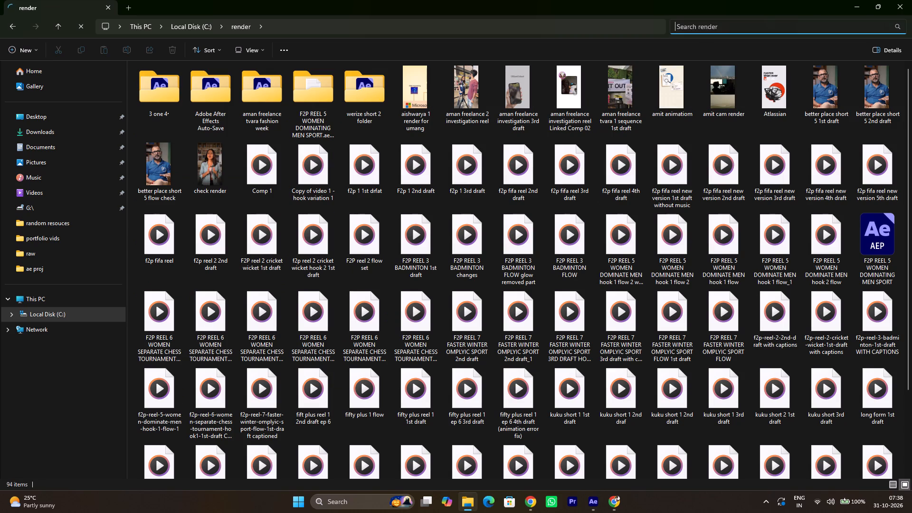
{"action": "key", "text": "f"}
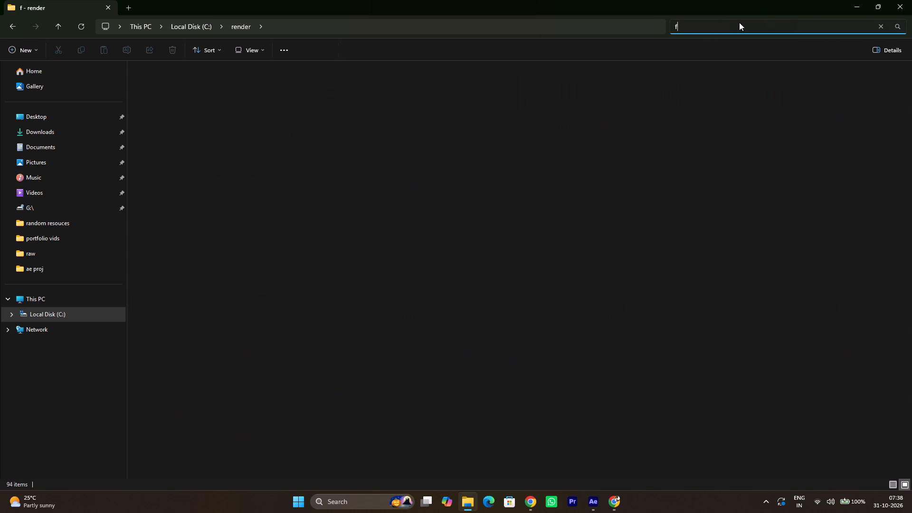
{"action": "key", "text": "2"}
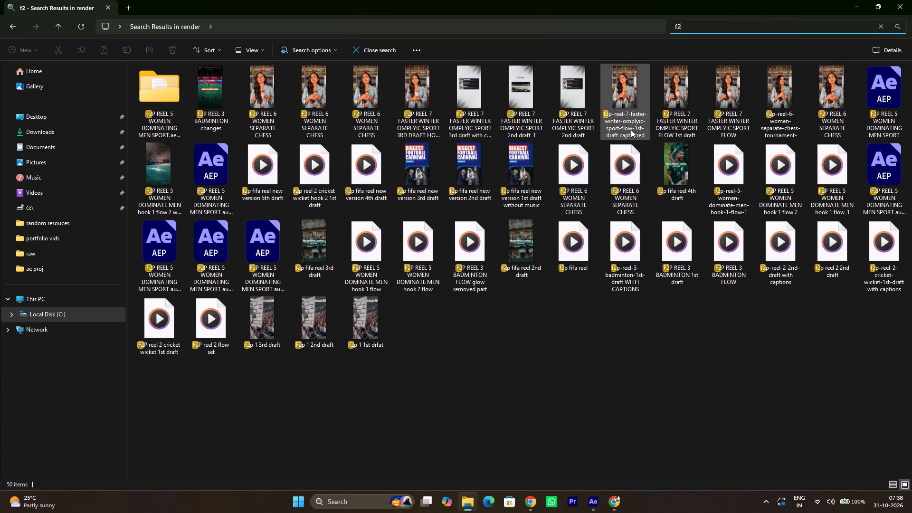
{"action": "key", "text": "BackSpace"}
{"action": "type", "text": "if"}
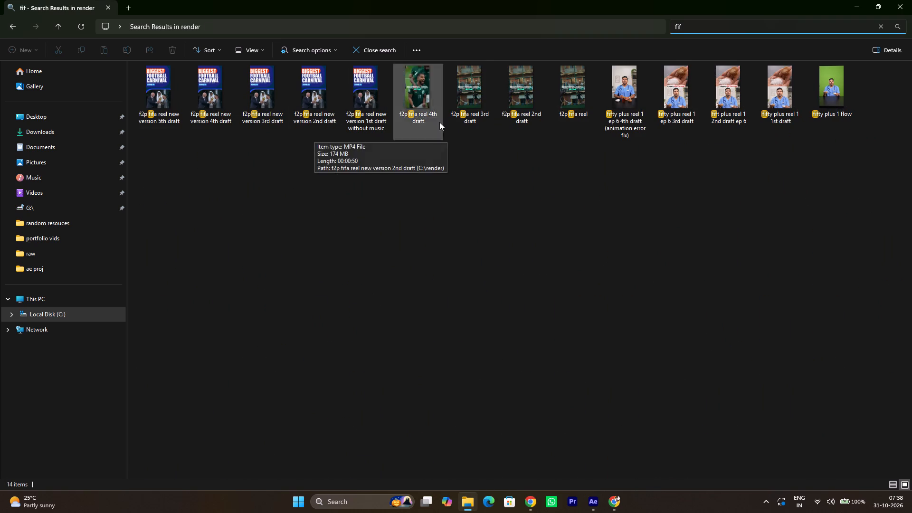
Play the fifty plus reel 1 ep 6 4th and 3rd drafts and examine the circle callout growing from the held bowl around 20–24 seconds.
{"action": "double_click", "coordinate": [614, 90]}
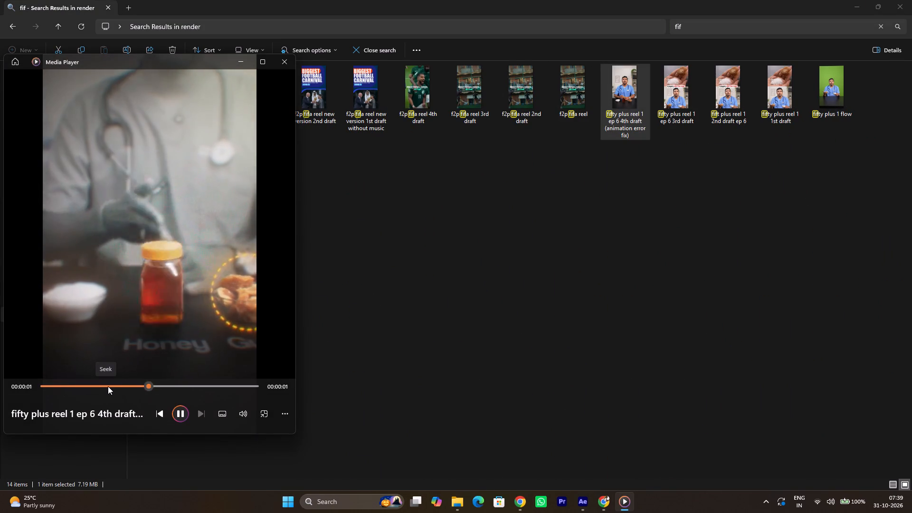
{"action": "left_click", "coordinate": [289, 59]}
{"action": "double_click", "coordinate": [687, 128]}
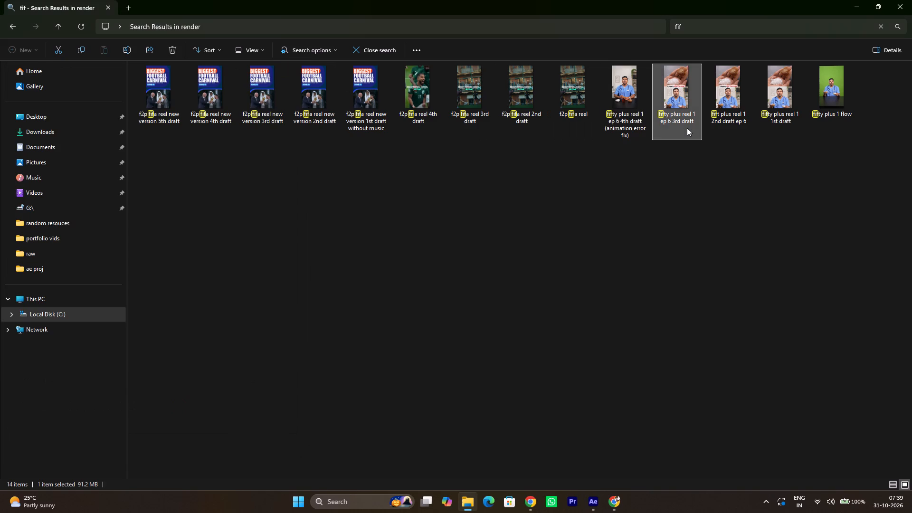
{"action": "left_click", "coordinate": [79, 385]}
{"action": "left_click_drag", "start_coordinate": [80, 385], "coordinate": [84, 385]}
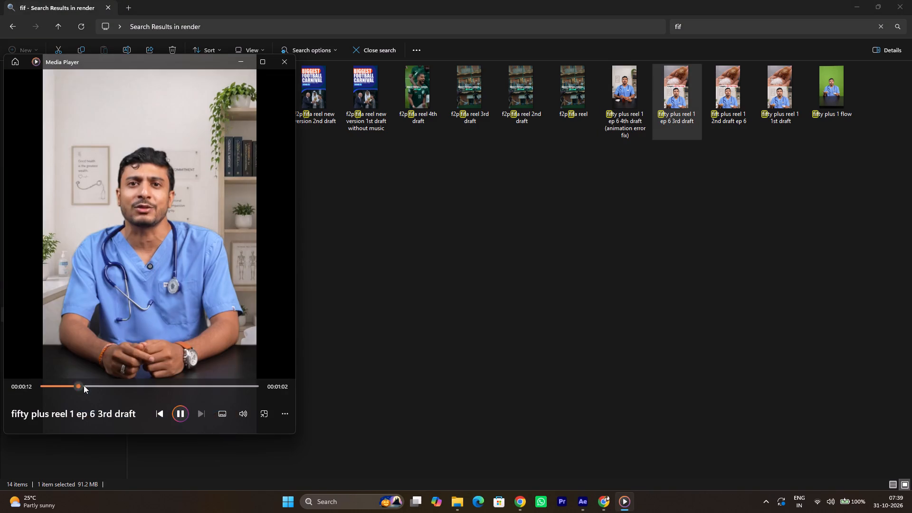
{"action": "left_click_drag", "start_coordinate": [84, 385], "coordinate": [116, 385]}
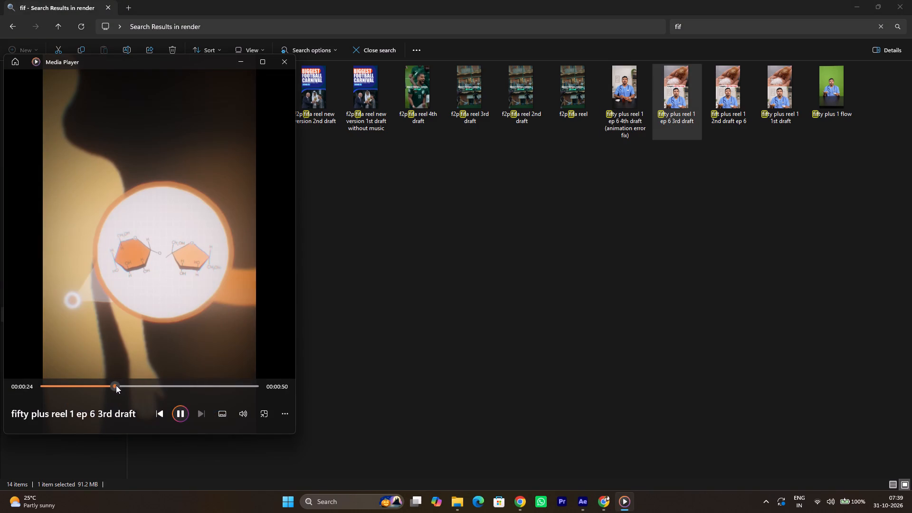
{"action": "left_click_drag", "start_coordinate": [116, 385], "coordinate": [104, 384]}
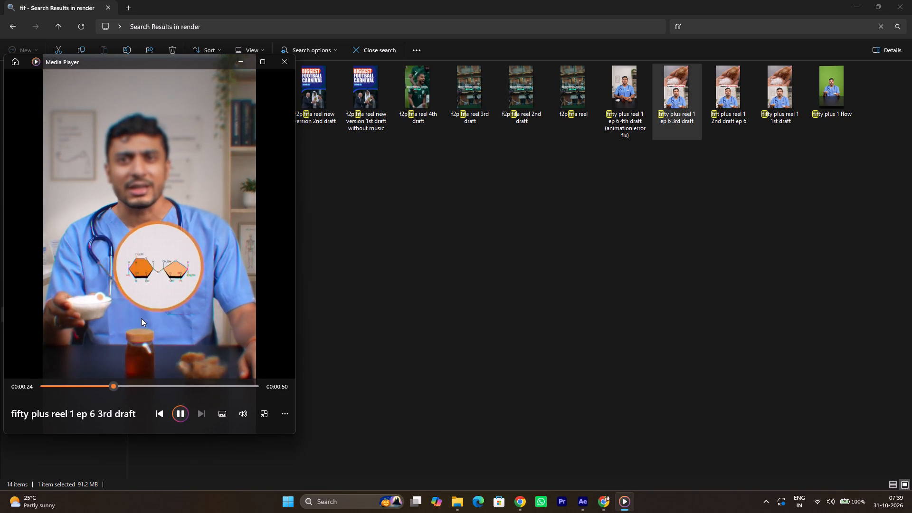
{"action": "left_click", "coordinate": [141, 318]}
{"action": "left_click", "coordinate": [102, 386]}
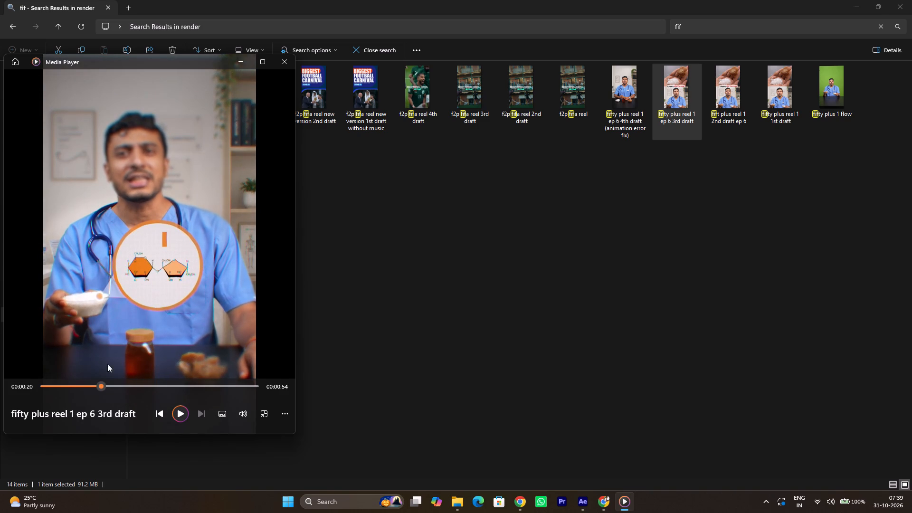
{"action": "left_click", "coordinate": [124, 319]}
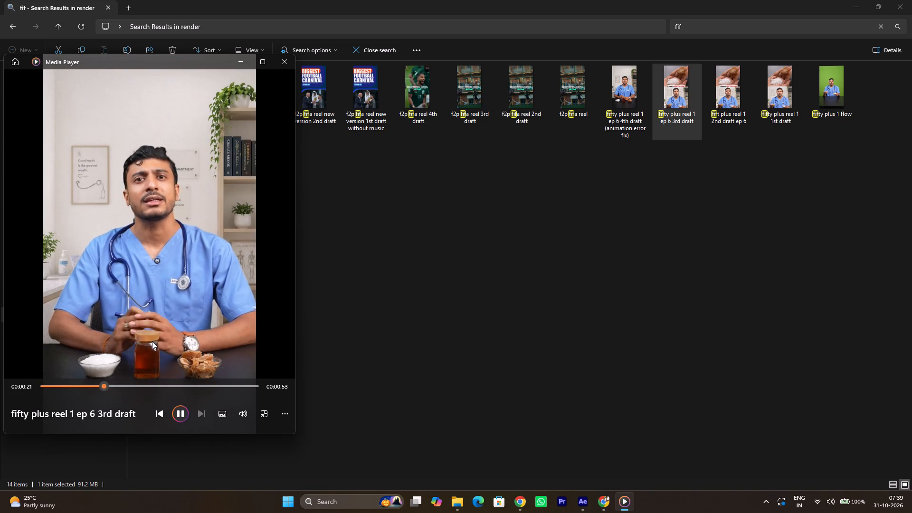
{"action": "left_click", "coordinate": [152, 341]}
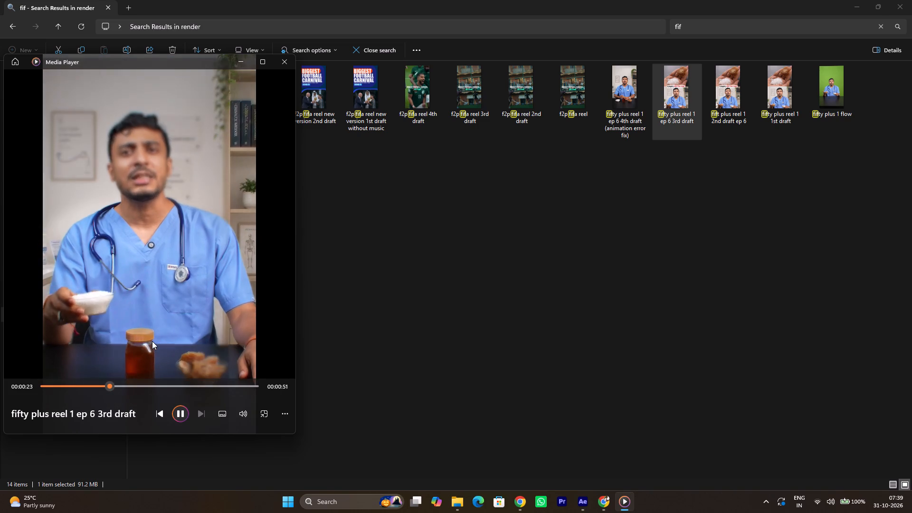
{"action": "left_click", "coordinate": [150, 323]}
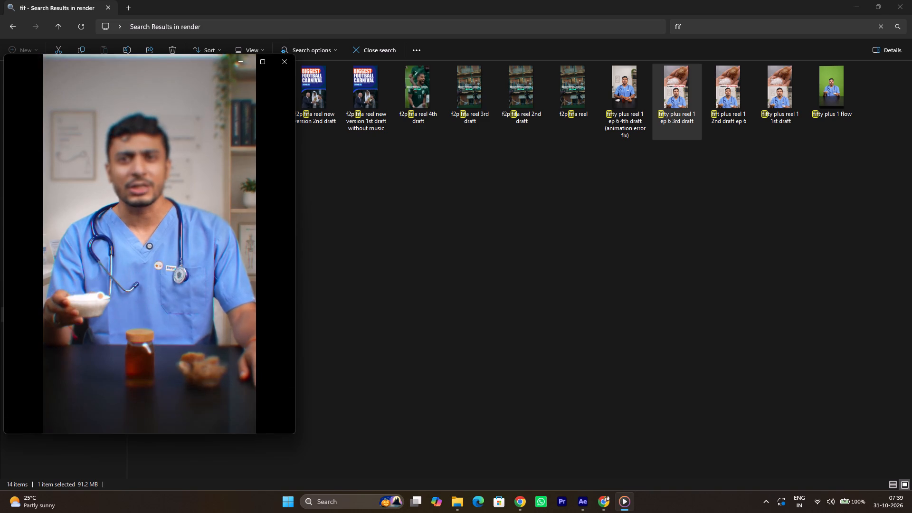
{"action": "left_click", "coordinate": [150, 323]}
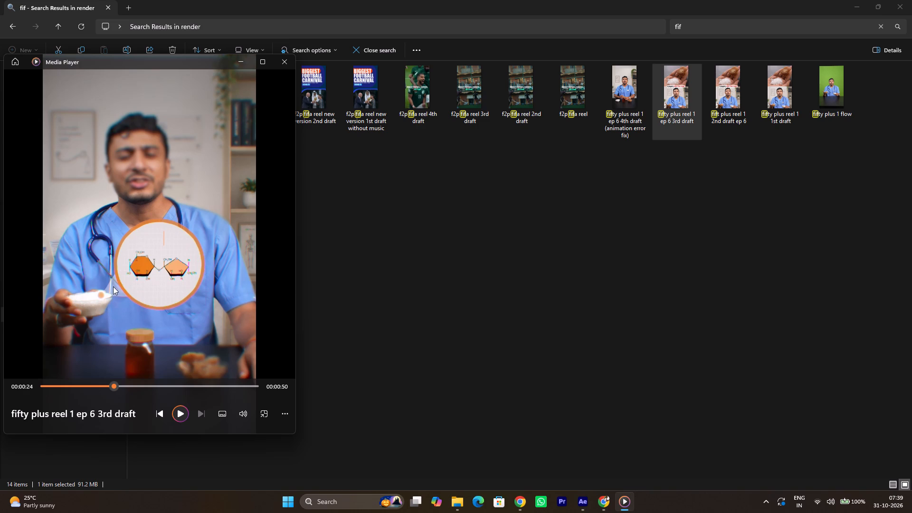
Return to After Effects and draw a closed four-point Pen shape on Shape Layer 19, flaring from the orange circle over the hand.
{"action": "key", "text": "alt+Tab"}
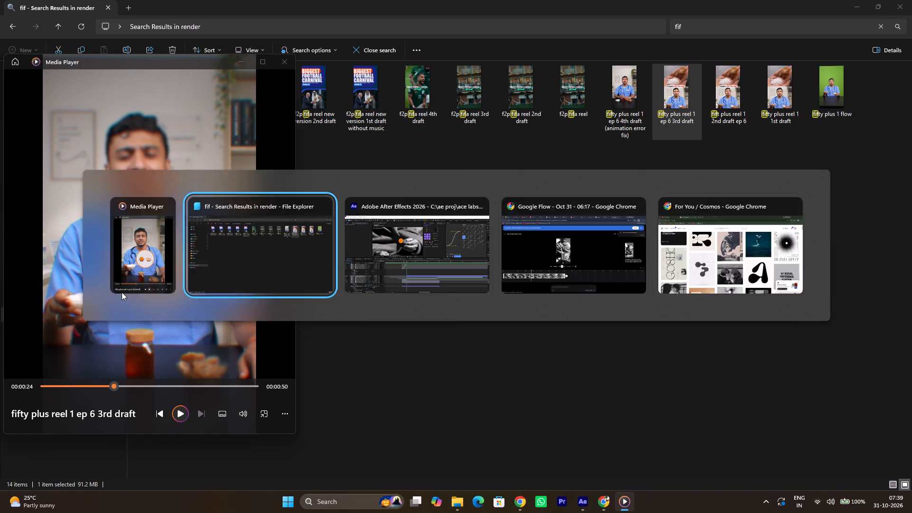
{"action": "key", "text": "alt+Tab"}
{"action": "key", "text": "alt+Tab"}
{"action": "scroll", "coordinate": [387, 142], "scroll_direction": "up", "scroll_amount": 2}
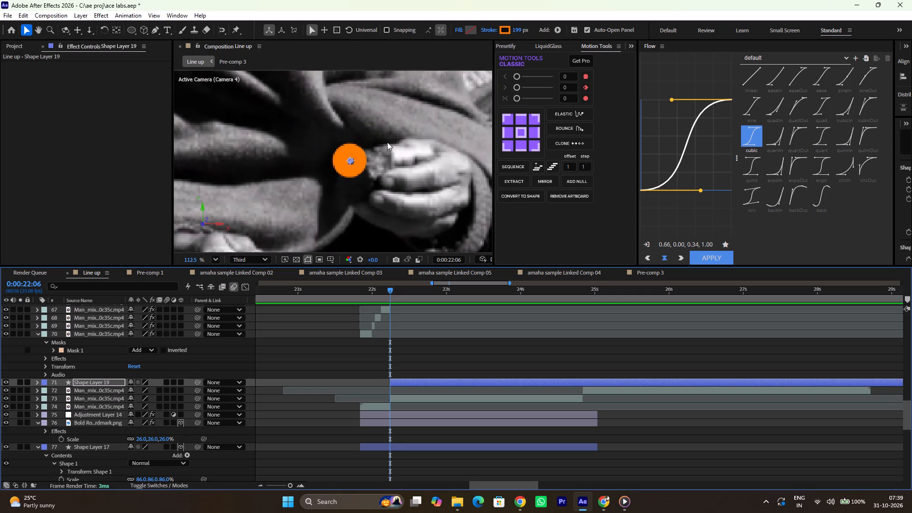
{"action": "scroll", "coordinate": [387, 142], "scroll_direction": "down", "scroll_amount": 2}
{"action": "scroll", "coordinate": [387, 142], "scroll_direction": "up", "scroll_amount": 1}
{"action": "scroll", "coordinate": [387, 144], "scroll_direction": "down", "scroll_amount": 1}
{"action": "scroll", "coordinate": [387, 144], "scroll_direction": "up", "scroll_amount": 1}
{"action": "scroll", "coordinate": [387, 144], "scroll_direction": "down", "scroll_amount": 2}
{"action": "key", "text": "space"}
{"action": "key", "text": "space"}
{"action": "key", "text": "space"}
{"action": "key", "text": "space"}
{"action": "key", "text": "space"}
{"action": "key", "text": "space"}
{"action": "left_click_drag", "start_coordinate": [380, 139], "coordinate": [289, 150]}
{"action": "scroll", "coordinate": [289, 150], "scroll_direction": "up", "scroll_amount": 10}
{"action": "key", "text": "space"}
{"action": "key", "text": "space"}
{"action": "key", "text": "space"}
{"action": "key", "text": "space"}
{"action": "left_click_drag", "start_coordinate": [271, 161], "coordinate": [308, 131]}
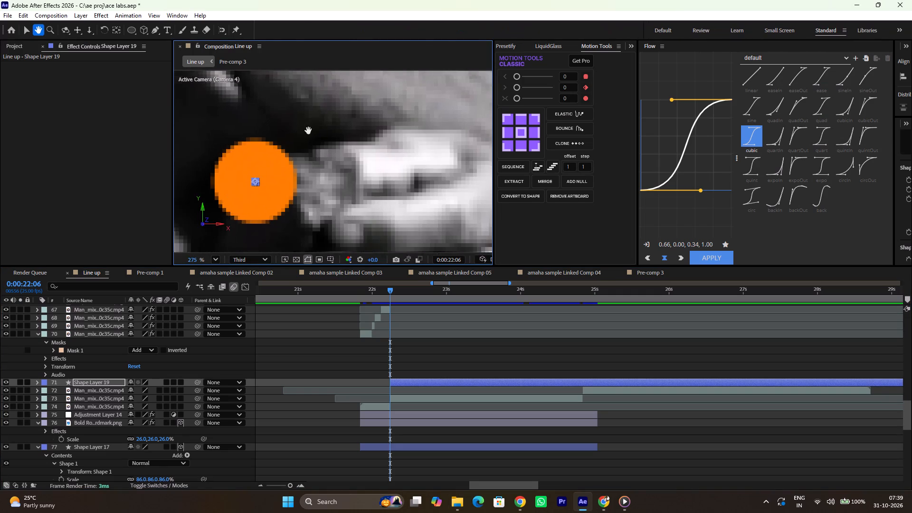
{"action": "left_click_drag", "start_coordinate": [308, 131], "coordinate": [277, 130]}
{"action": "scroll", "coordinate": [277, 131], "scroll_direction": "down", "scroll_amount": 4}
{"action": "scroll", "coordinate": [277, 133], "scroll_direction": "up", "scroll_amount": 1}
{"action": "key", "text": "space"}
{"action": "key", "text": "space"}
{"action": "key", "text": "space"}
{"action": "key", "text": "space"}
{"action": "key", "text": "space"}
{"action": "key", "text": "space"}
{"action": "key", "text": "space"}
{"action": "left_click_drag", "start_coordinate": [305, 131], "coordinate": [300, 138]}
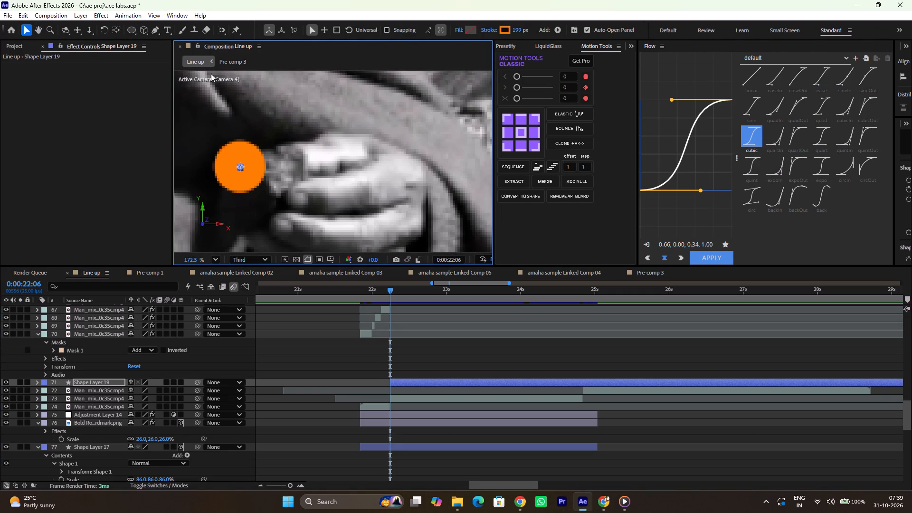
{"action": "left_click", "coordinate": [152, 33]}
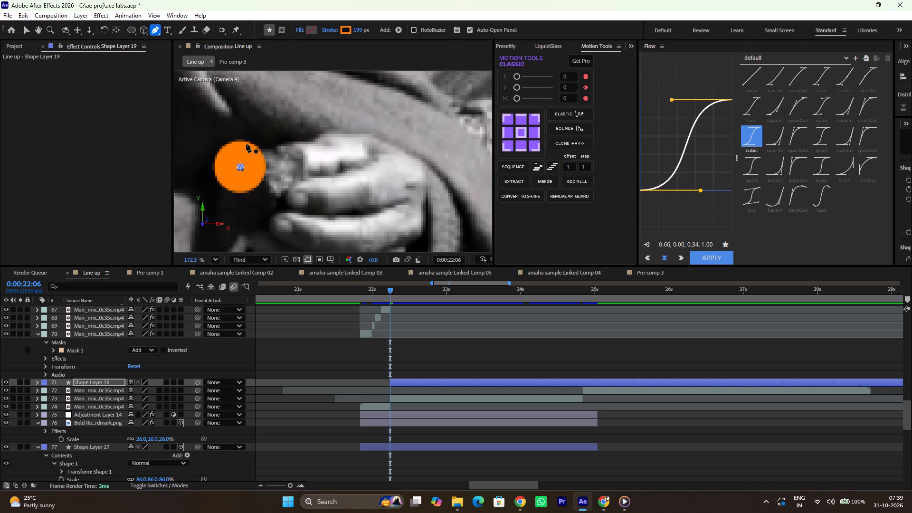
{"action": "left_click", "coordinate": [250, 145]}
{"action": "left_click", "coordinate": [321, 92]}
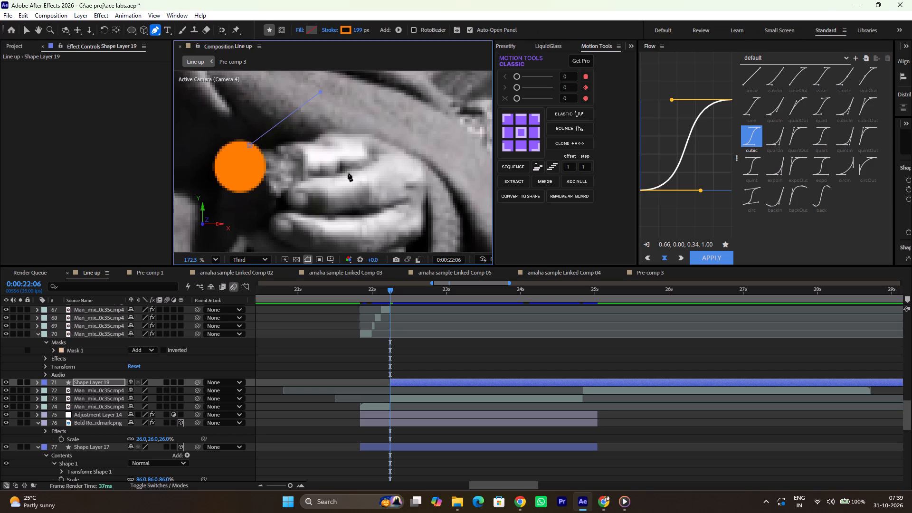
{"action": "left_click", "coordinate": [333, 170]}
{"action": "left_click", "coordinate": [250, 157]}
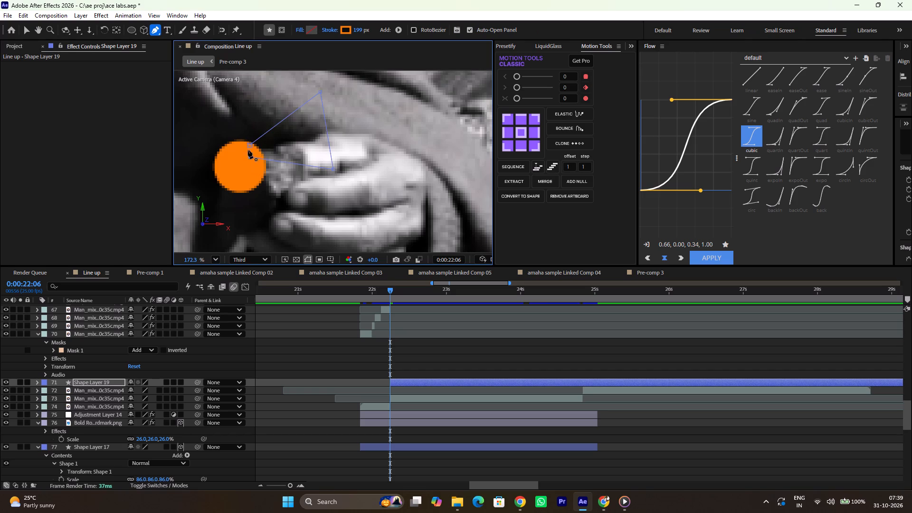
{"action": "left_click", "coordinate": [248, 148]}
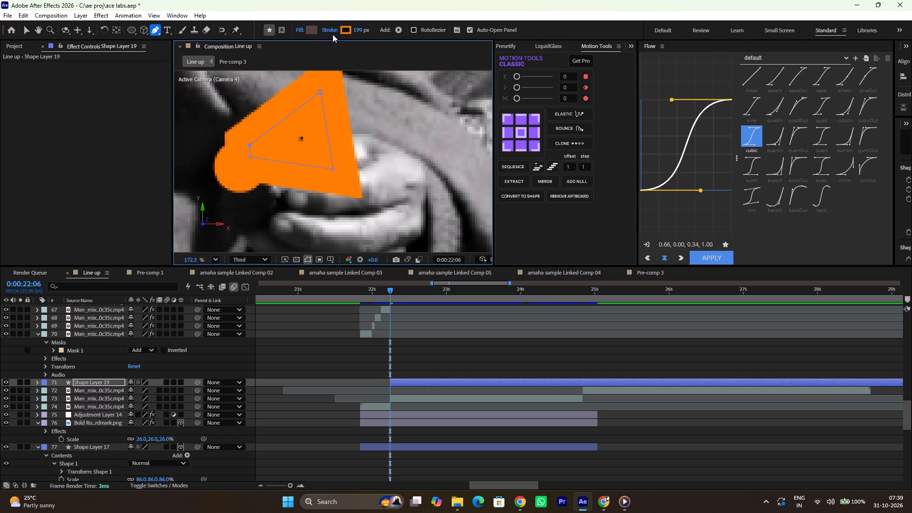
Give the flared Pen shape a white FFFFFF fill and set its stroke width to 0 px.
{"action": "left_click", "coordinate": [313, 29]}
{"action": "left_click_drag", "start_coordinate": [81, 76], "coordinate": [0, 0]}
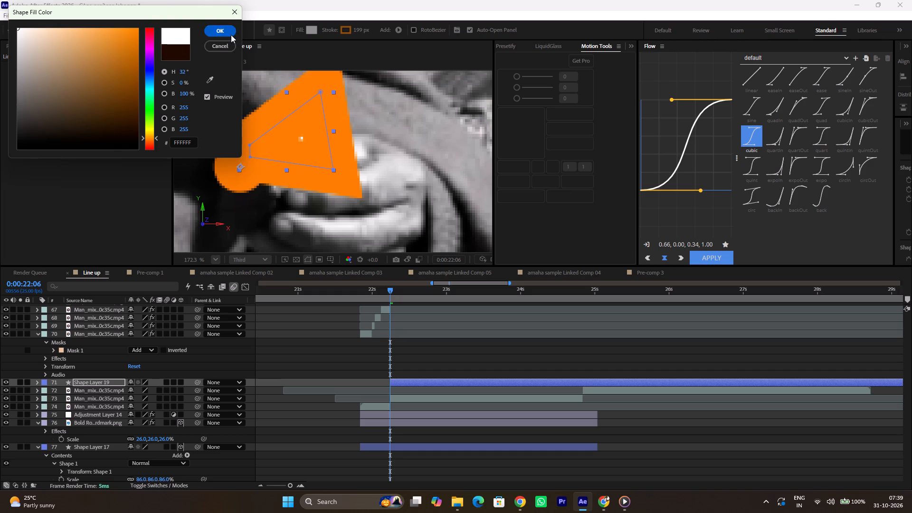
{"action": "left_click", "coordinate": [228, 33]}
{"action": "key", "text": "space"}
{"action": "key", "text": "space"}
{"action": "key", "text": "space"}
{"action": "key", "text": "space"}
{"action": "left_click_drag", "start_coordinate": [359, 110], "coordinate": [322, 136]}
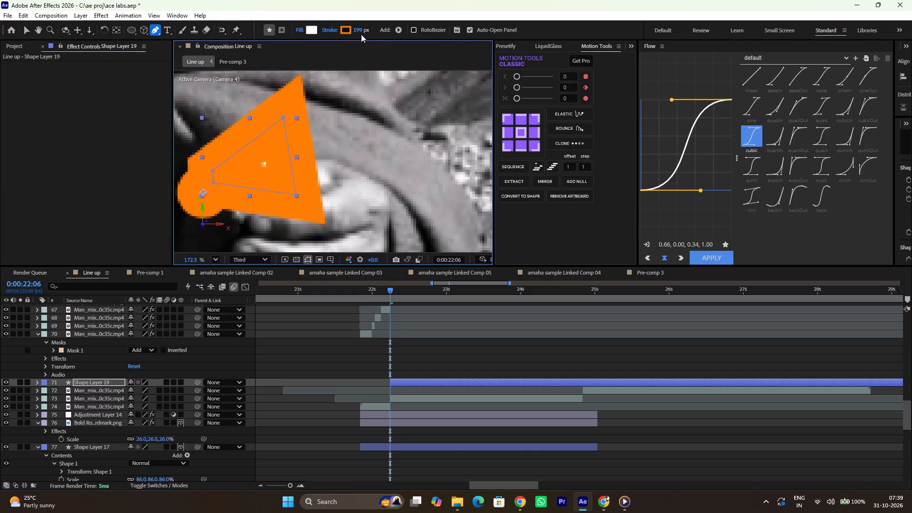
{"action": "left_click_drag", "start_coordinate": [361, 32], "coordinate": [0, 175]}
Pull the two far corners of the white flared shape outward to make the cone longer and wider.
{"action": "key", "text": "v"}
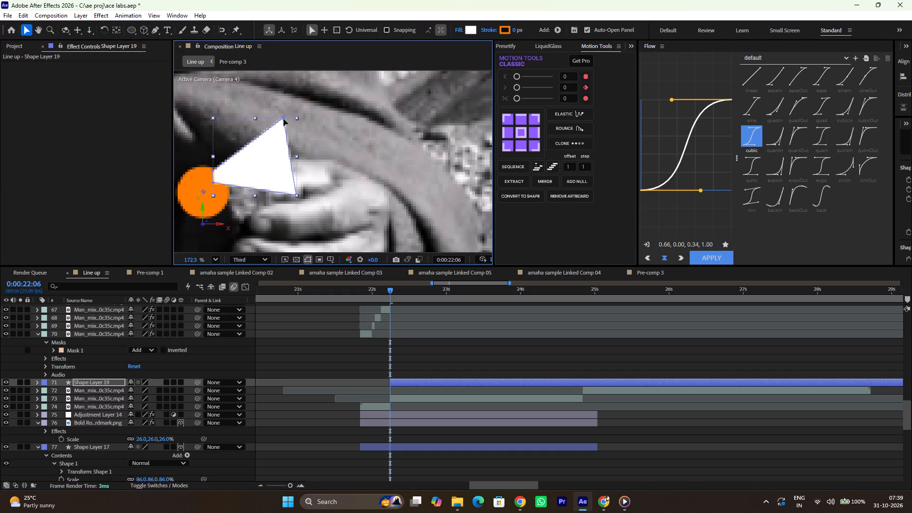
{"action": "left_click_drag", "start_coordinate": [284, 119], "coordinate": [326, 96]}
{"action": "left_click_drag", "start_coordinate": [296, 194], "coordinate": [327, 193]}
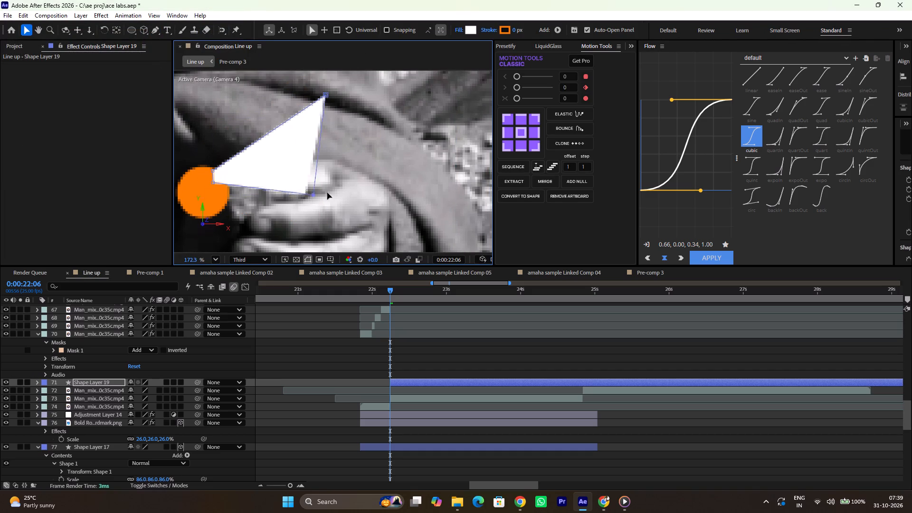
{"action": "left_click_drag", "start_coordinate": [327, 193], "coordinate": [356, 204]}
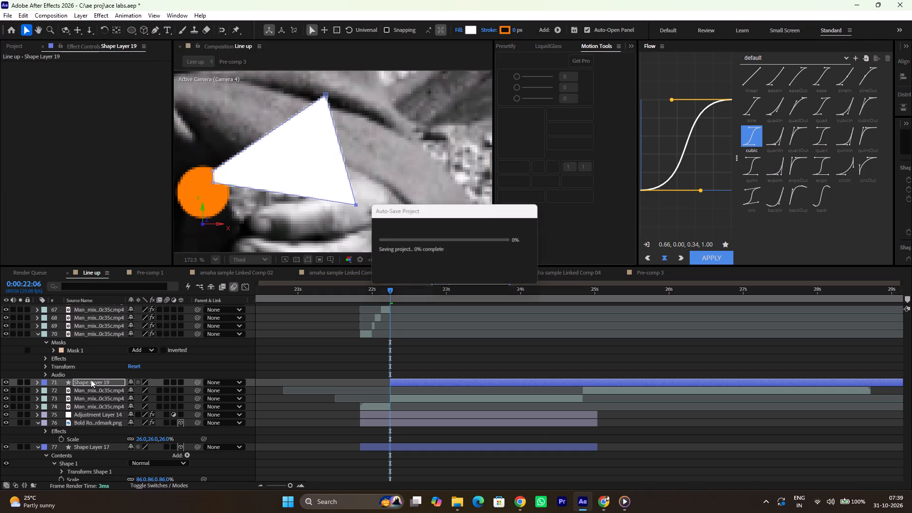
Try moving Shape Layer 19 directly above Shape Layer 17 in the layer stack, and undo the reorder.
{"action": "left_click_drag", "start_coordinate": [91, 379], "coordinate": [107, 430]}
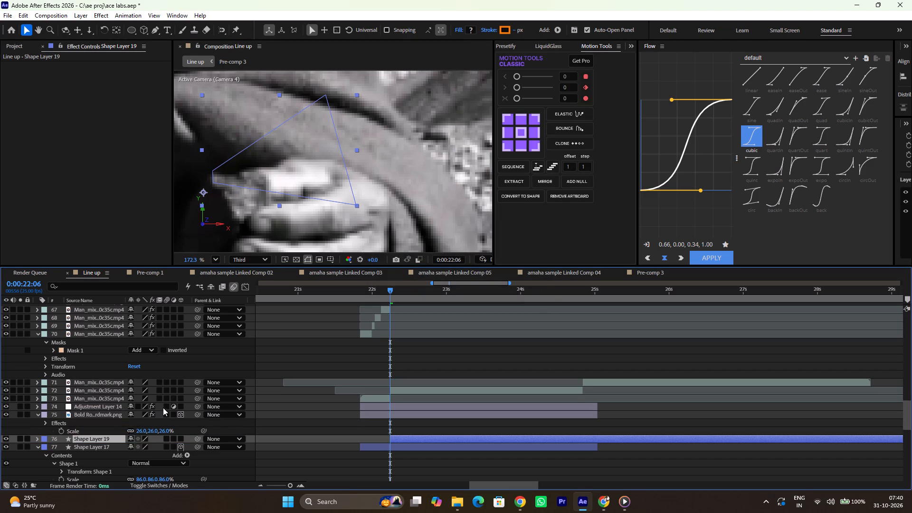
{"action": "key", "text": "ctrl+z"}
Examine the white cone and orange circle against the man's hand, and check Shape Layer 17 and Shape Layer 19 in the layer stack.
{"action": "scroll", "coordinate": [425, 377], "scroll_direction": "up", "scroll_amount": 5}
{"action": "scroll", "coordinate": [425, 377], "scroll_direction": "down", "scroll_amount": 4}
{"action": "scroll", "coordinate": [425, 377], "scroll_direction": "up", "scroll_amount": 1}
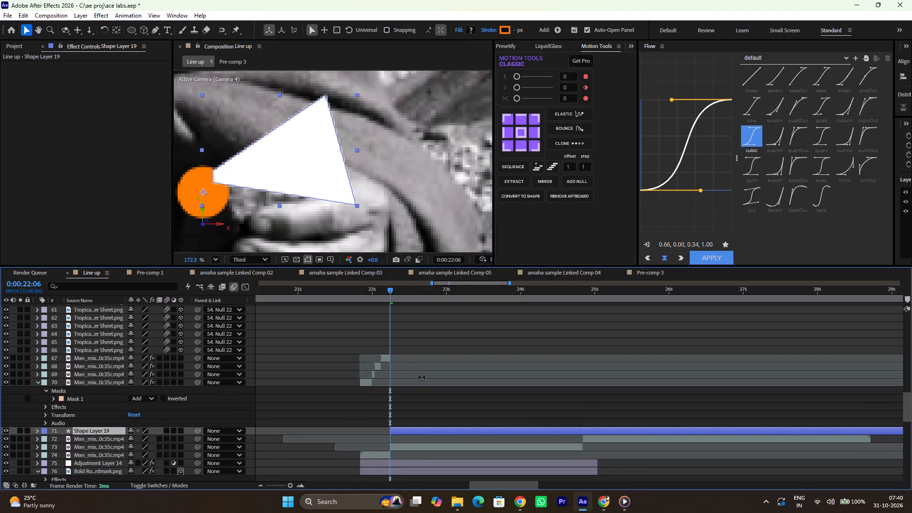
{"action": "scroll", "coordinate": [424, 455], "scroll_direction": "down", "scroll_amount": 2}
{"action": "left_click", "coordinate": [422, 447]}
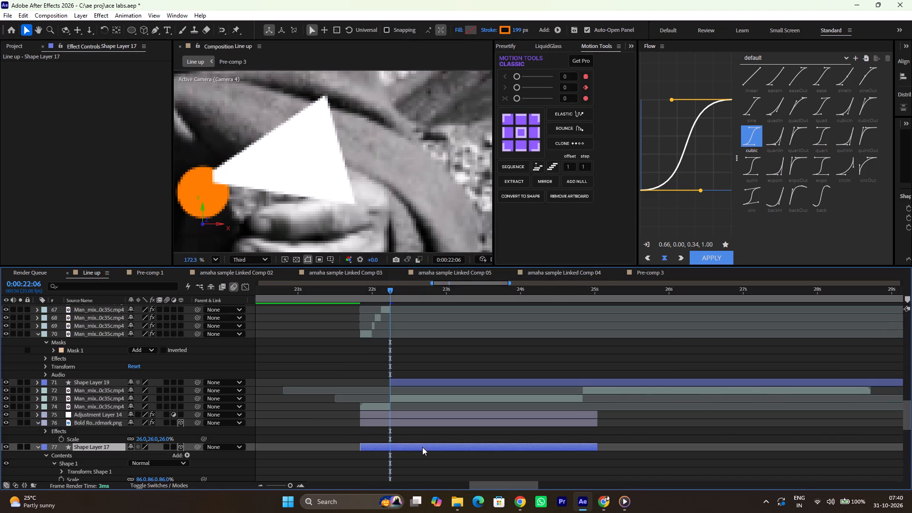
{"action": "scroll", "coordinate": [341, 264], "scroll_direction": "down", "scroll_amount": 4}
{"action": "scroll", "coordinate": [334, 195], "scroll_direction": "down", "scroll_amount": 2}
{"action": "scroll", "coordinate": [334, 195], "scroll_direction": "up", "scroll_amount": 1}
{"action": "scroll", "coordinate": [334, 195], "scroll_direction": "down", "scroll_amount": 10}
{"action": "scroll", "coordinate": [328, 199], "scroll_direction": "up", "scroll_amount": 1}
{"action": "scroll", "coordinate": [328, 199], "scroll_direction": "down", "scroll_amount": 1}
{"action": "scroll", "coordinate": [328, 199], "scroll_direction": "up", "scroll_amount": 1}
{"action": "scroll", "coordinate": [328, 199], "scroll_direction": "down", "scroll_amount": 2}
{"action": "key", "text": "space"}
{"action": "key", "text": "space"}
{"action": "key", "text": "space"}
{"action": "key", "text": "space"}
{"action": "key", "text": "space"}
{"action": "key", "text": "space"}
{"action": "key", "text": "space"}
{"action": "key", "text": "space"}
{"action": "left_click_drag", "start_coordinate": [328, 194], "coordinate": [346, 151]}
{"action": "scroll", "coordinate": [338, 196], "scroll_direction": "up", "scroll_amount": 5}
{"action": "scroll", "coordinate": [409, 331], "scroll_direction": "up", "scroll_amount": 2}
{"action": "scroll", "coordinate": [409, 331], "scroll_direction": "down", "scroll_amount": 1}
{"action": "scroll", "coordinate": [410, 331], "scroll_direction": "up", "scroll_amount": 1}
{"action": "scroll", "coordinate": [410, 332], "scroll_direction": "down", "scroll_amount": 1}
{"action": "scroll", "coordinate": [410, 332], "scroll_direction": "up", "scroll_amount": 1}
{"action": "scroll", "coordinate": [412, 337], "scroll_direction": "down", "scroll_amount": 1}
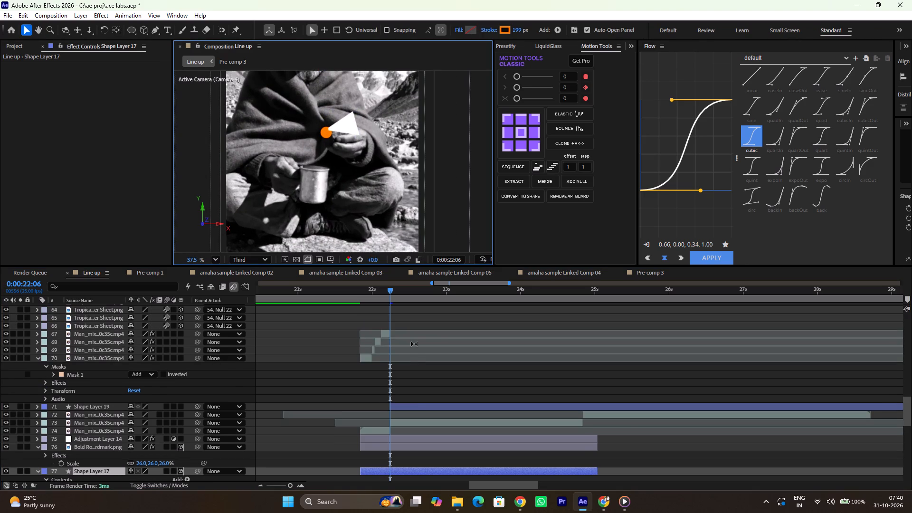
{"action": "left_click", "coordinate": [416, 407]}
{"action": "scroll", "coordinate": [354, 107], "scroll_direction": "up", "scroll_amount": 5}
{"action": "scroll", "coordinate": [353, 110], "scroll_direction": "down", "scroll_amount": 2}
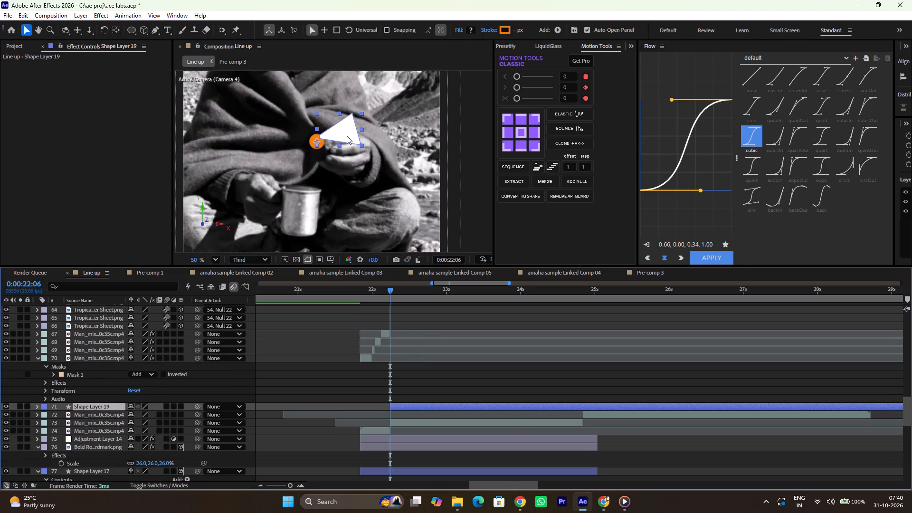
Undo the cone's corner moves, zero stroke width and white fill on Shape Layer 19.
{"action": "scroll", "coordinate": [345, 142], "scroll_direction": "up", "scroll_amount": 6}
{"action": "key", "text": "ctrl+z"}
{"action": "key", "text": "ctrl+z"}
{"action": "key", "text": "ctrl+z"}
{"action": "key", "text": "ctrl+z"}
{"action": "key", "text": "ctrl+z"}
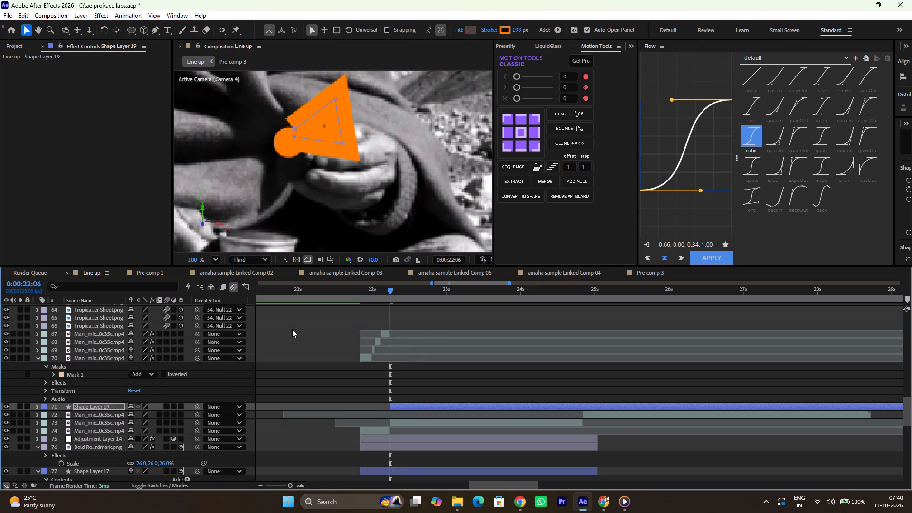
Undo the remaining cone edits on Shape Layer 19 until the cone is removed from beside the orange circle.
{"action": "key", "text": "ctrl+z"}
{"action": "key", "text": "ctrl+z"}
{"action": "key", "text": "ctrl+z"}
{"action": "key", "text": "ctrl+z"}
Draw a white triangular cone without stroke on a new shape layer, flaring from the orange circle over the man's hand.
{"action": "left_click", "coordinate": [402, 361]}
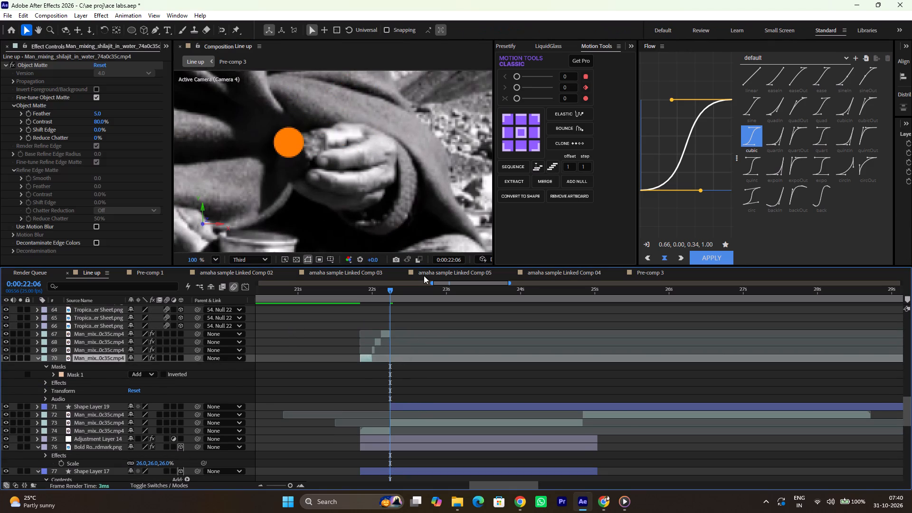
{"action": "left_click", "coordinate": [354, 311]}
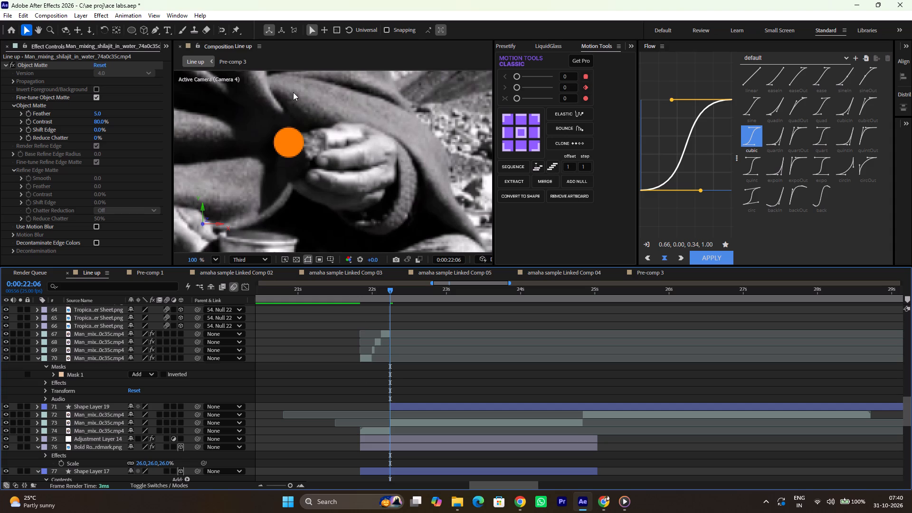
{"action": "left_click", "coordinate": [154, 27]}
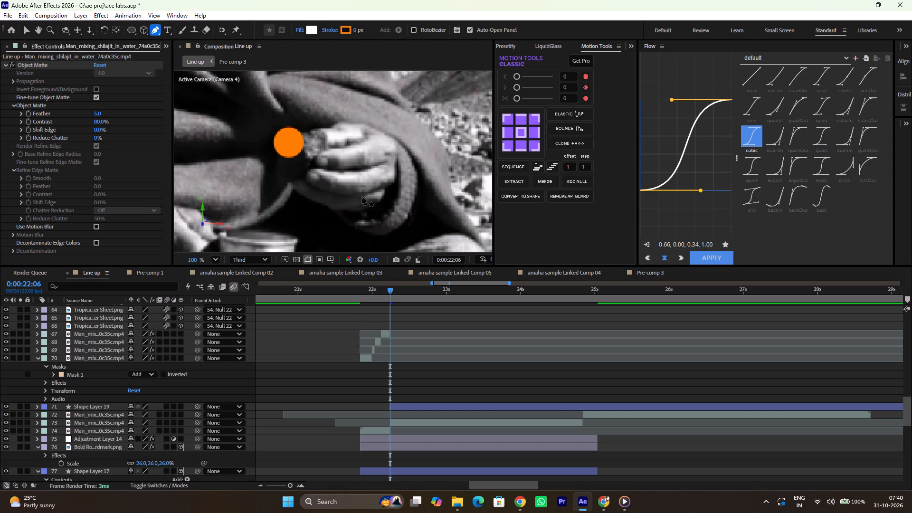
{"action": "scroll", "coordinate": [361, 196], "scroll_direction": "up", "scroll_amount": 3}
{"action": "key", "text": "space"}
{"action": "key", "text": "space"}
{"action": "key", "text": "space"}
{"action": "key", "text": "space"}
{"action": "key", "text": "space"}
{"action": "key", "text": "space"}
{"action": "key", "text": "space"}
{"action": "key", "text": "space"}
{"action": "left_click_drag", "start_coordinate": [385, 149], "coordinate": [347, 188]}
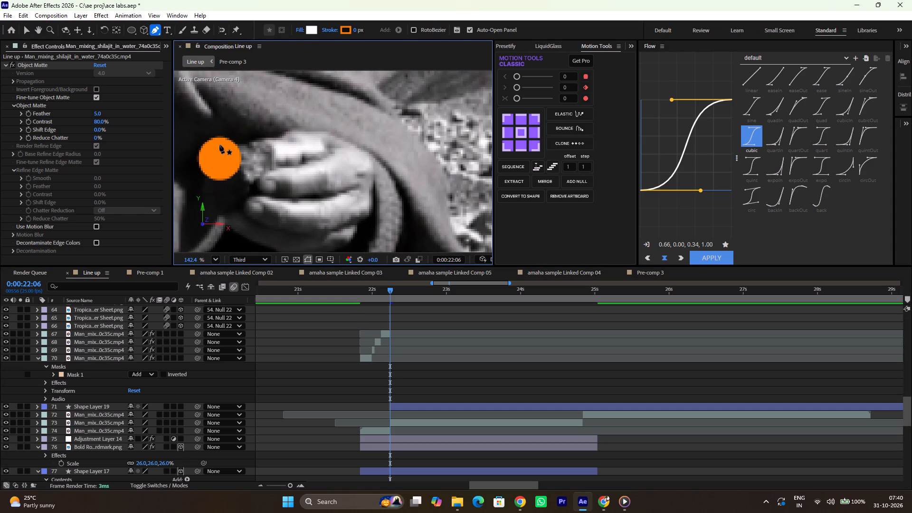
{"action": "left_click", "coordinate": [228, 152]}
{"action": "left_click", "coordinate": [302, 84]}
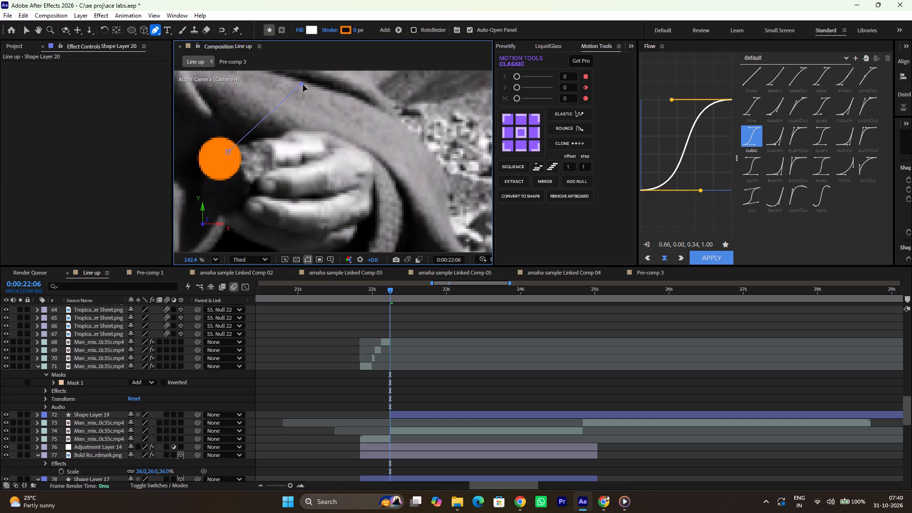
{"action": "left_click", "coordinate": [318, 173]}
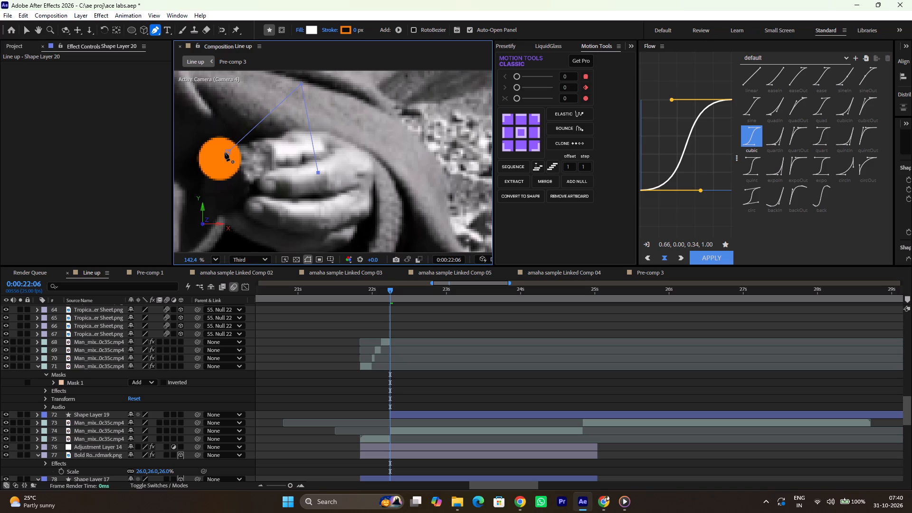
{"action": "left_click", "coordinate": [228, 154]}
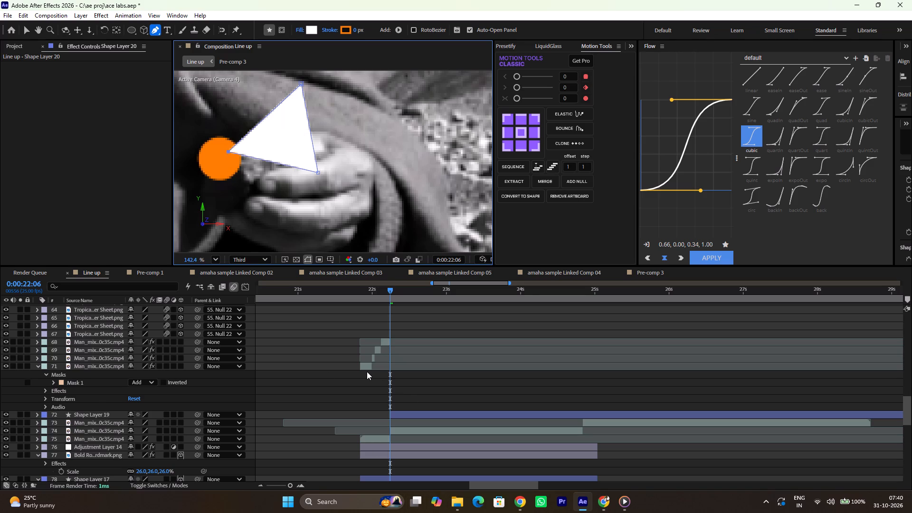
Move Shape Layer 20 down the layer stack to directly below Shape Layer 19.
{"action": "scroll", "coordinate": [366, 371], "scroll_direction": "up", "scroll_amount": 1}
{"action": "scroll", "coordinate": [366, 371], "scroll_direction": "down", "scroll_amount": 1}
{"action": "scroll", "coordinate": [366, 371], "scroll_direction": "up", "scroll_amount": 1}
{"action": "scroll", "coordinate": [366, 371], "scroll_direction": "down", "scroll_amount": 2}
{"action": "scroll", "coordinate": [366, 371], "scroll_direction": "up", "scroll_amount": 4}
{"action": "scroll", "coordinate": [367, 370], "scroll_direction": "down", "scroll_amount": 2}
{"action": "scroll", "coordinate": [367, 370], "scroll_direction": "up", "scroll_amount": 3}
{"action": "scroll", "coordinate": [367, 370], "scroll_direction": "down", "scroll_amount": 1}
{"action": "scroll", "coordinate": [367, 370], "scroll_direction": "up", "scroll_amount": 2}
{"action": "scroll", "coordinate": [190, 323], "scroll_direction": "down", "scroll_amount": 1}
{"action": "scroll", "coordinate": [171, 323], "scroll_direction": "up", "scroll_amount": 6}
{"action": "scroll", "coordinate": [137, 324], "scroll_direction": "down", "scroll_amount": 1}
{"action": "scroll", "coordinate": [137, 324], "scroll_direction": "up", "scroll_amount": 7}
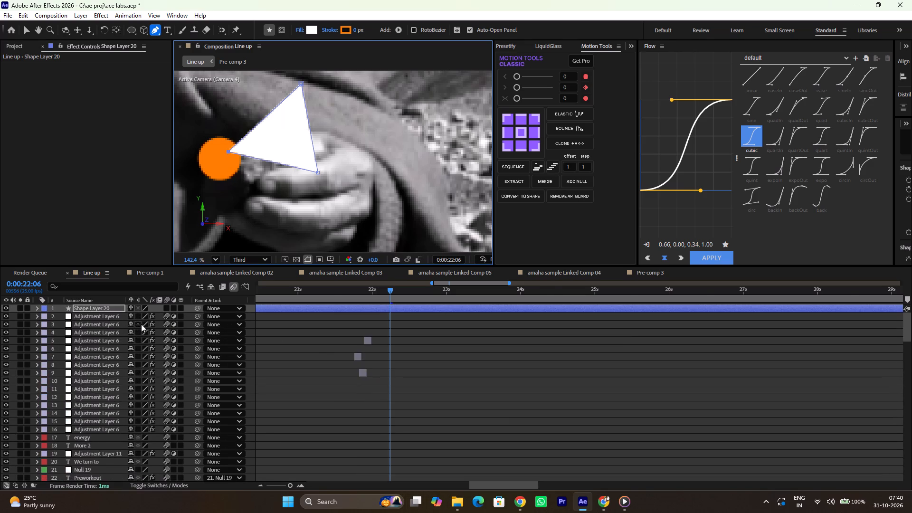
{"action": "scroll", "coordinate": [141, 324], "scroll_direction": "up", "scroll_amount": 4}
{"action": "scroll", "coordinate": [120, 311], "scroll_direction": "up", "scroll_amount": 20}
{"action": "scroll", "coordinate": [120, 311], "scroll_direction": "up", "scroll_amount": 6}
{"action": "left_click_drag", "start_coordinate": [104, 308], "coordinate": [119, 506]}
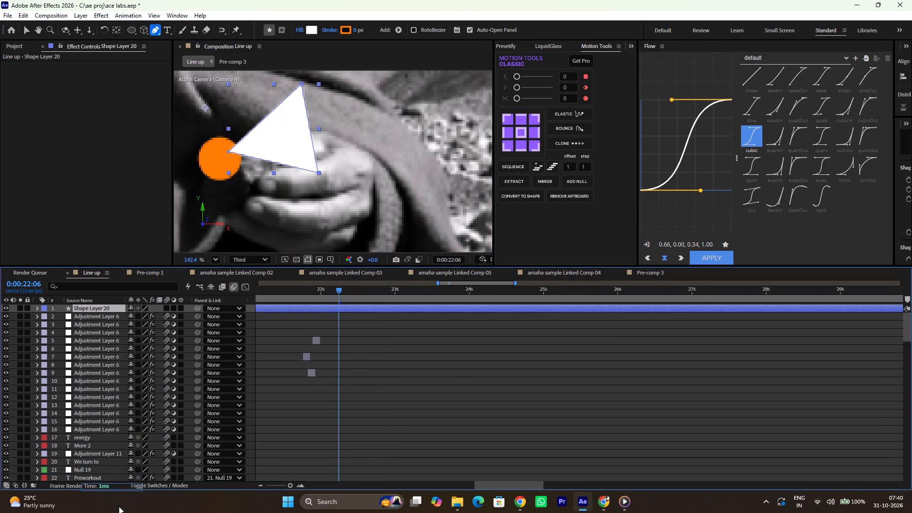
{"action": "left_click_drag", "start_coordinate": [119, 506], "coordinate": [112, 479]}
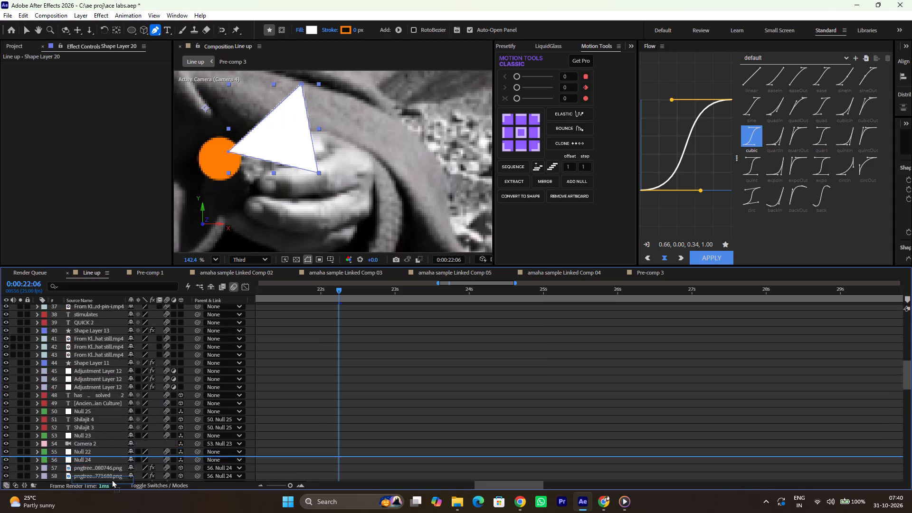
{"action": "left_click_drag", "start_coordinate": [112, 479], "coordinate": [122, 370]}
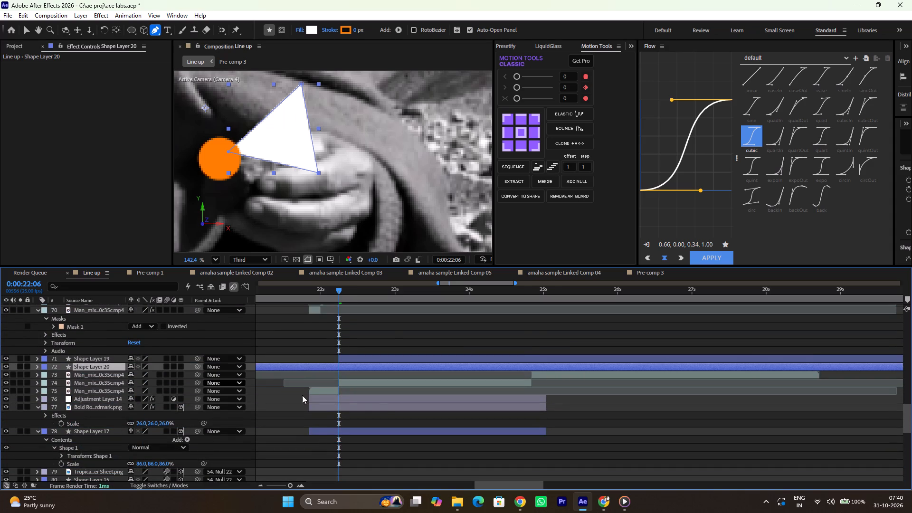
Split Shape Layer 20 at 0:00:22:06 and delete the part before that time.
{"action": "key", "text": "ctrl+shift+d"}
{"action": "left_click", "coordinate": [325, 373]}
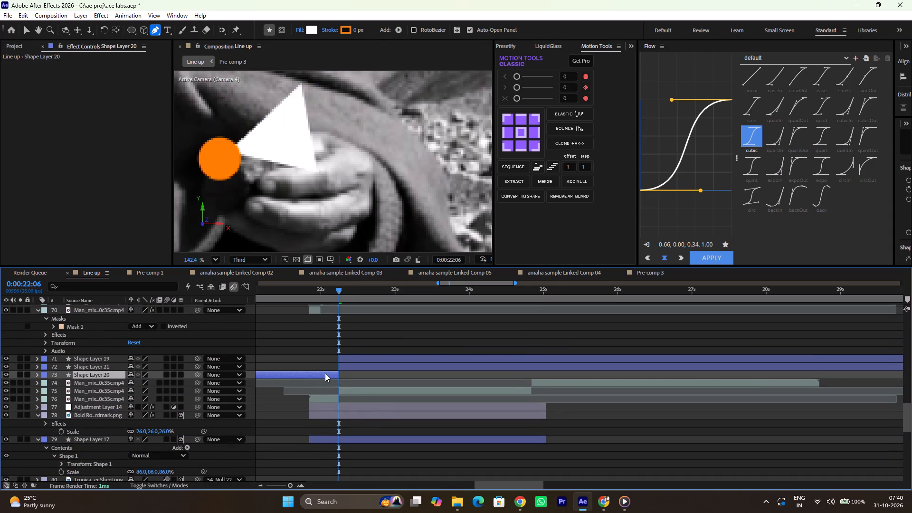
{"action": "key", "text": "BackSpace"}
Nudge the white cone on Shape Layer 21 slightly downward so its tip lines up with the orange circle's centre.
{"action": "left_click", "coordinate": [370, 367]}
{"action": "key", "text": "Down"}
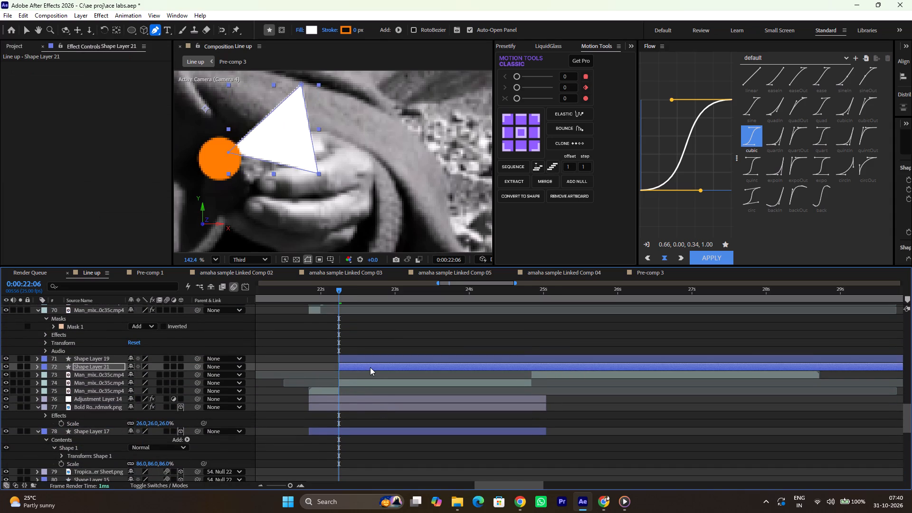
{"action": "key", "text": "Down"}
{"action": "key", "text": "Down"}
{"action": "key", "text": "Down"}
{"action": "key", "text": "Down"}
{"action": "key", "text": "Down"}
{"action": "key", "text": "Down"}
{"action": "key", "text": "Down"}
{"action": "key", "text": "Down"}
{"action": "key", "text": "Down"}
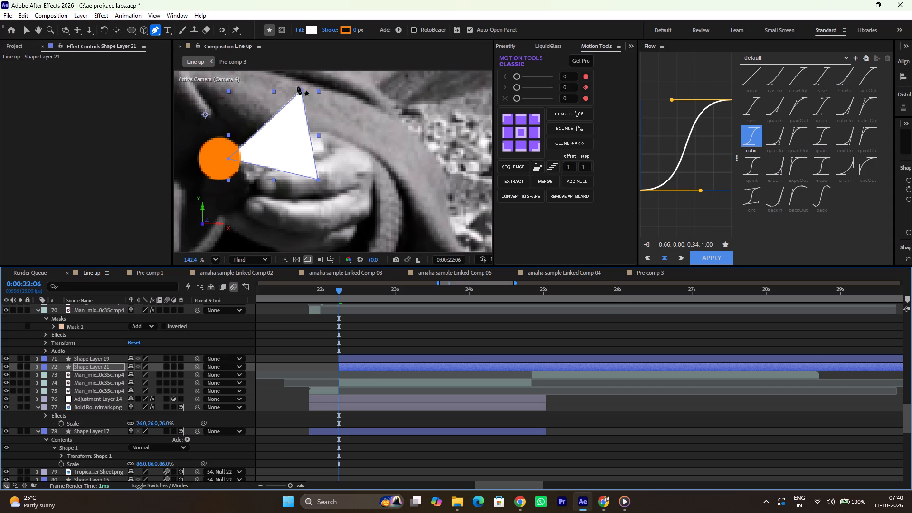
Pull the two far corners of the white cone on Shape Layer 21 outward to lengthen it.
{"action": "left_click_drag", "start_coordinate": [301, 92], "coordinate": [333, 79]}
{"action": "left_click_drag", "start_coordinate": [318, 181], "coordinate": [351, 171]}
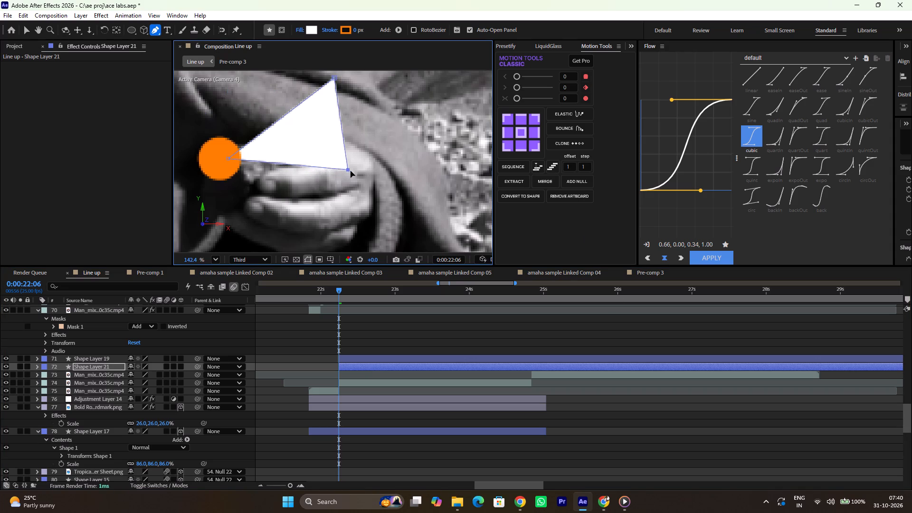
{"action": "left_click_drag", "start_coordinate": [351, 171], "coordinate": [350, 171]}
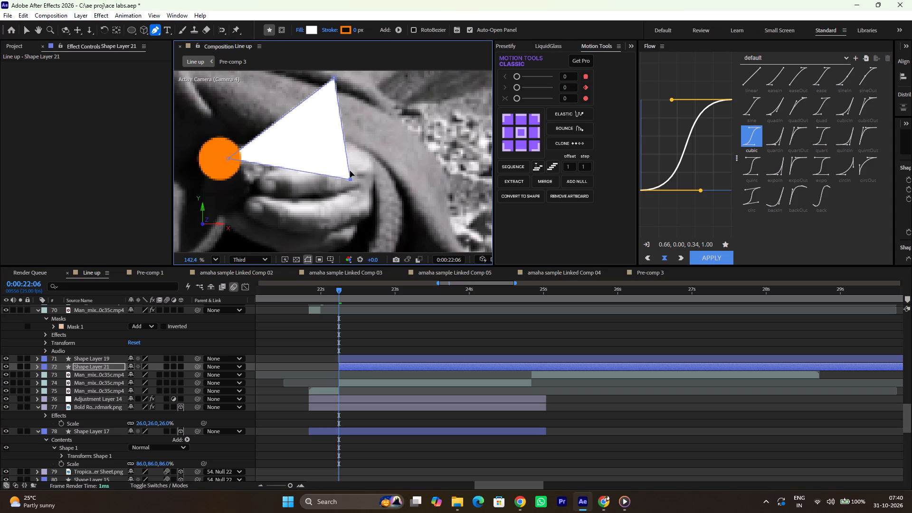
{"action": "left_click_drag", "start_coordinate": [350, 171], "coordinate": [351, 176]}
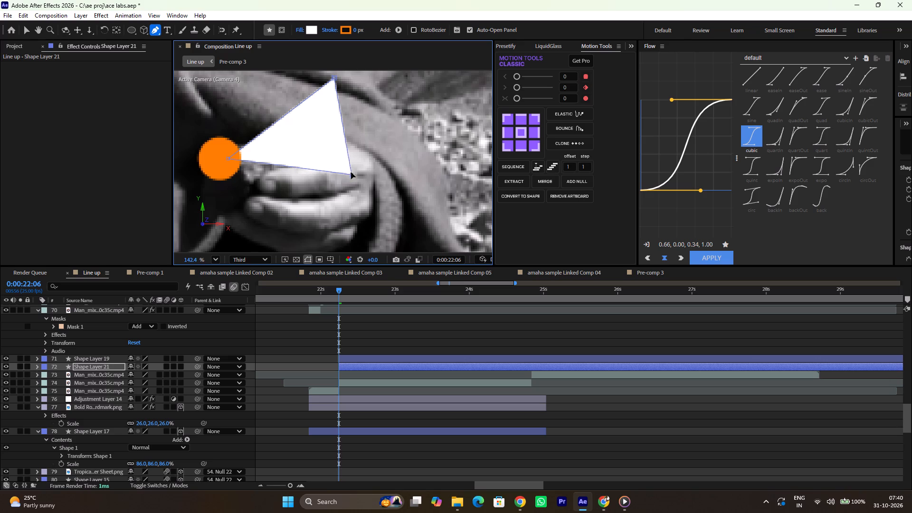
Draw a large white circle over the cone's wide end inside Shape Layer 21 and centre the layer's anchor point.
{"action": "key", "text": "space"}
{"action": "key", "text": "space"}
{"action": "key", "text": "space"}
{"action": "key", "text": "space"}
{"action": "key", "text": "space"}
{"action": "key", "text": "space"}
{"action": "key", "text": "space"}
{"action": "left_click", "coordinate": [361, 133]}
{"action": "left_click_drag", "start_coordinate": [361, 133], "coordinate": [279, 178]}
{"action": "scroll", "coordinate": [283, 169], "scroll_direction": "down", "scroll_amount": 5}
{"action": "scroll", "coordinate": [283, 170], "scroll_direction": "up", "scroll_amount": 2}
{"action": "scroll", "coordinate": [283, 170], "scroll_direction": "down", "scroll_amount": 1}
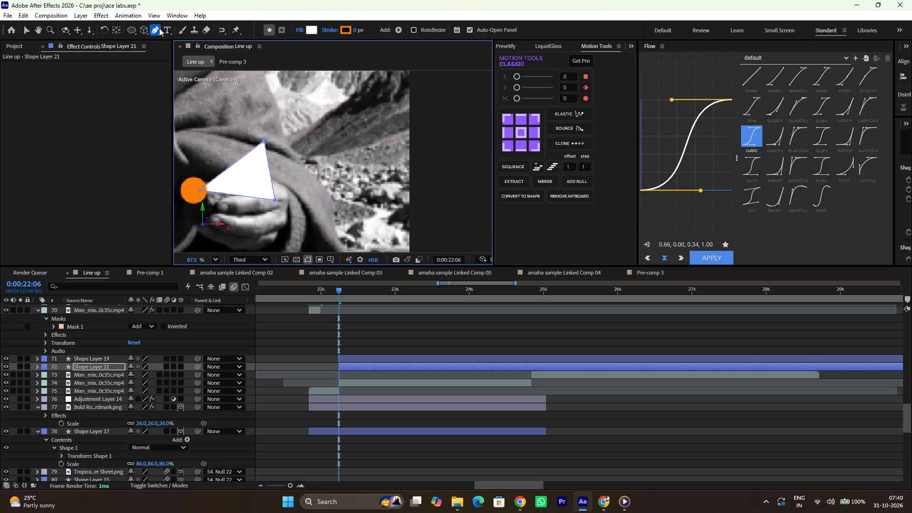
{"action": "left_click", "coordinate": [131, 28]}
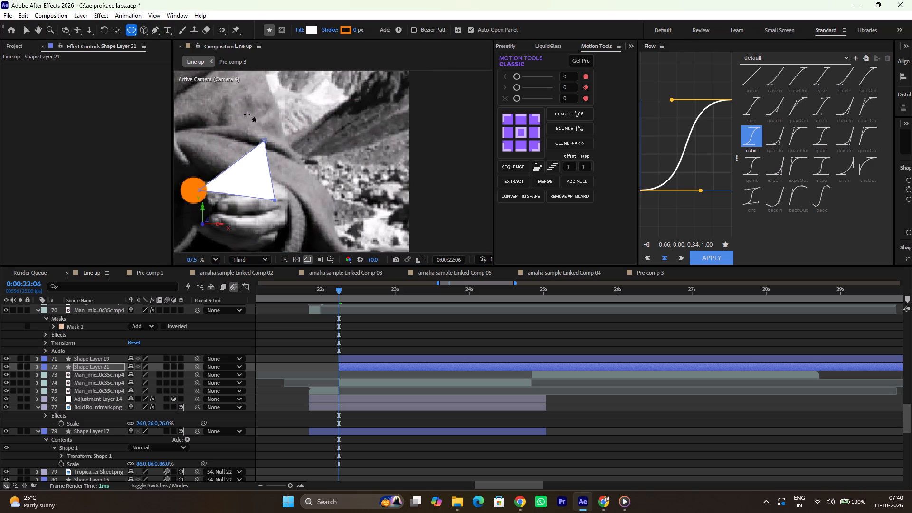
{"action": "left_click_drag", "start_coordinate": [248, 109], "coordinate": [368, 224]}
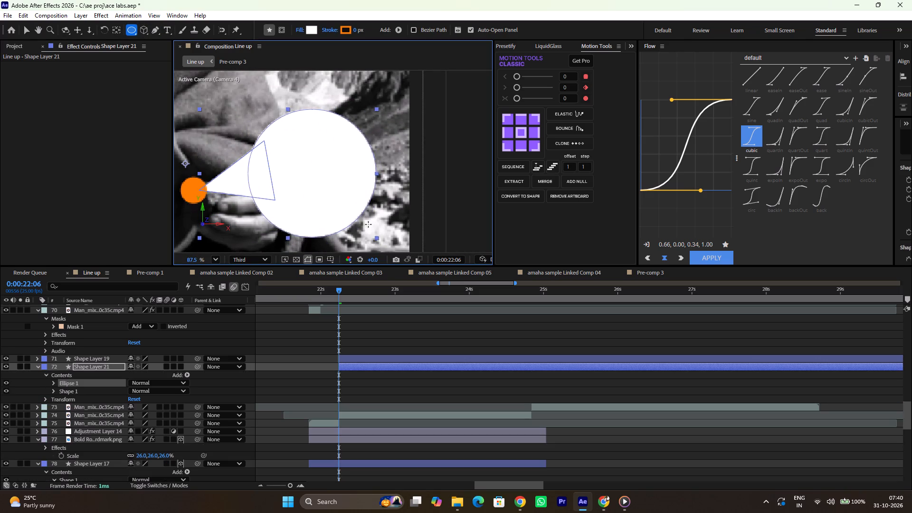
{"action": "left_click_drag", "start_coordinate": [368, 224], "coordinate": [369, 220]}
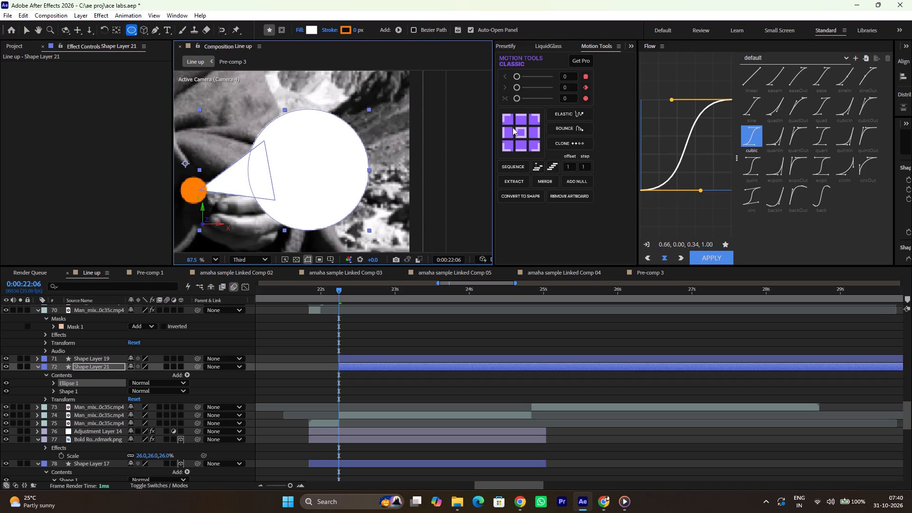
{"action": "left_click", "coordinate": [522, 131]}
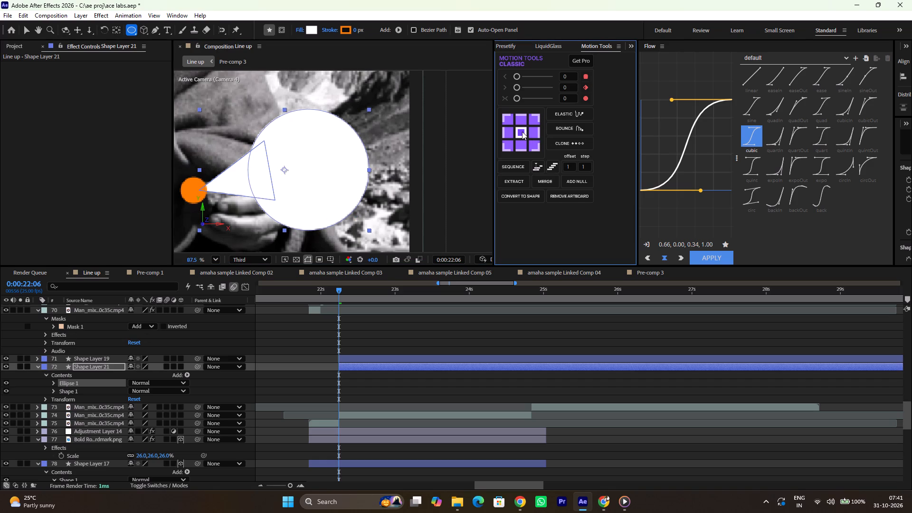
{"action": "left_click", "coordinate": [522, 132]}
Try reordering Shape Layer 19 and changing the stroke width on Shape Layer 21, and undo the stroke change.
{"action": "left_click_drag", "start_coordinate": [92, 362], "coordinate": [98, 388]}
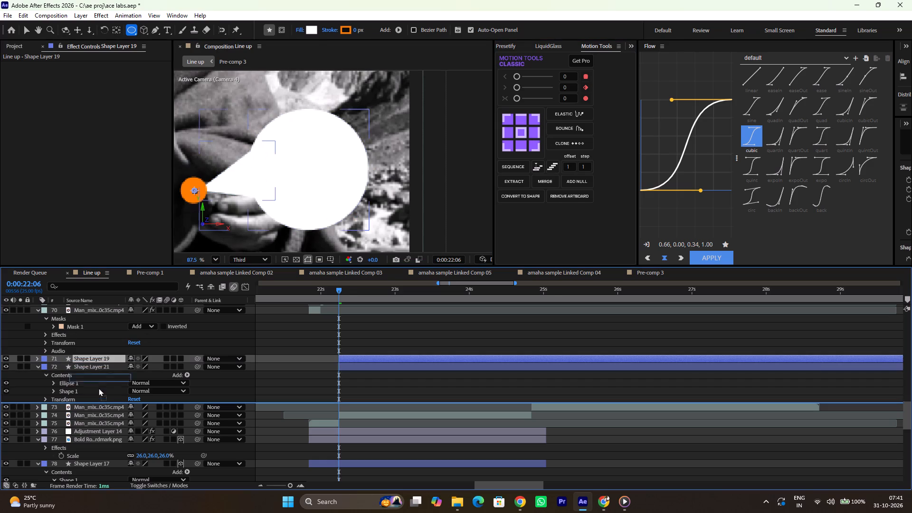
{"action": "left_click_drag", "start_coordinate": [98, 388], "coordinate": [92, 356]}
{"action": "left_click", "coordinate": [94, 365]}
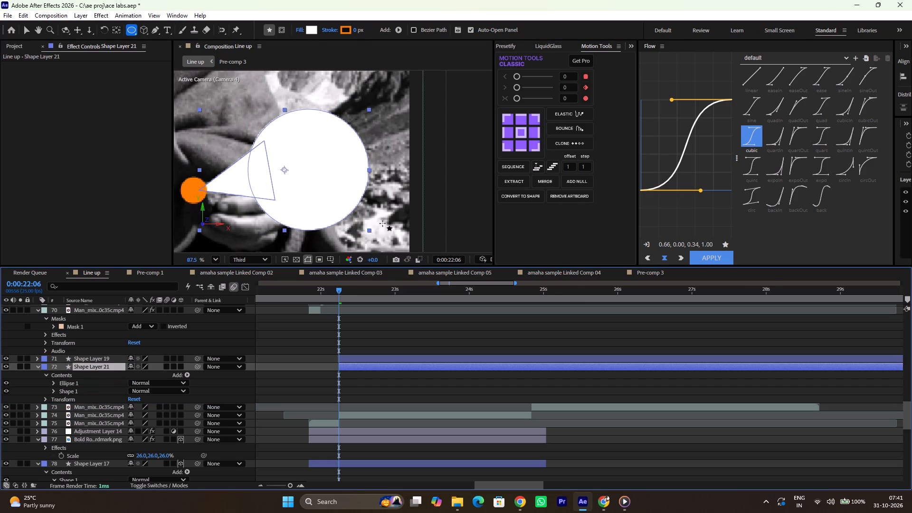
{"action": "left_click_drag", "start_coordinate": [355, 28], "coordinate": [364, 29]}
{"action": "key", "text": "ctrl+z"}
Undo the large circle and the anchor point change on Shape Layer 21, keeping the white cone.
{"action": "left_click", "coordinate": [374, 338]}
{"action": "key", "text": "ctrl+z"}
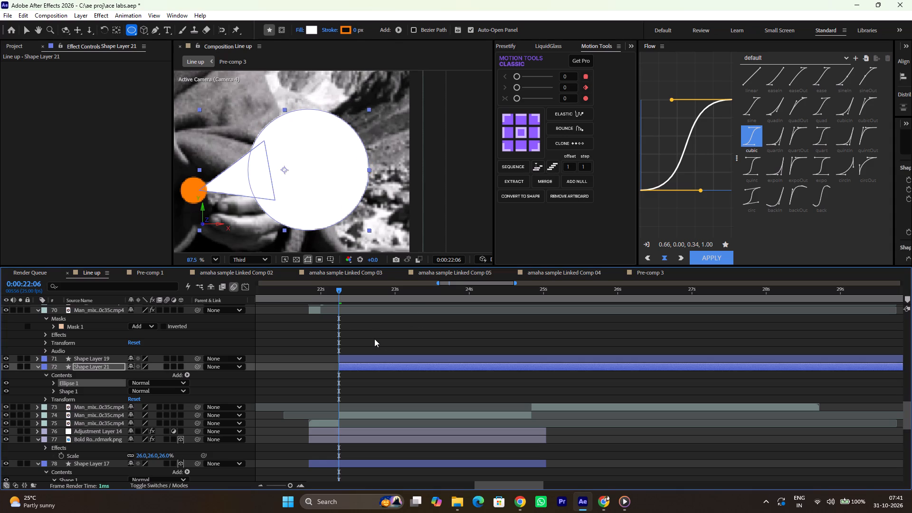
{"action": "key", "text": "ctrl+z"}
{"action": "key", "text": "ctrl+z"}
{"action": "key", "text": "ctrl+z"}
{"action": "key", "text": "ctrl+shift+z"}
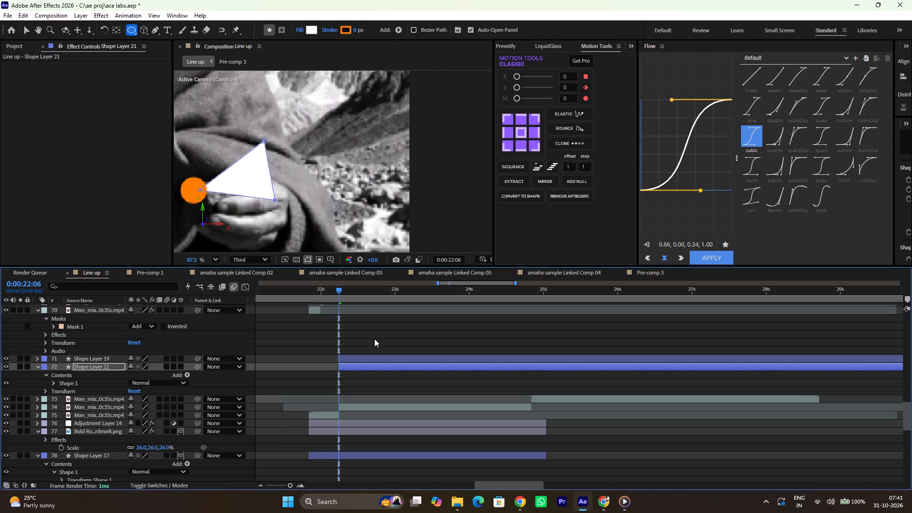
Draw a large white-filled circle with a 16 px orange stroke over the cone's wide end on a new shape layer.
{"action": "left_click", "coordinate": [374, 339]}
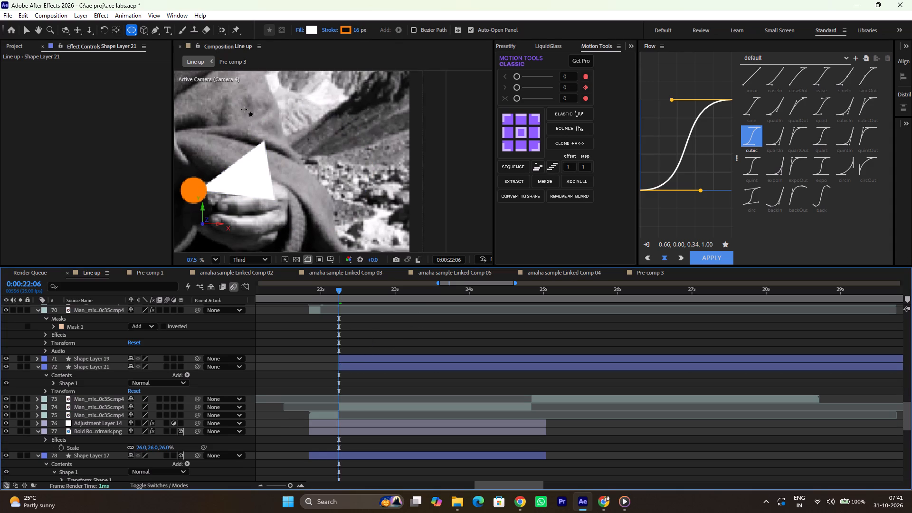
{"action": "left_click_drag", "start_coordinate": [244, 109], "coordinate": [366, 213]}
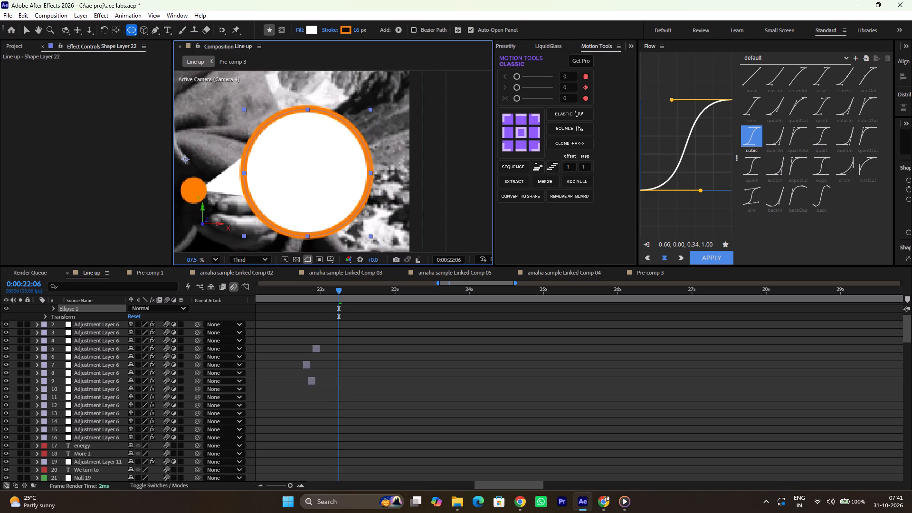
{"action": "left_click_drag", "start_coordinate": [366, 213], "coordinate": [358, 209]}
Move Shape Layer 22 down the layer stack to directly above Shape Layer 19.
{"action": "scroll", "coordinate": [385, 351], "scroll_direction": "down", "scroll_amount": 4}
{"action": "scroll", "coordinate": [385, 351], "scroll_direction": "up", "scroll_amount": 1}
{"action": "scroll", "coordinate": [385, 351], "scroll_direction": "down", "scroll_amount": 1}
{"action": "scroll", "coordinate": [385, 351], "scroll_direction": "up", "scroll_amount": 6}
{"action": "scroll", "coordinate": [342, 335], "scroll_direction": "down", "scroll_amount": 2}
{"action": "scroll", "coordinate": [90, 312], "scroll_direction": "up", "scroll_amount": 7}
{"action": "left_click_drag", "start_coordinate": [95, 307], "coordinate": [104, 344]}
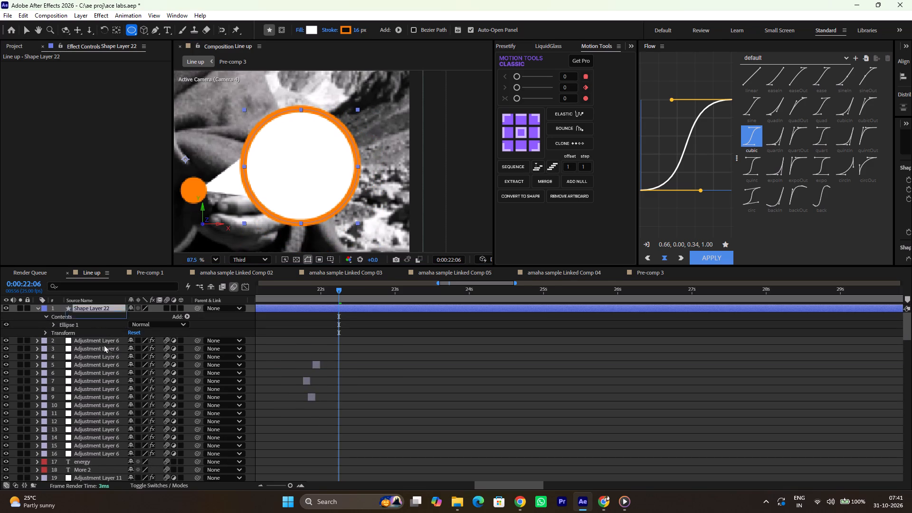
{"action": "left_click_drag", "start_coordinate": [104, 344], "coordinate": [107, 480]}
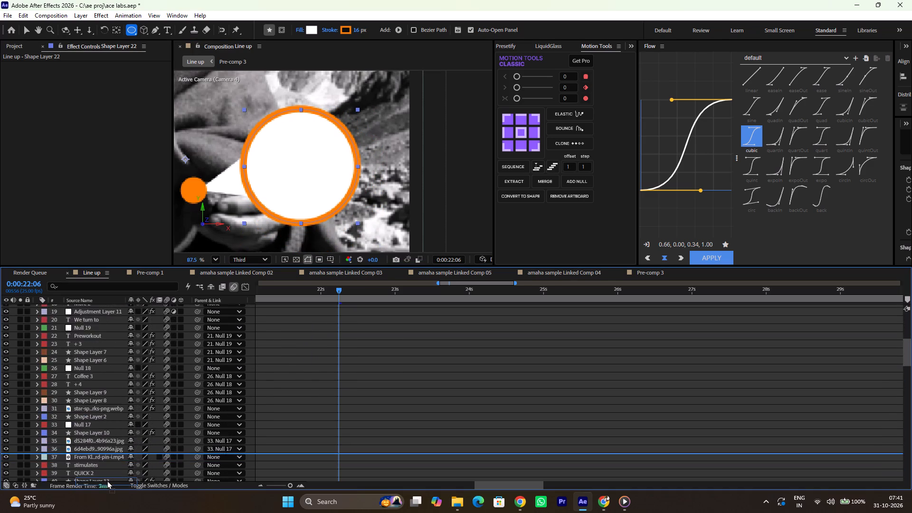
{"action": "left_click_drag", "start_coordinate": [107, 480], "coordinate": [117, 371]}
Split Shape Layer 22 at 0:00:22:06 and delete the part before that time.
{"action": "key", "text": "ctrl+shift+d"}
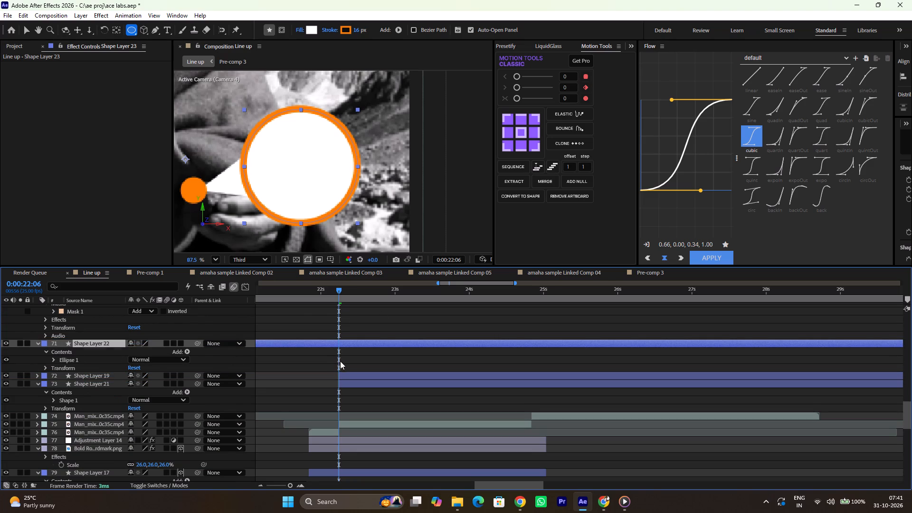
{"action": "left_click", "coordinate": [319, 351]}
{"action": "key", "text": "bracketright"}
{"action": "key", "text": "BackSpace"}
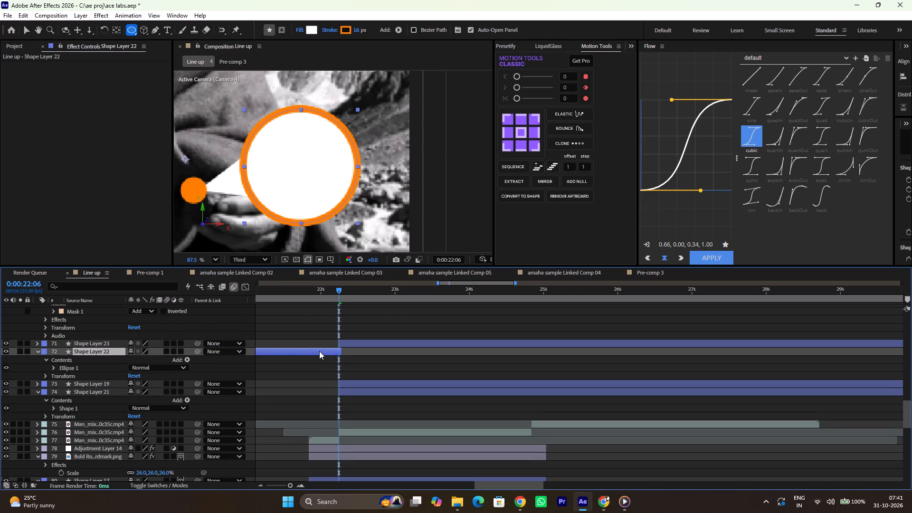
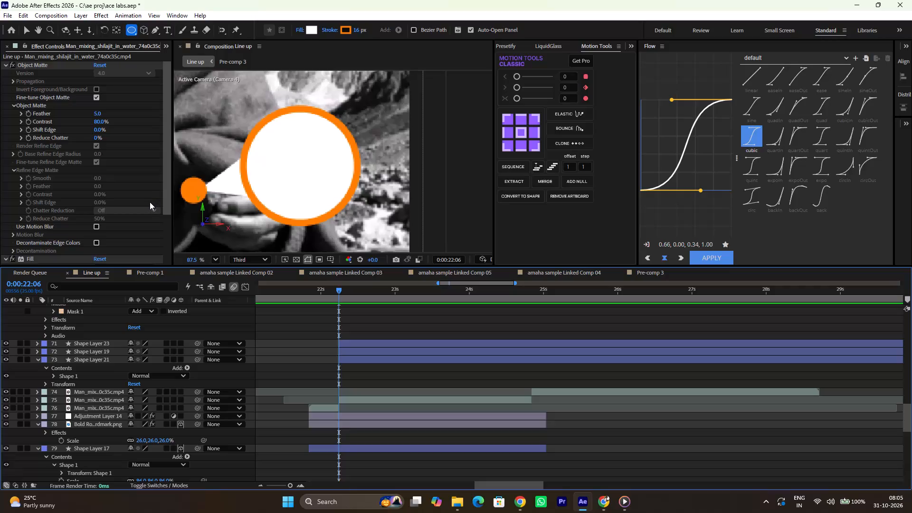
Reduce the stroke width of the large white circle on Shape Layer 23 to a thin orange outline.
{"action": "left_click", "coordinate": [392, 345]}
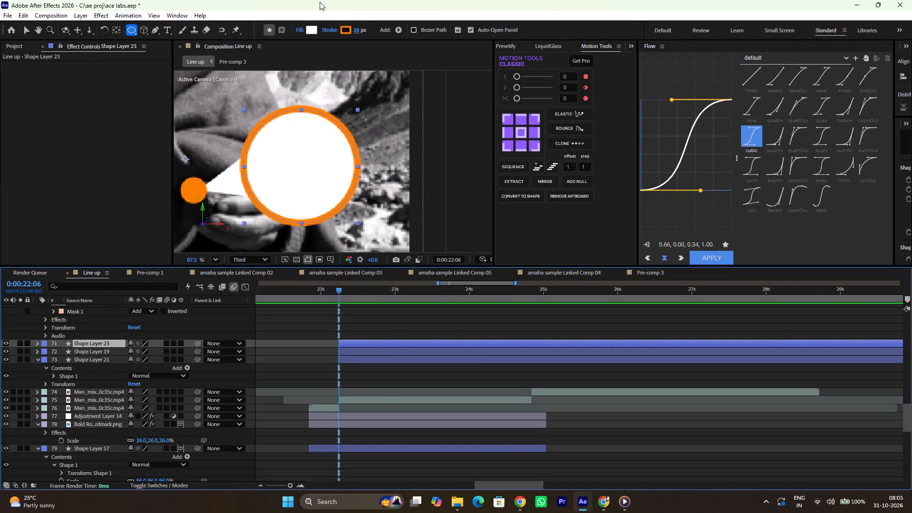
{"action": "left_click", "coordinate": [357, 31]}
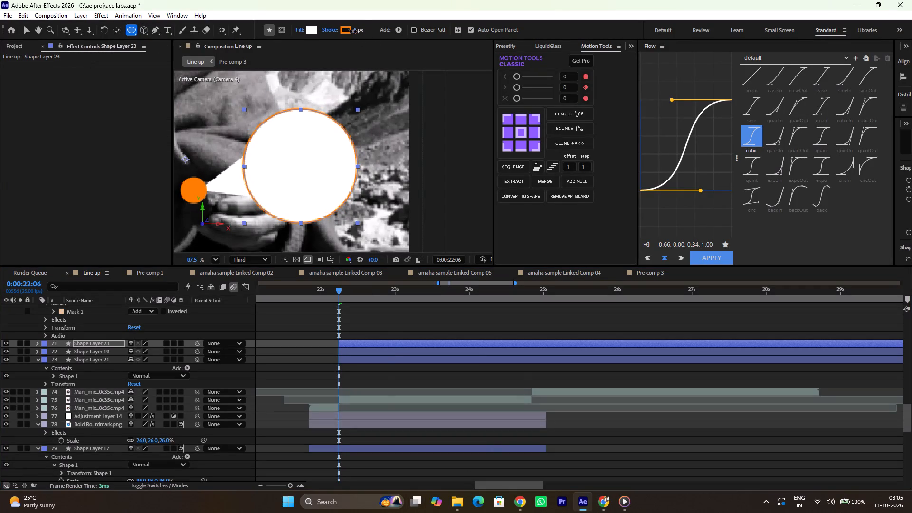
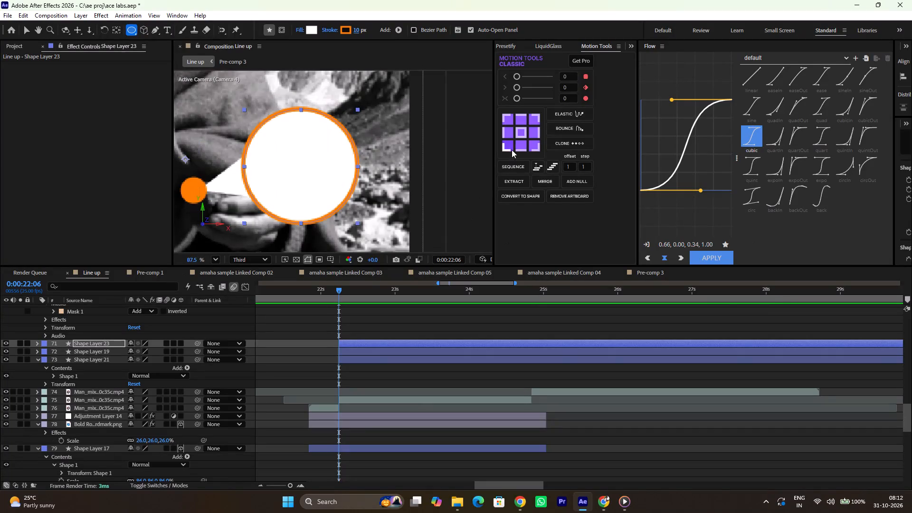
Center the anchor point of the large white circle on Shape Layer 23.
{"action": "left_click", "coordinate": [522, 133]}
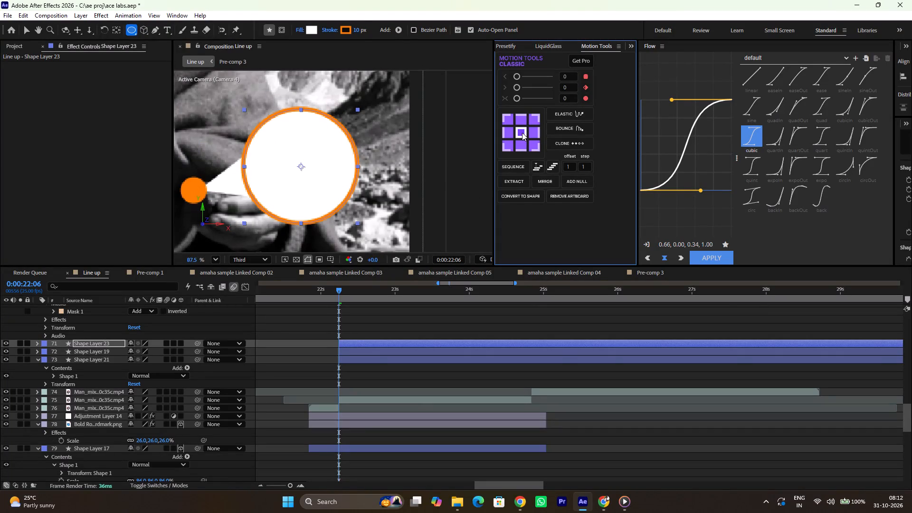
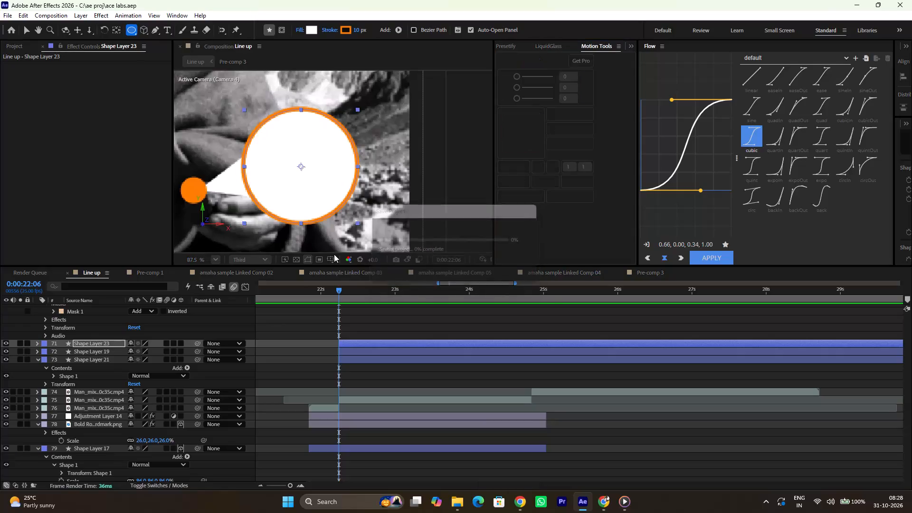
Close After Effects and the other open application windows, including File Explorer, Media Player and Google Chrome.
{"action": "key", "text": "alt+F4"}
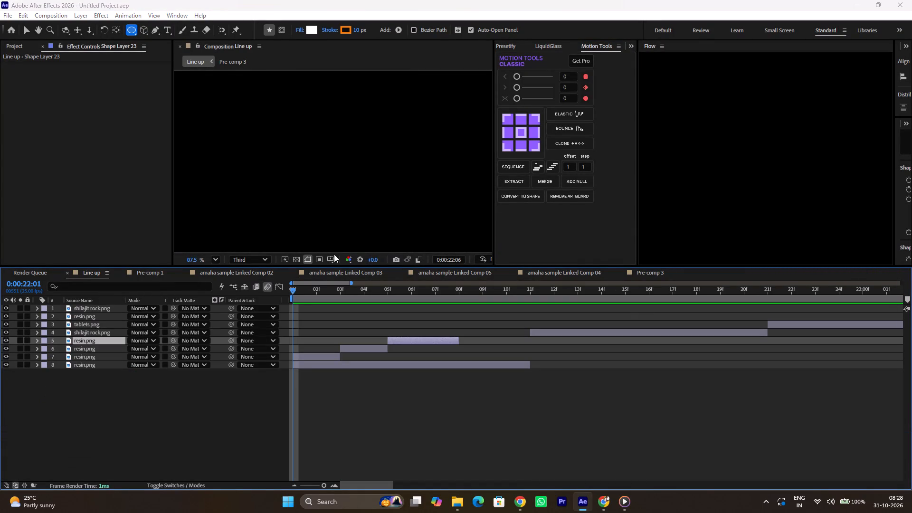
{"action": "key", "text": "alt+F4"}
{"action": "key", "text": "alt+F4"}
{"action": "key", "text": "alt+F4"}
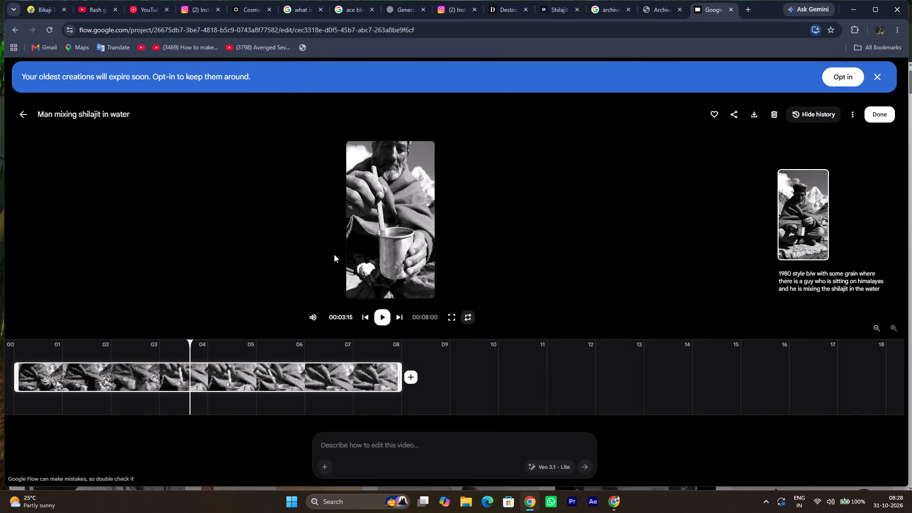
{"action": "key", "text": "alt+F4"}
{"action": "key", "text": "alt+F4"}
{"action": "key", "text": "alt+F4"}
{"action": "key", "text": "alt+F4"}
{"action": "key", "text": "alt+F4"}
Bring up the Shut Down Windows dialog from the desktop.
{"action": "key", "text": "alt+F4"}
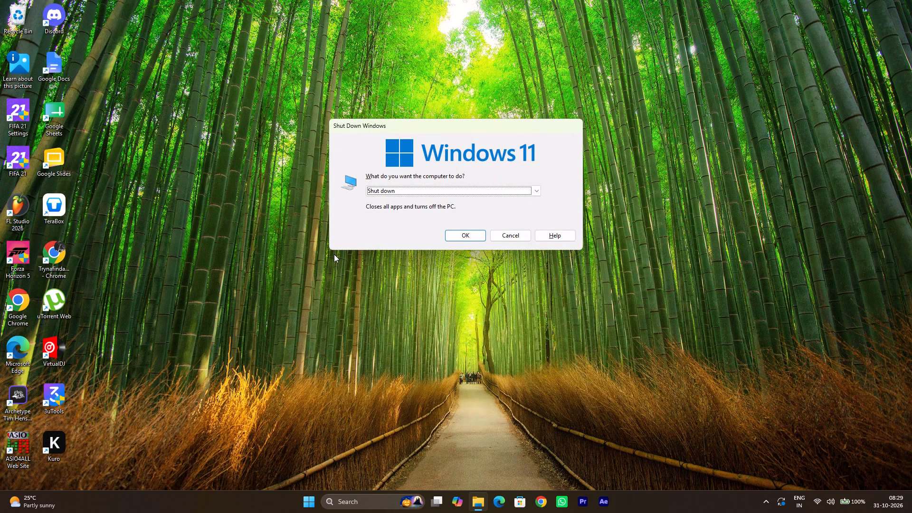